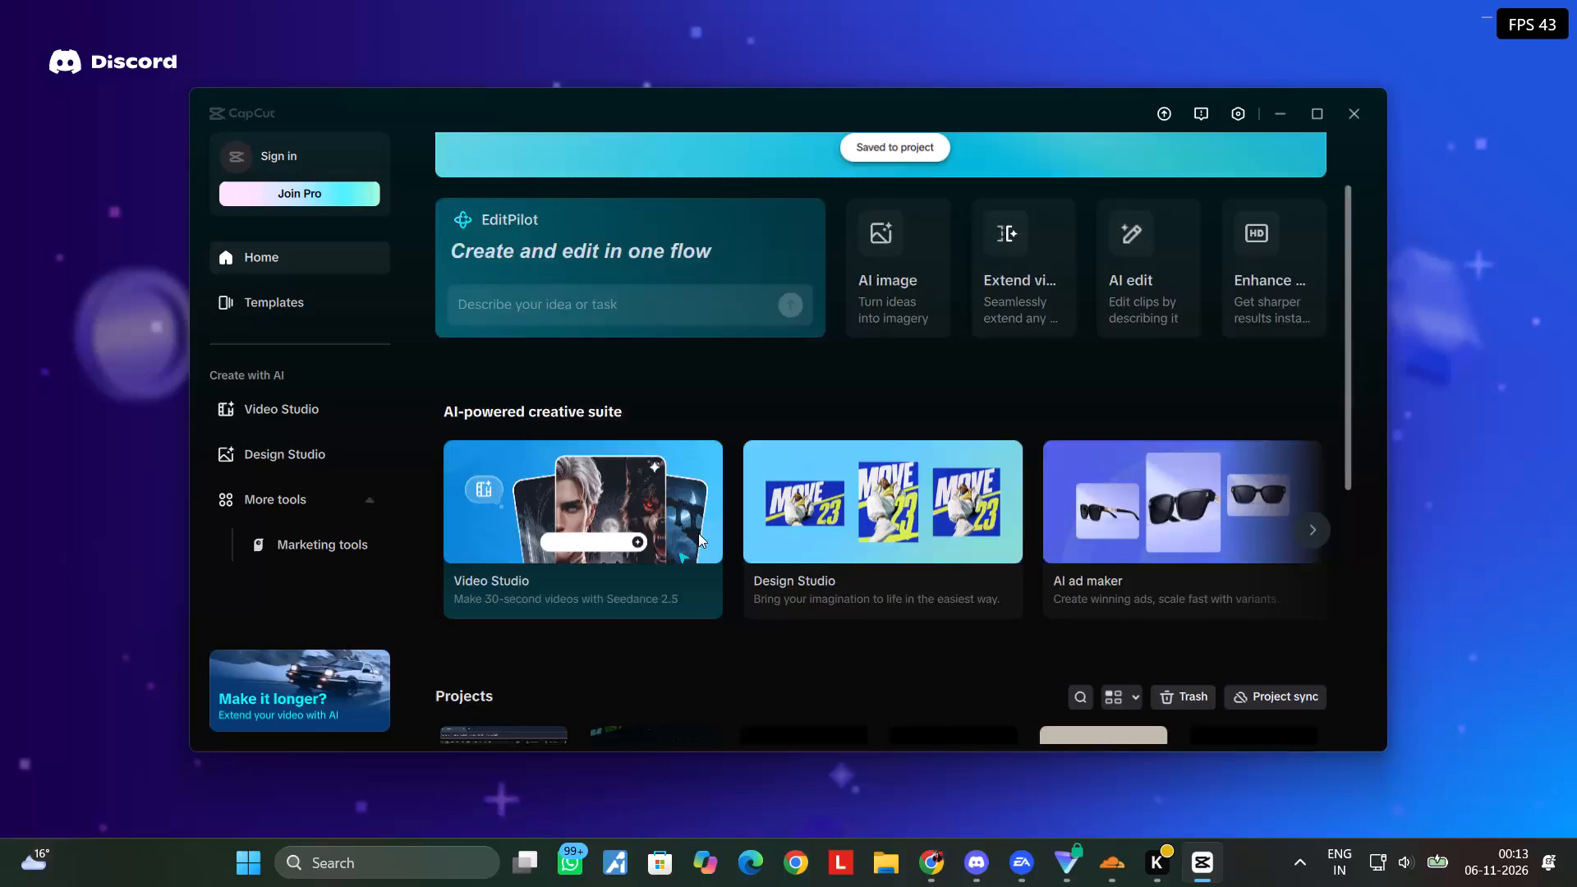
Browse the saved projects on the home page to find an existing one.
scroll(698, 533, "down", 6)
scroll(698, 533, "up", 1)
scroll(698, 533, "down", 1)
scroll(448, 556, "down", 2)
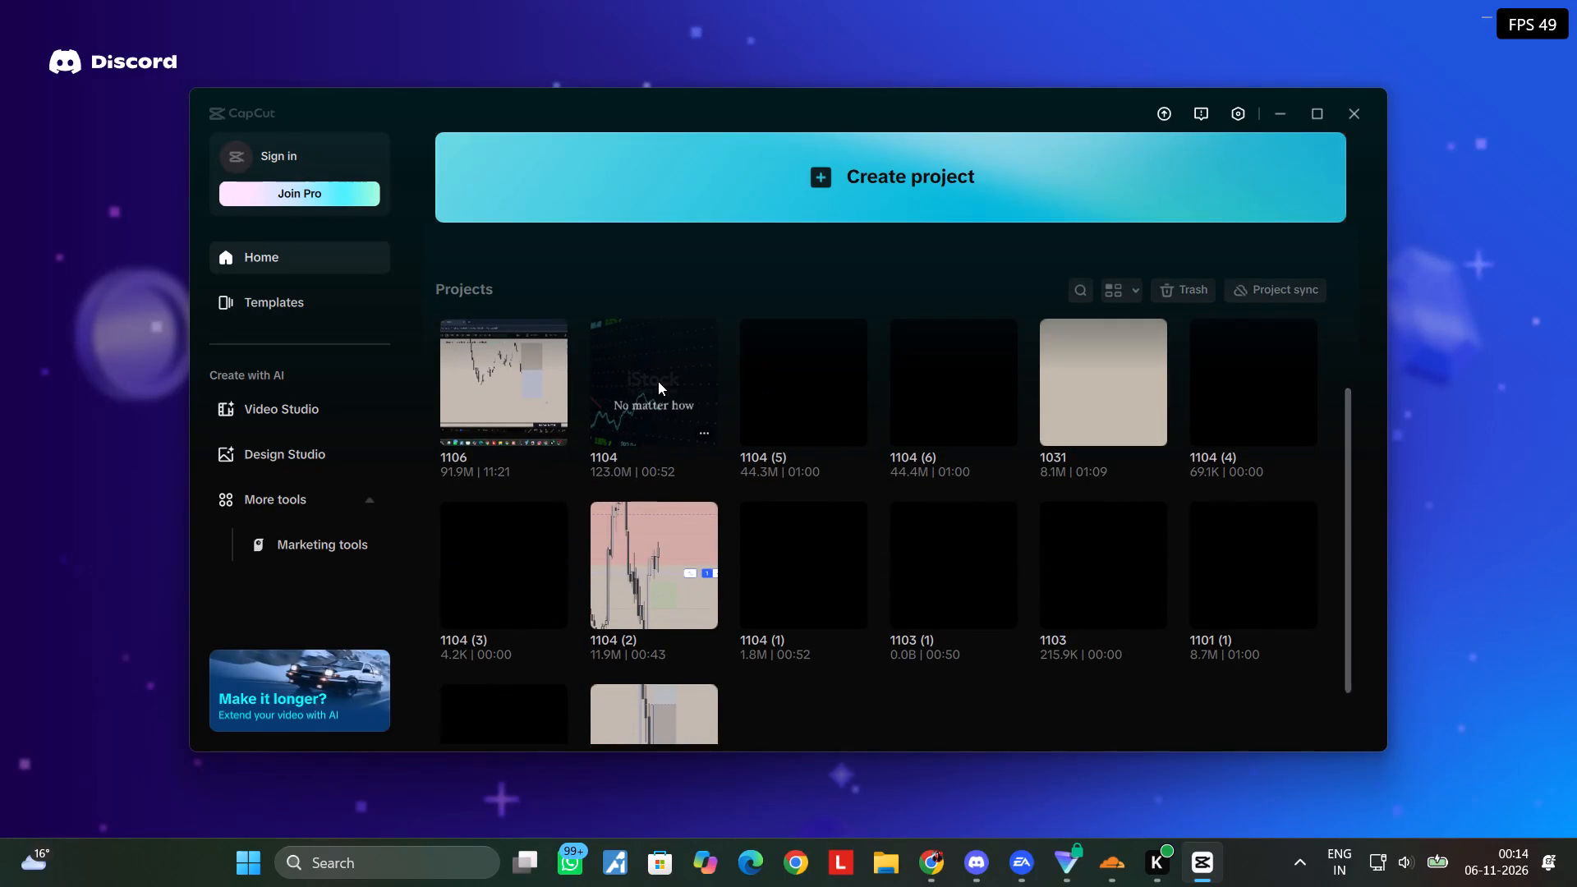
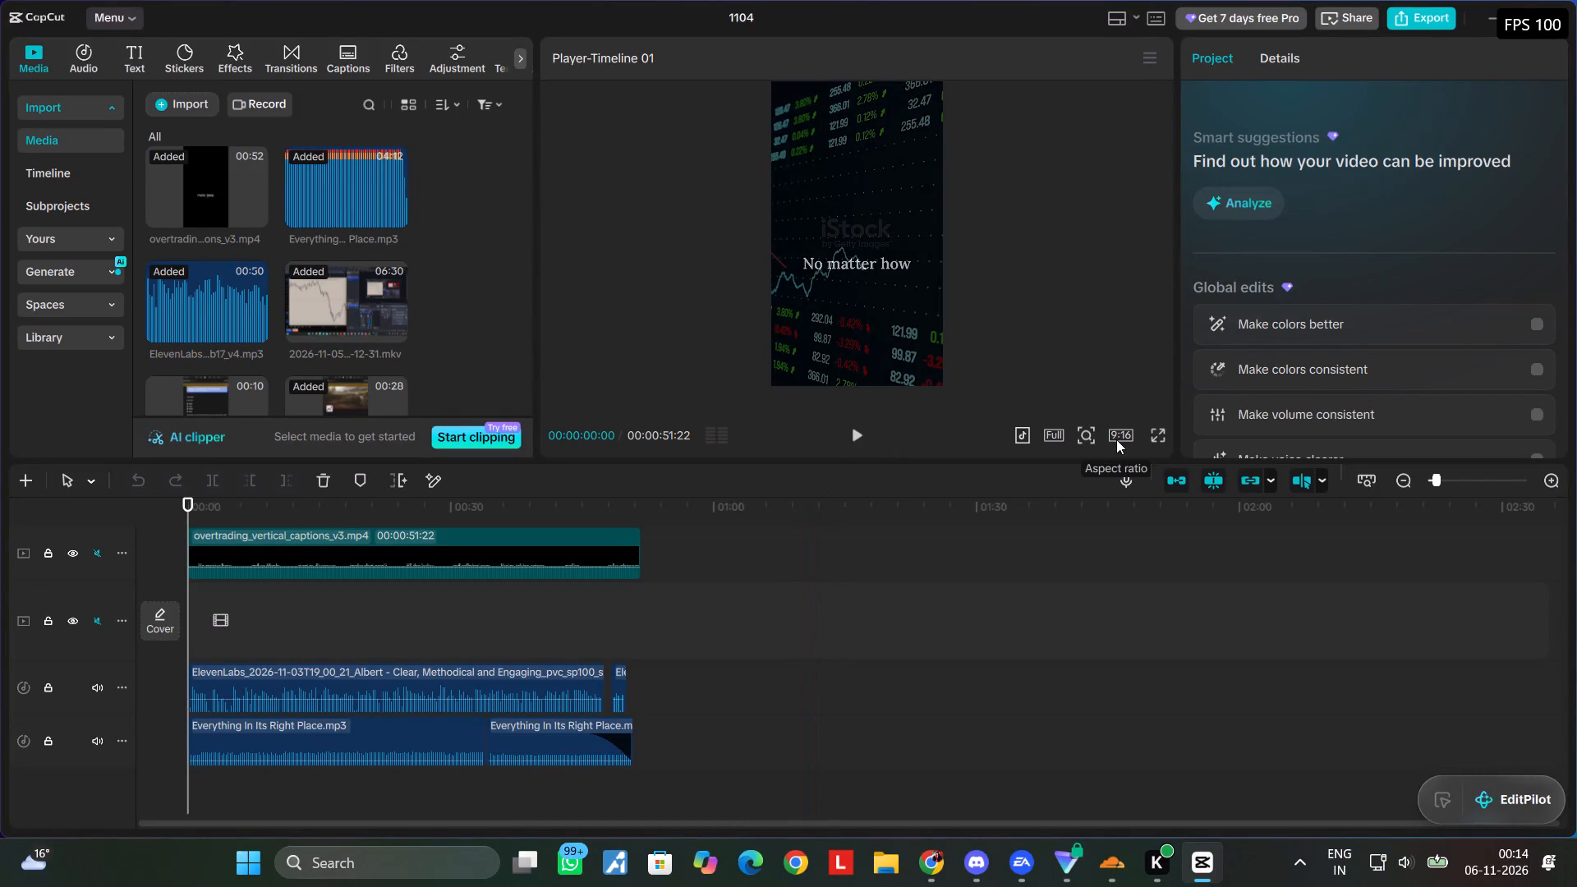
Turn on Bluetooth in the Windows quick settings.
left_click(1403, 877)
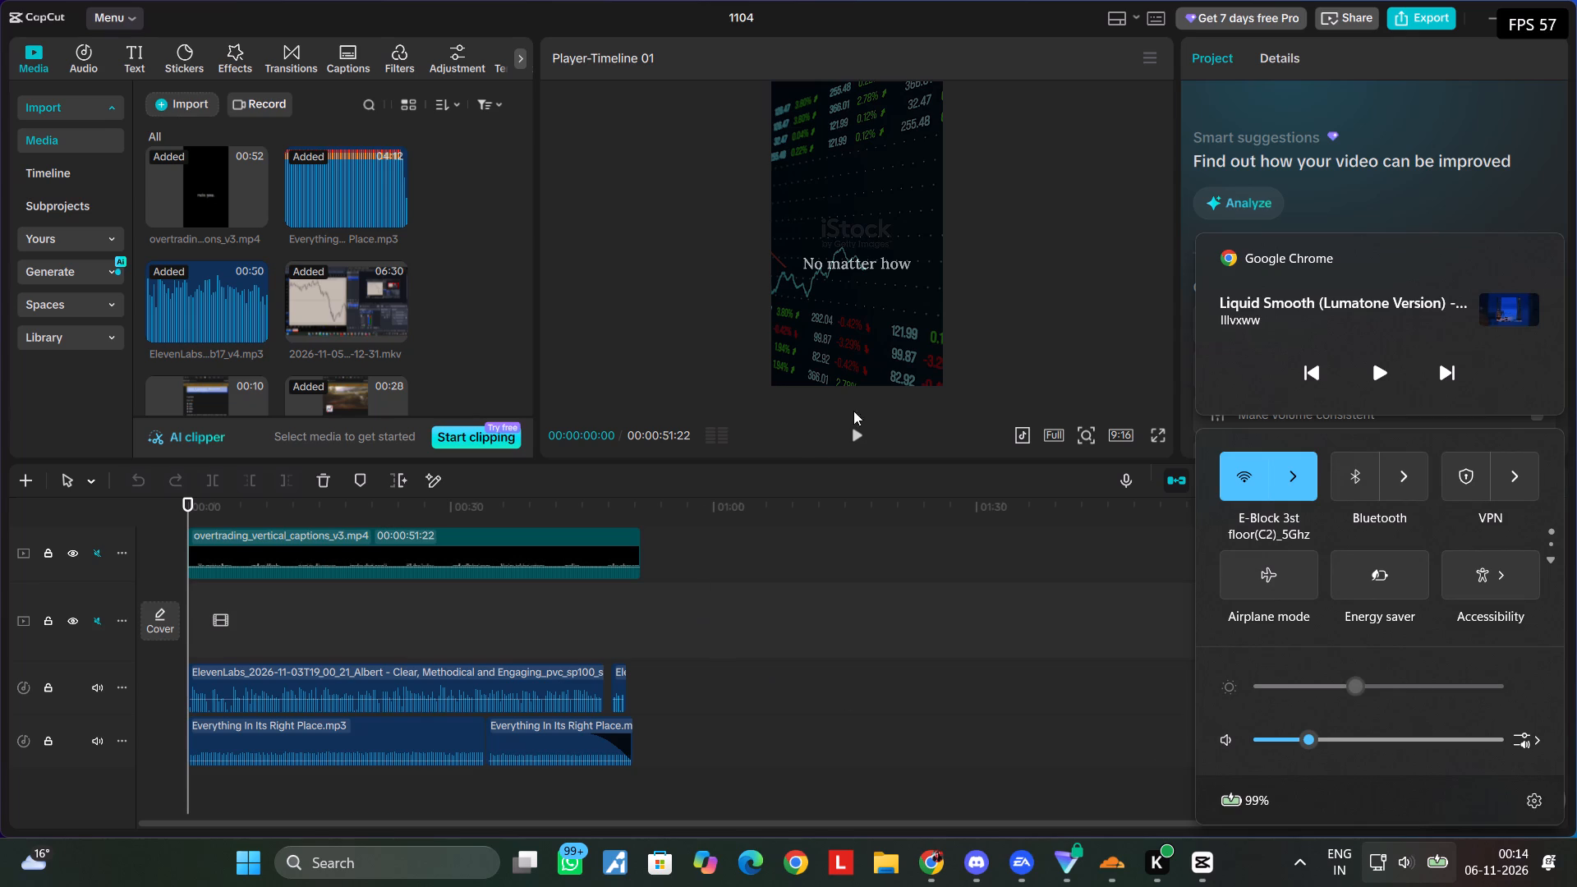
left_click(1349, 476)
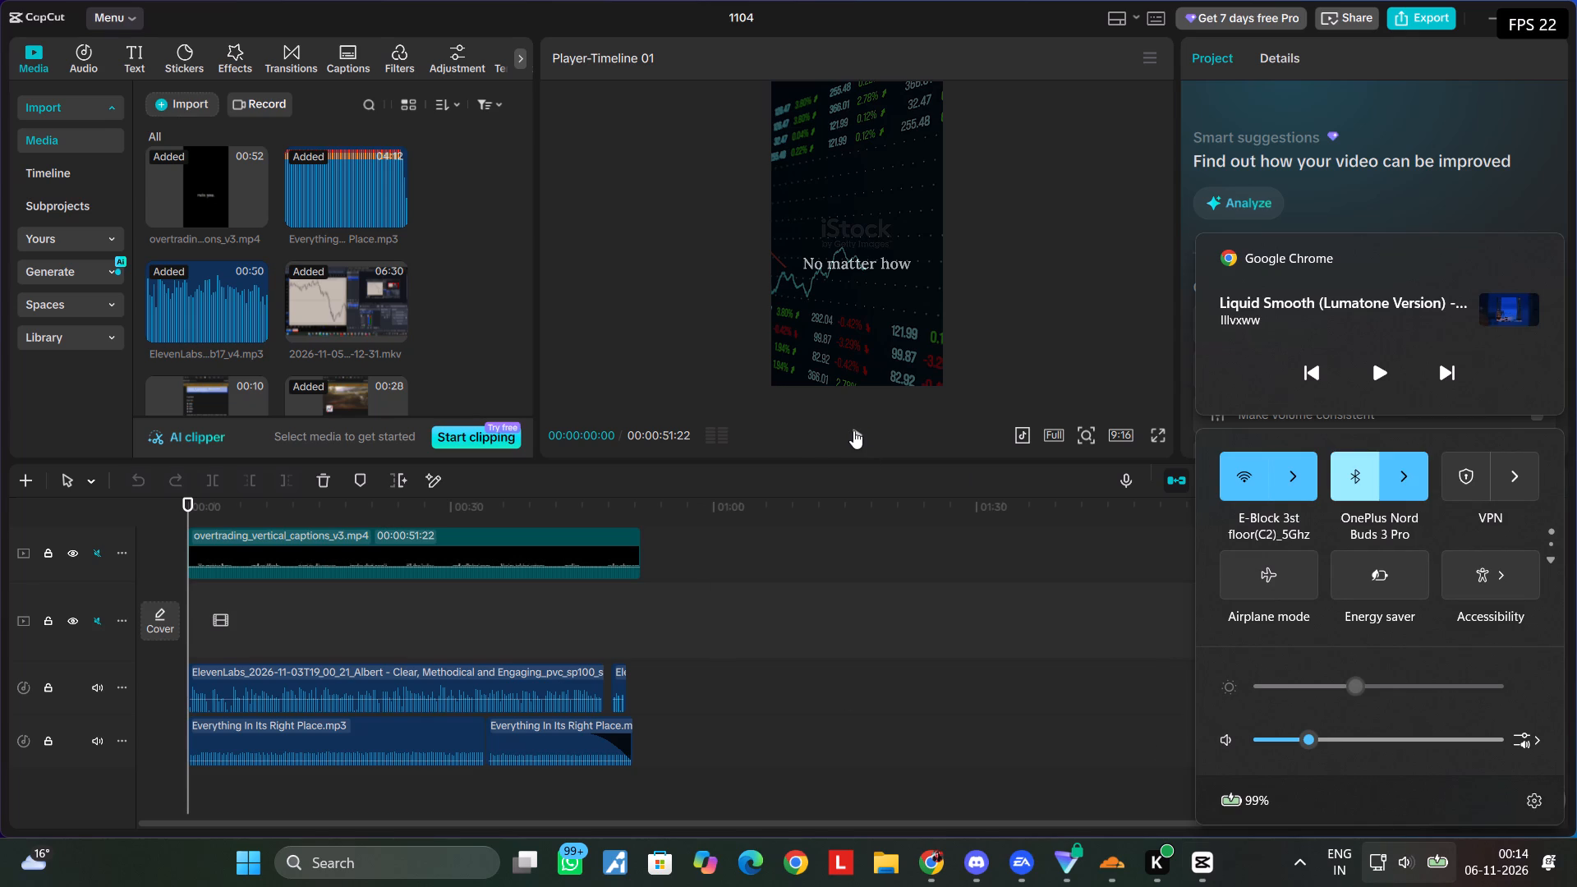
Play the 1104 project's timeline preview from the beginning.
left_click(853, 430)
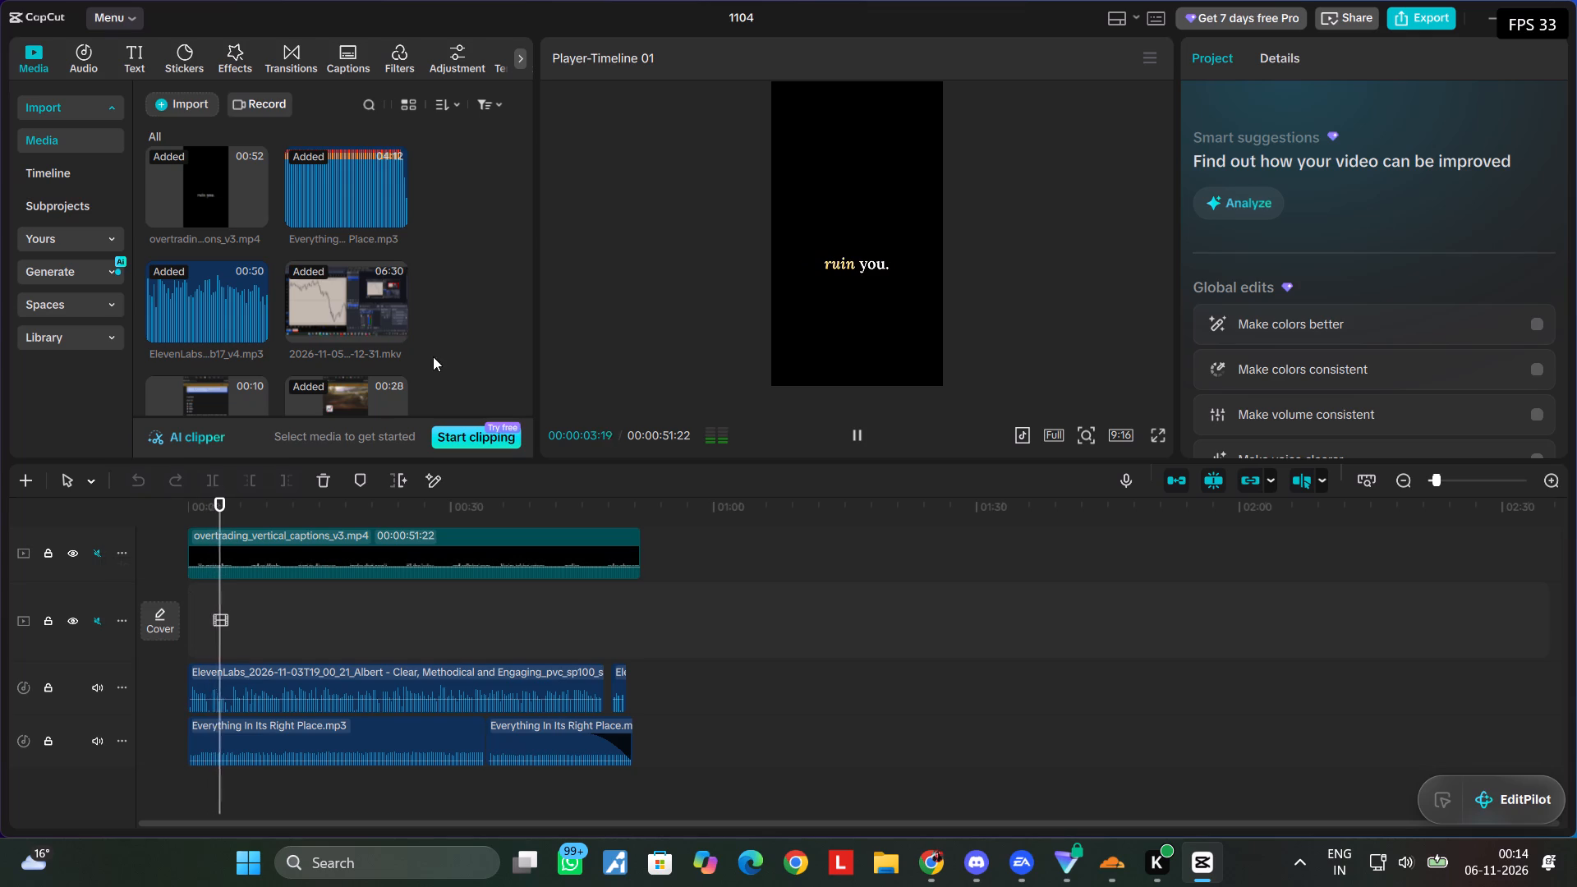
Check the project's media list and open the import source choices for adding media.
scroll(427, 355, "down", 9)
scroll(331, 380, "up", 2)
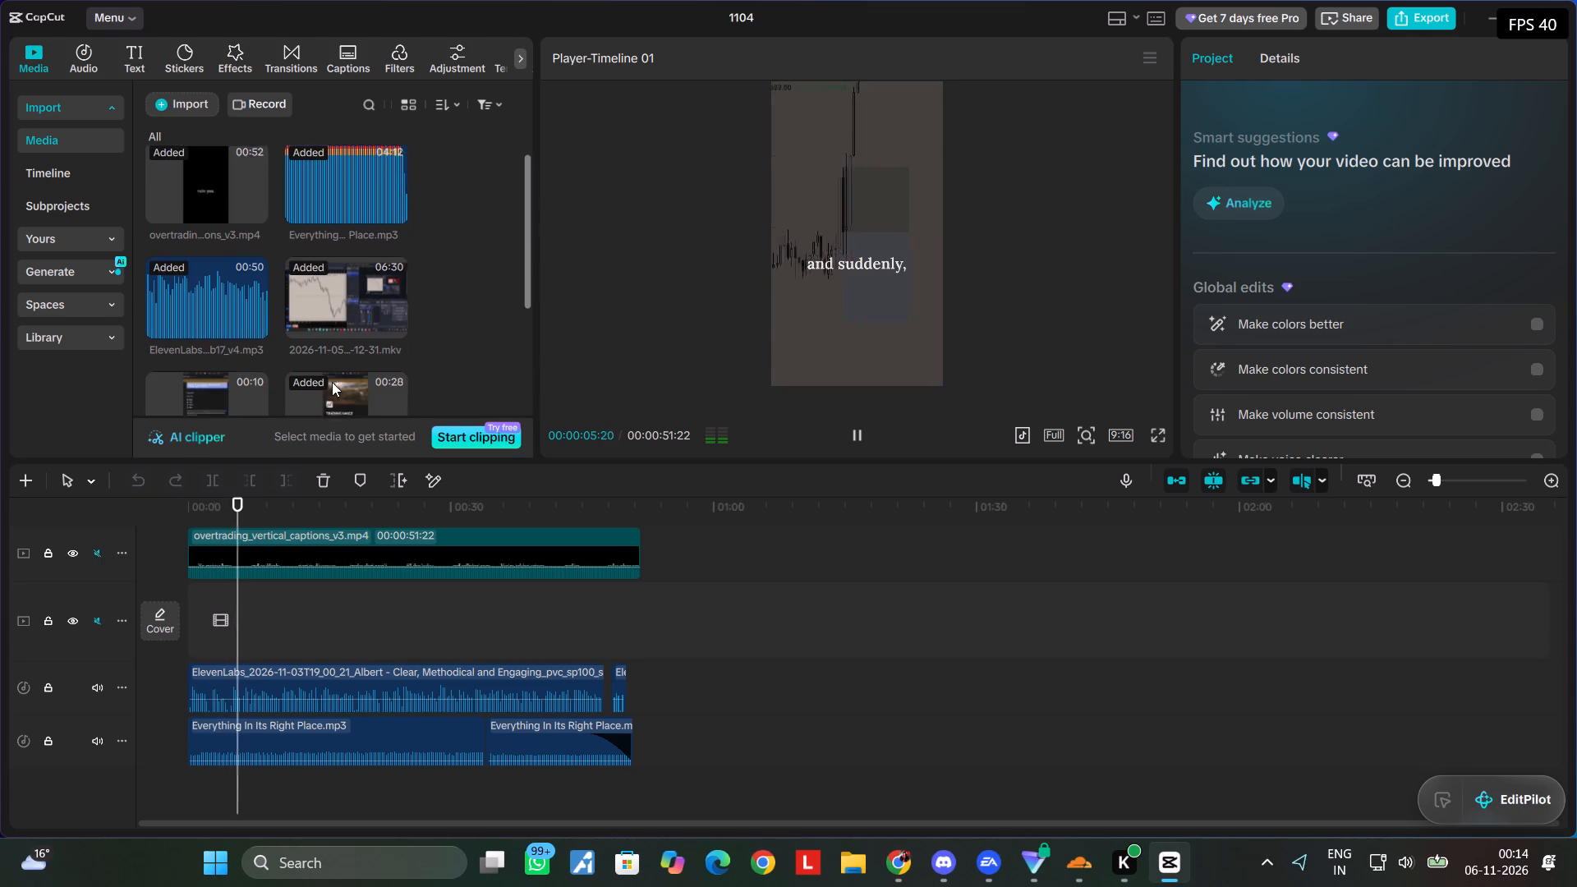
scroll(332, 382, "up", 4)
left_click(195, 106)
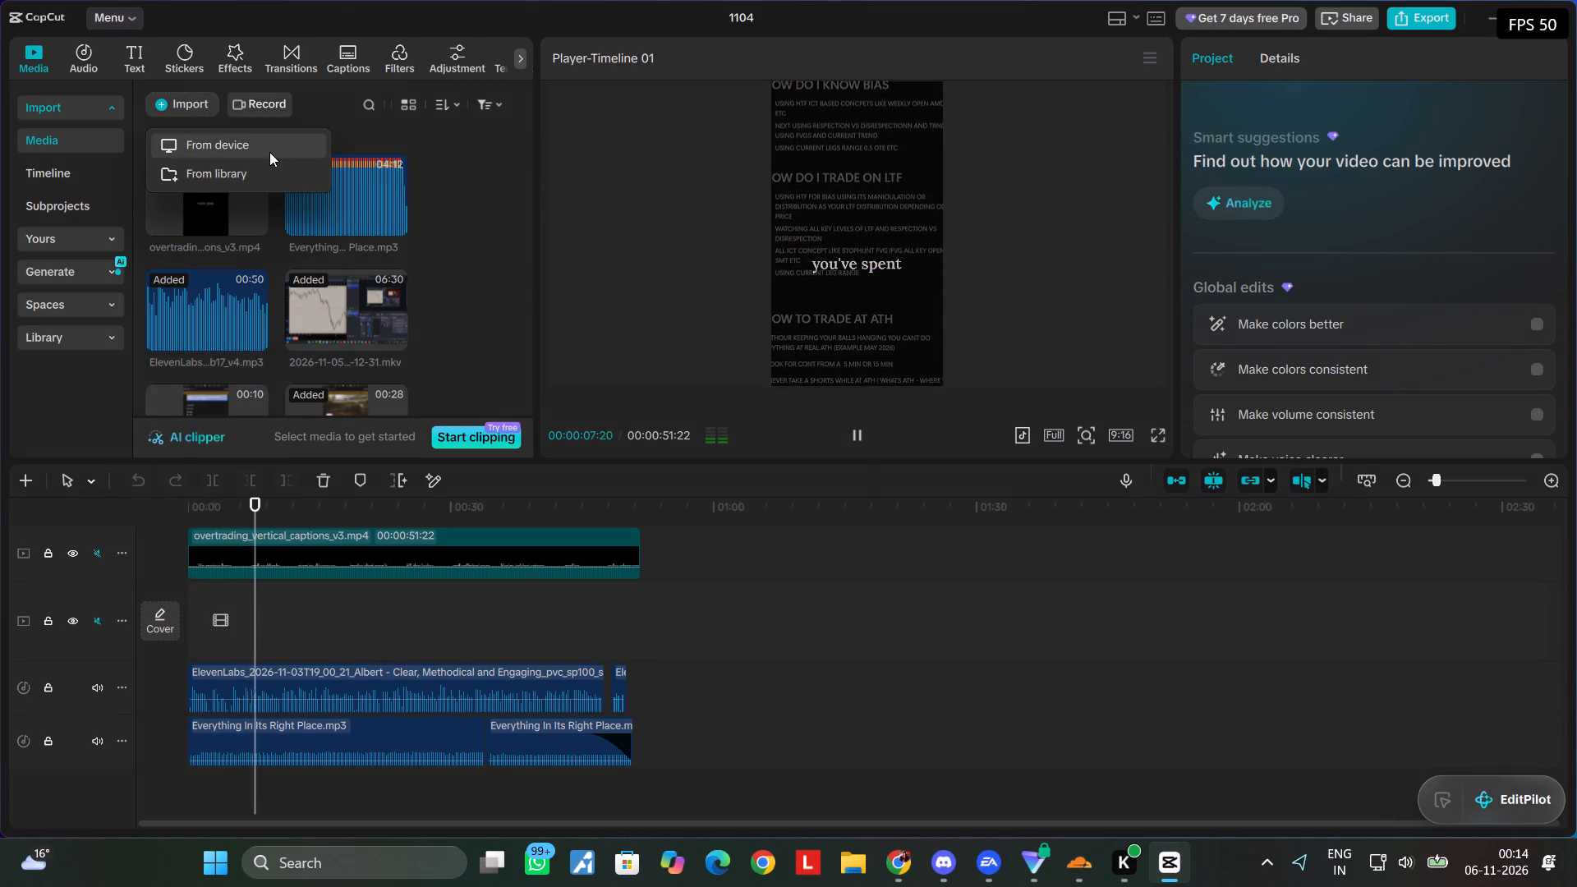
Import the video 1106 from the reel folder on the Desktop into the project media.
left_click(269, 152)
scroll(278, 311, "down", 3)
scroll(278, 311, "up", 1)
scroll(278, 311, "down", 1)
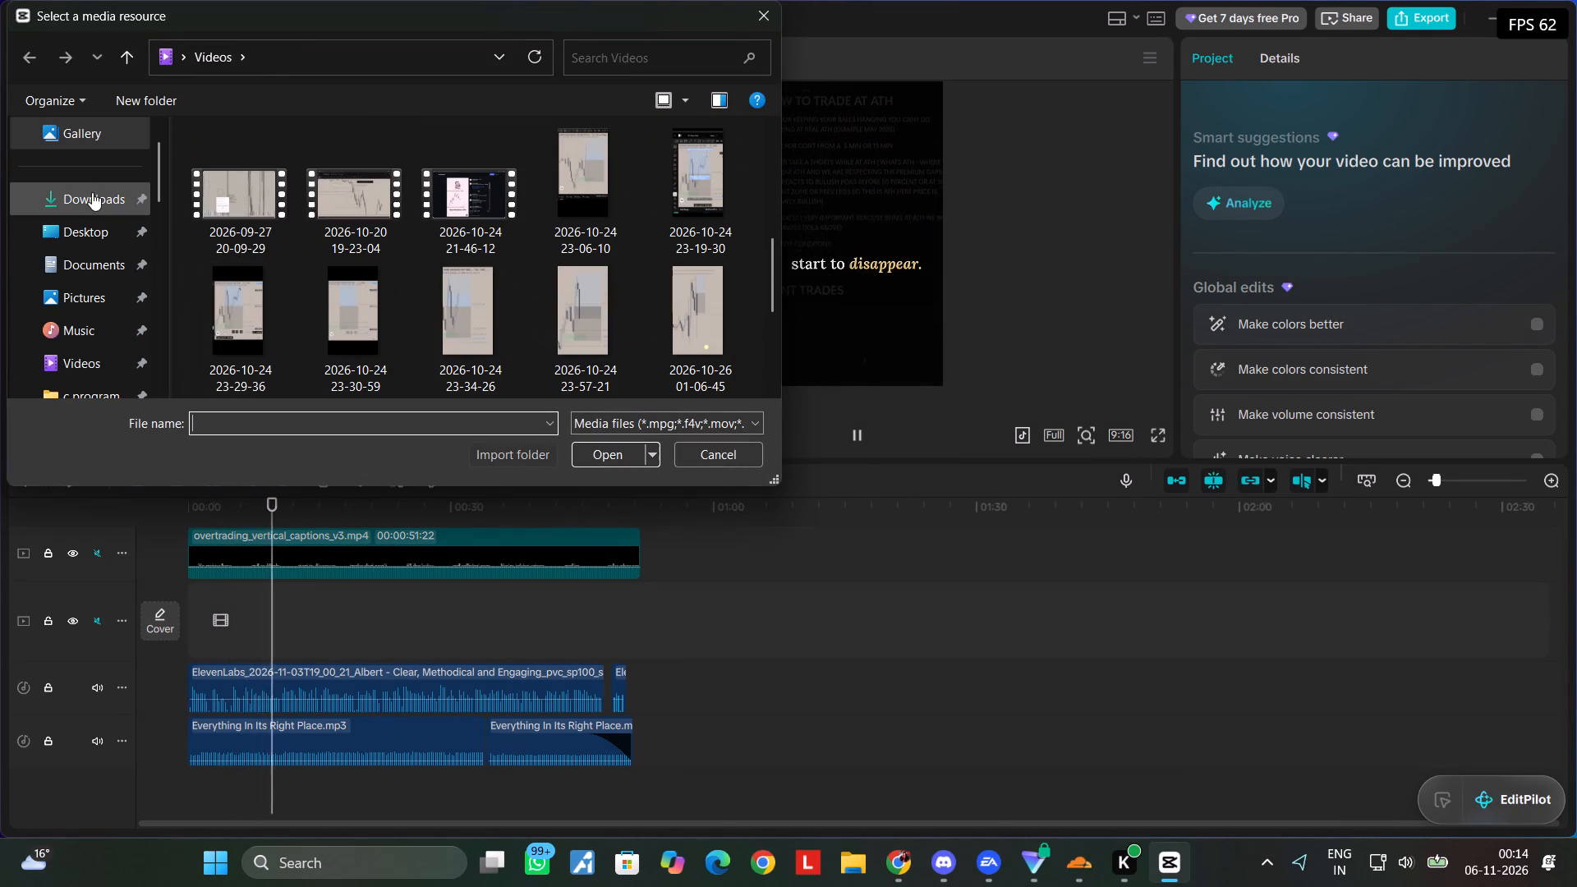
left_click(99, 246)
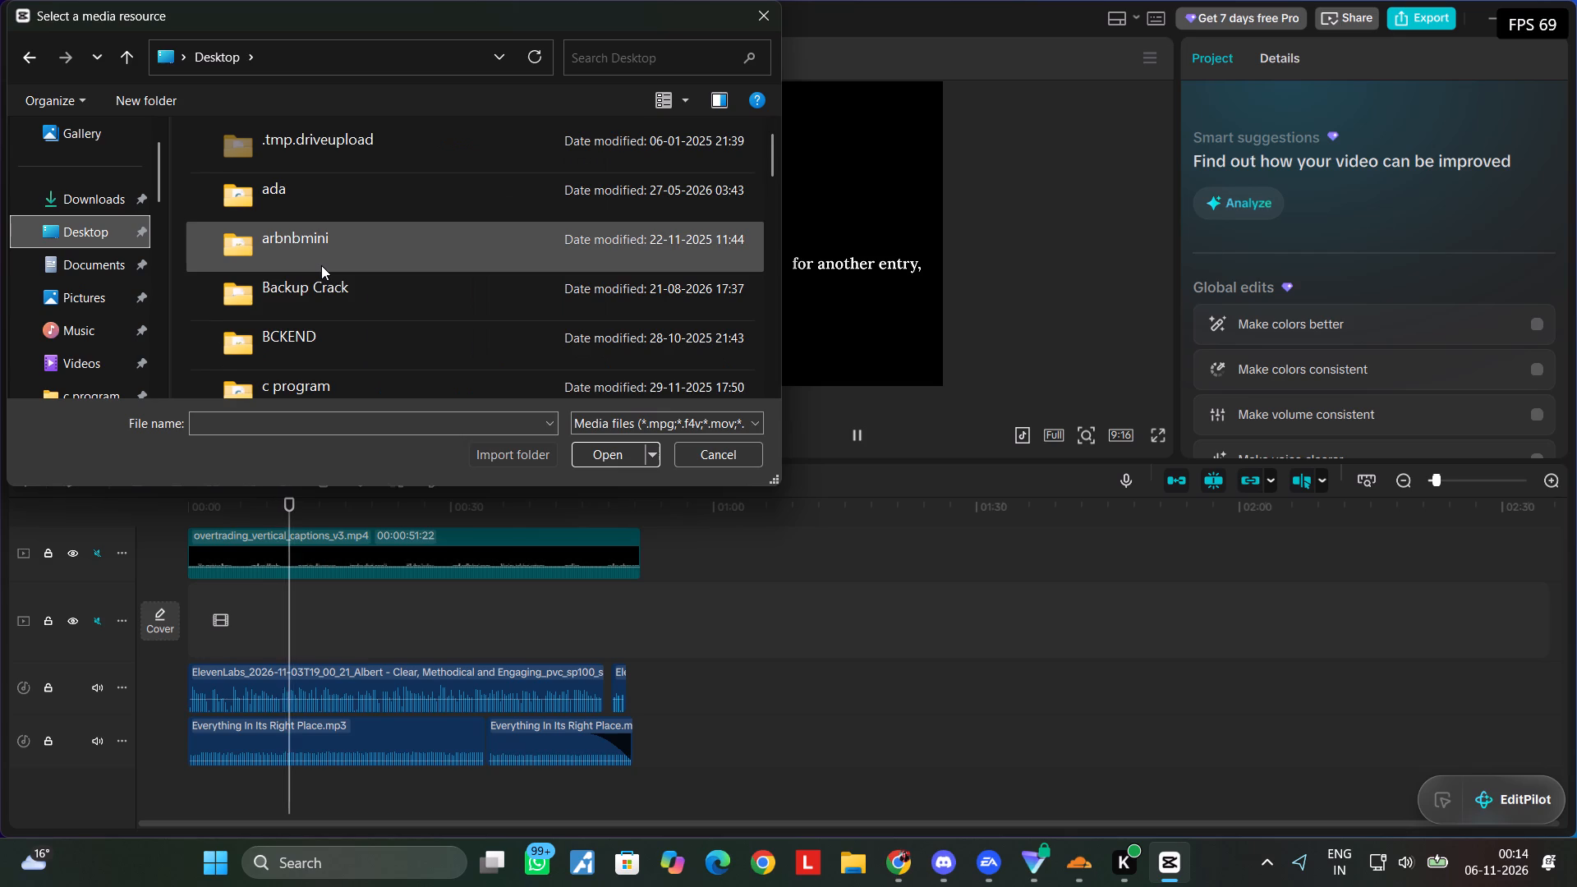
scroll(321, 265, "down", 9)
scroll(321, 265, "up", 3)
scroll(321, 265, "down", 6)
scroll(321, 265, "up", 1)
scroll(321, 265, "down", 1)
scroll(320, 287, "up", 5)
scroll(320, 287, "down", 2)
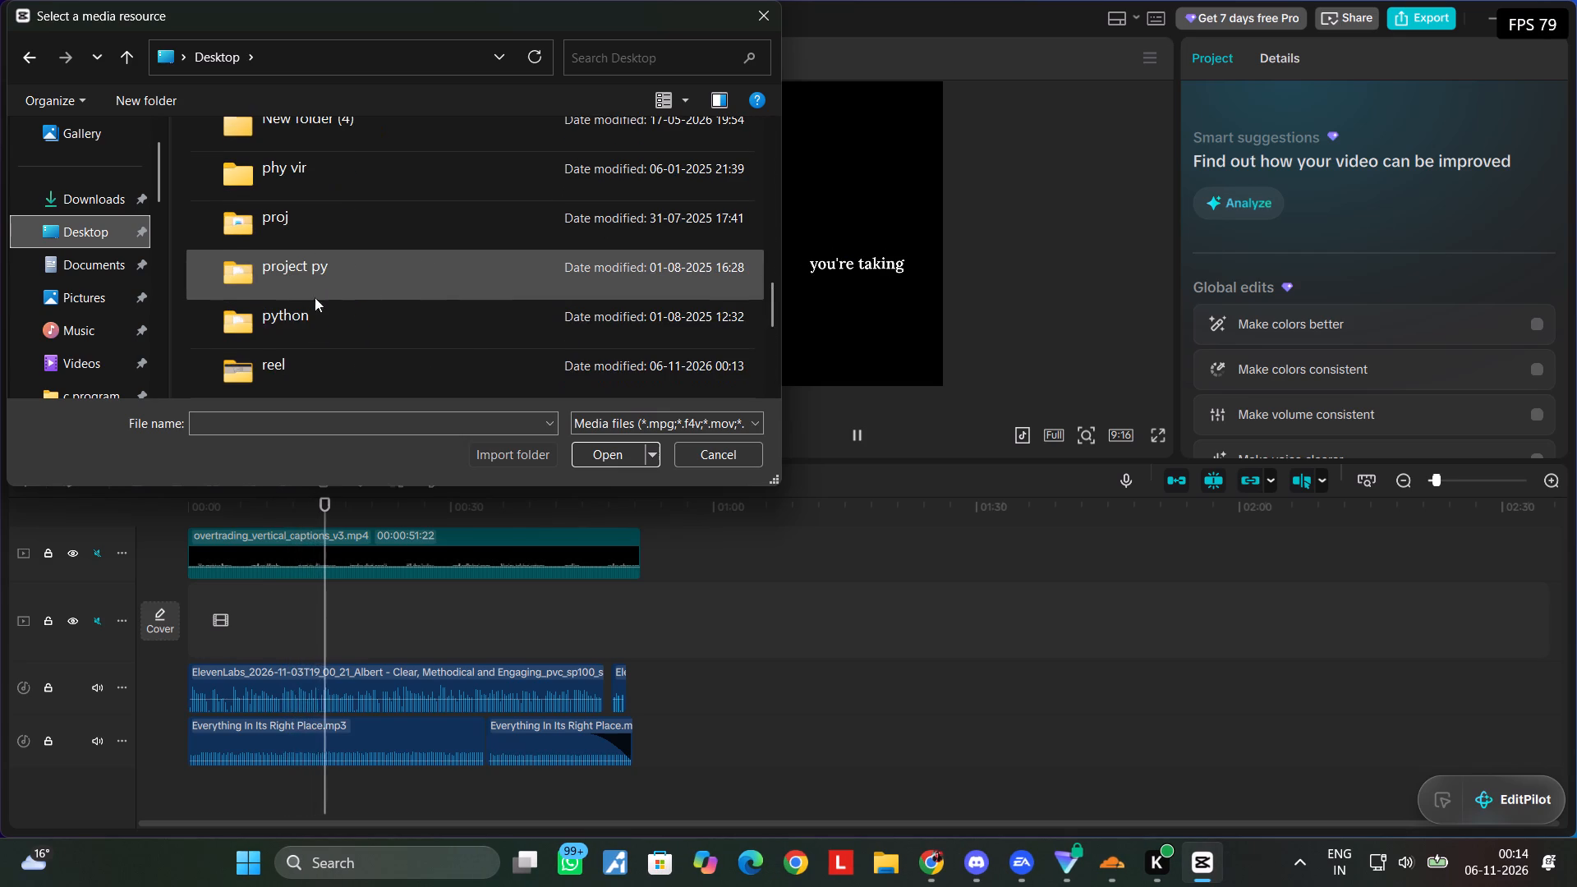
double_click(292, 353)
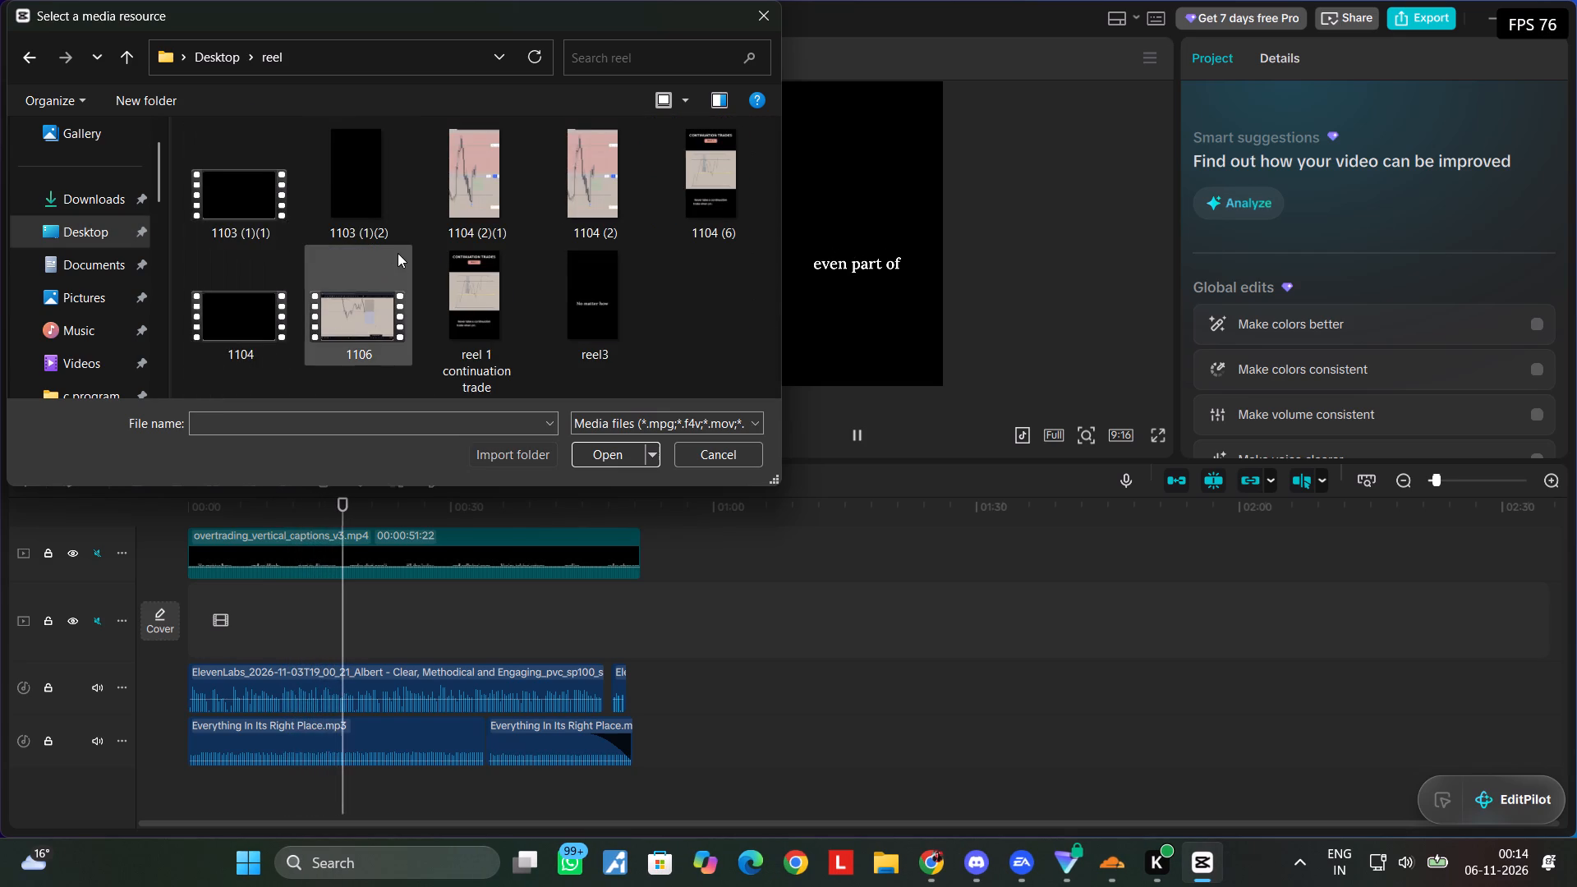
scroll(398, 253, "down", 2)
scroll(556, 238, "up", 1)
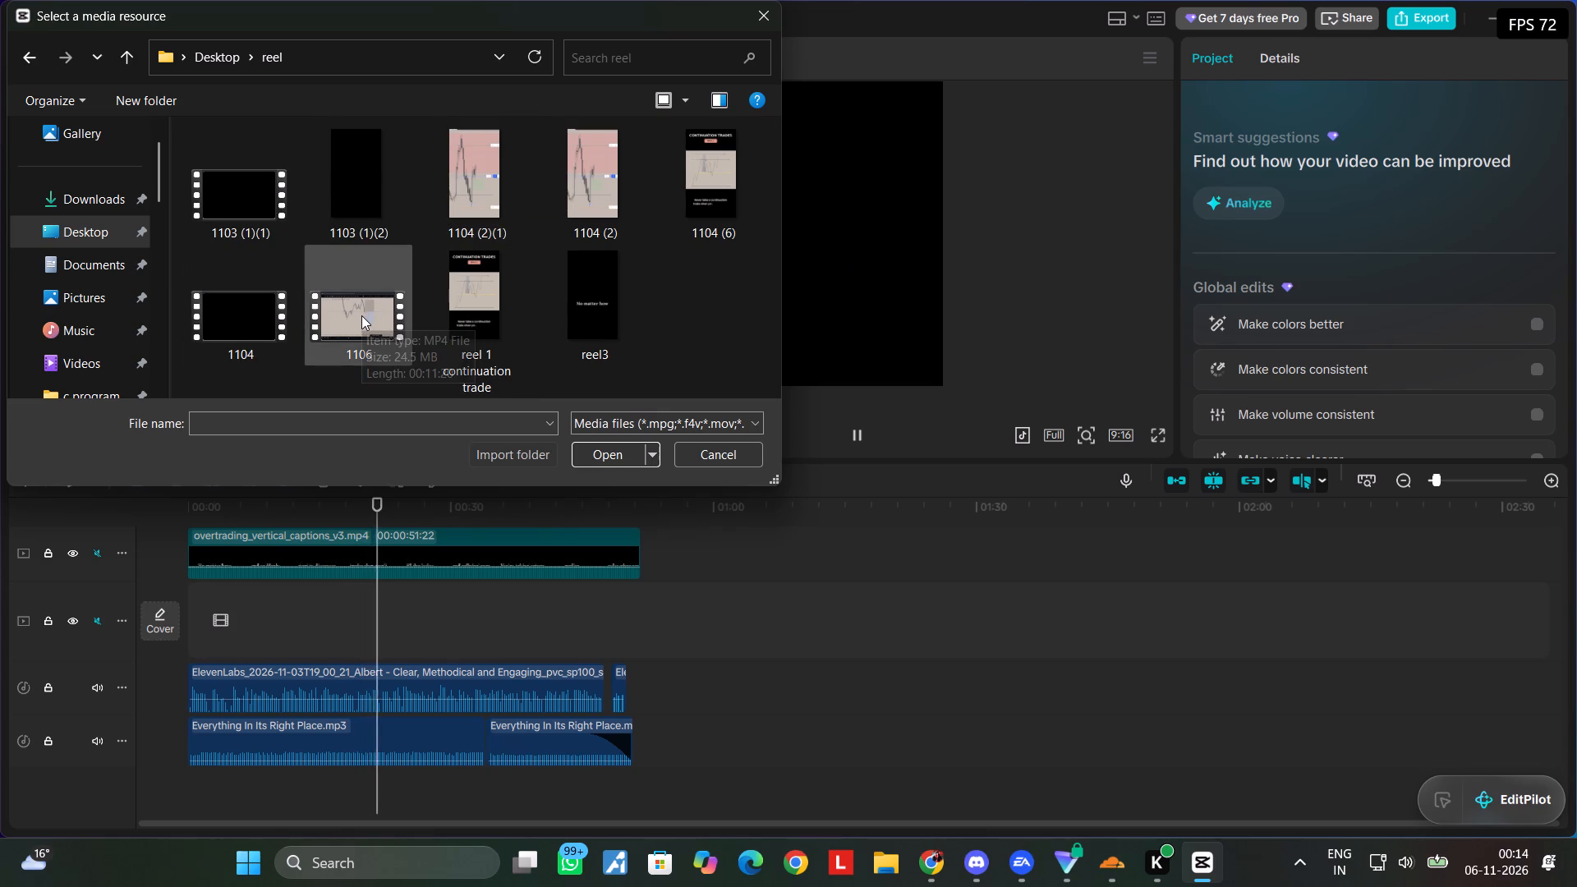
left_click(386, 301)
left_click(618, 449)
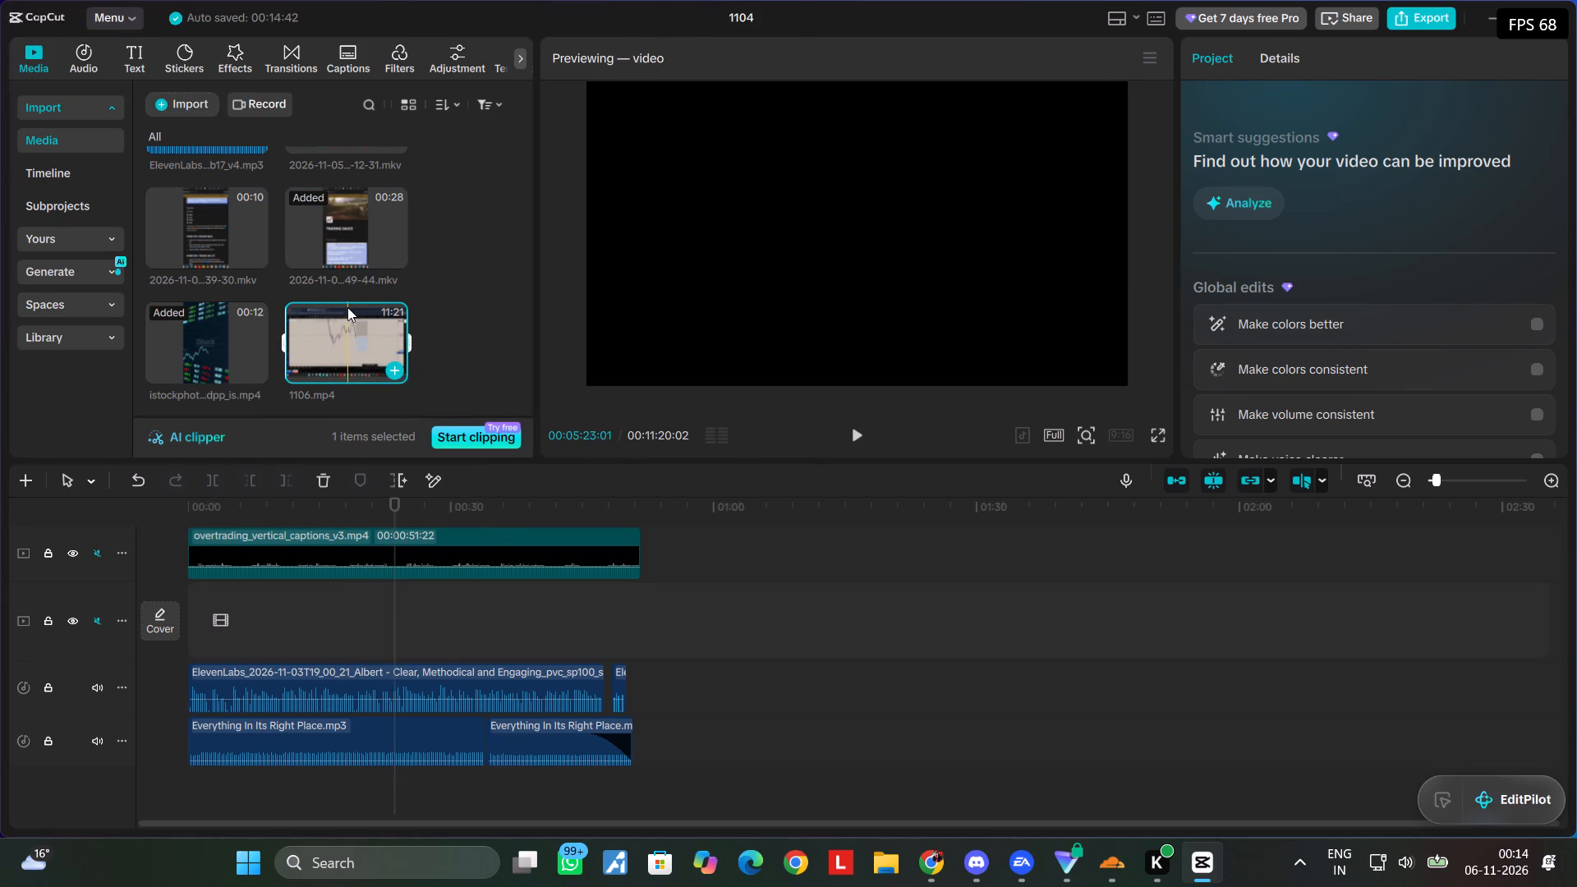
Add 1106.mp4 to the empty main video track, below the overtrading captions clip.
left_click(343, 324)
left_click_drag(337, 304, 382, 351)
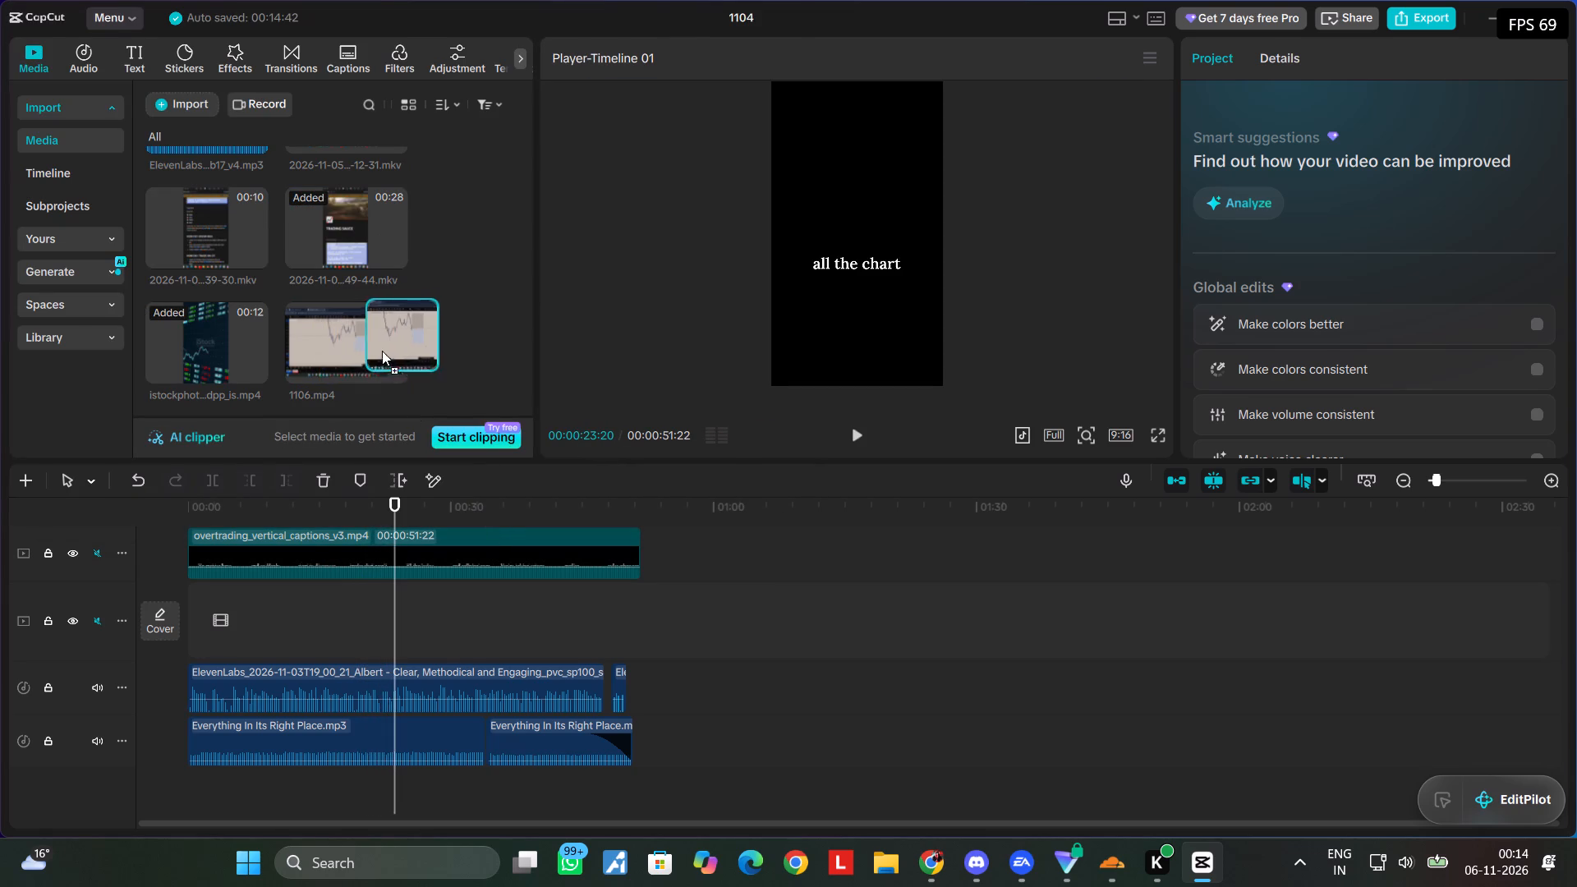
left_click_drag(382, 351, 397, 644)
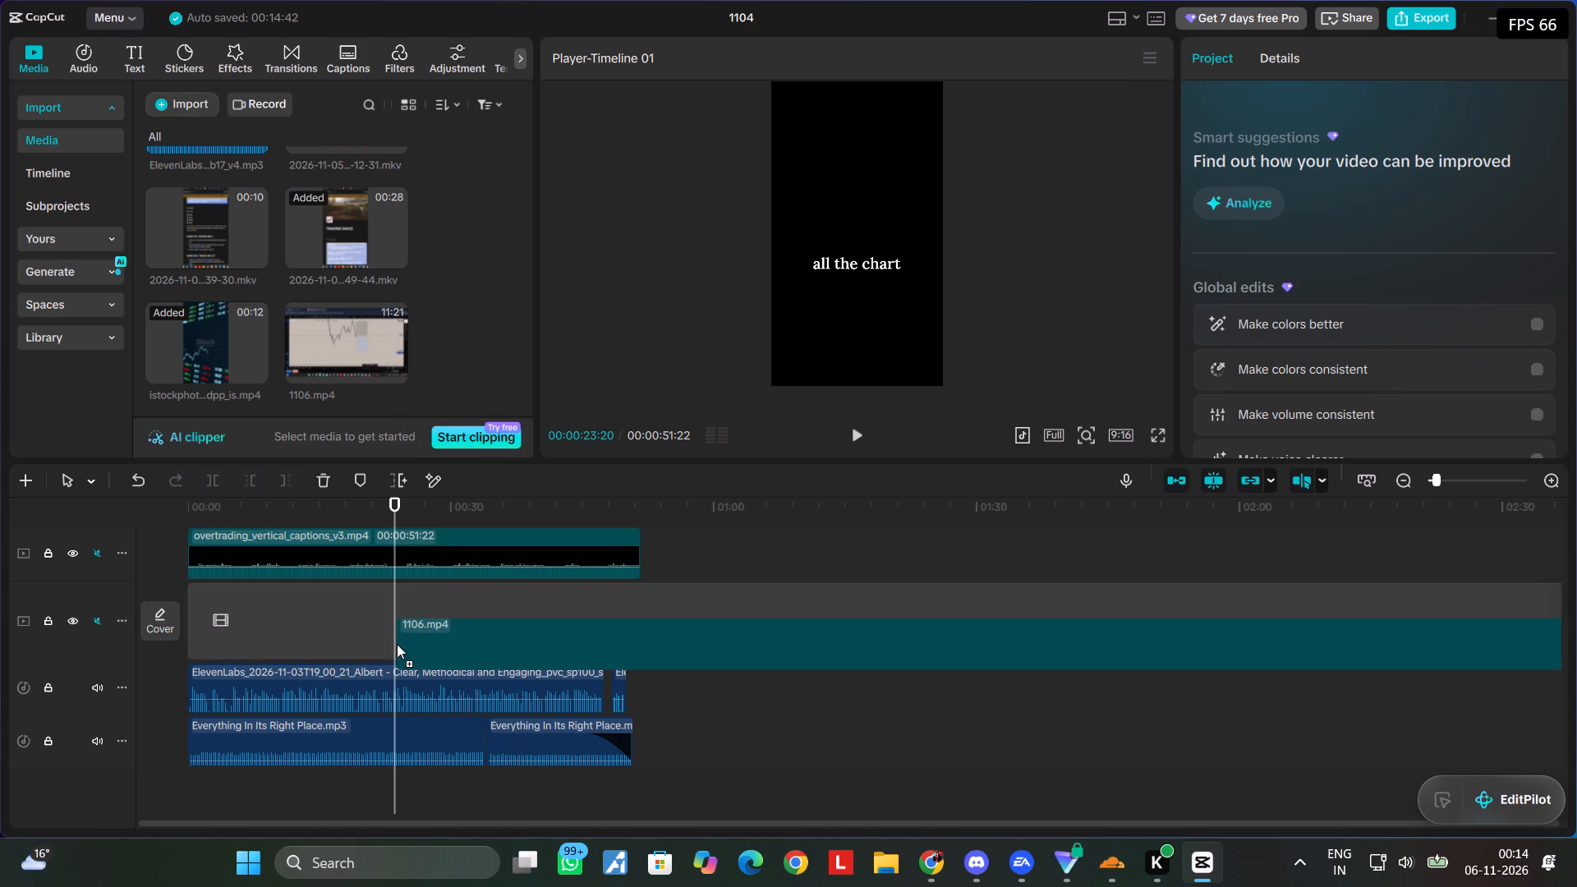
left_click_drag(397, 644, 397, 641)
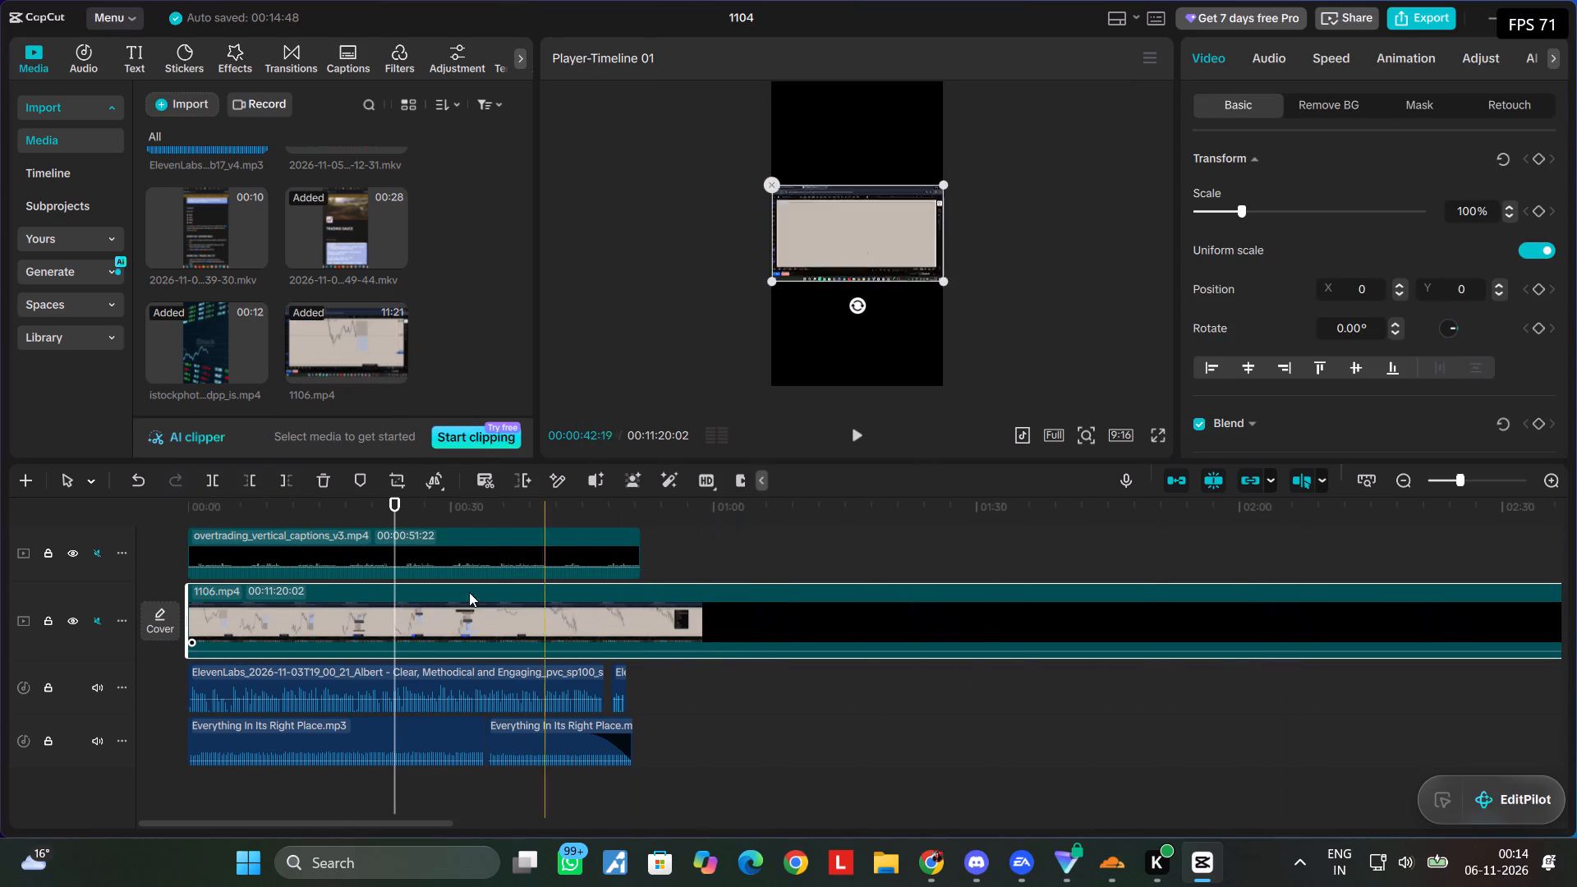
Trim about 24 seconds off the start of the 1106.mp4 clip, leaving it 00:10:56:14 long.
left_click_drag(186, 615, 399, 614)
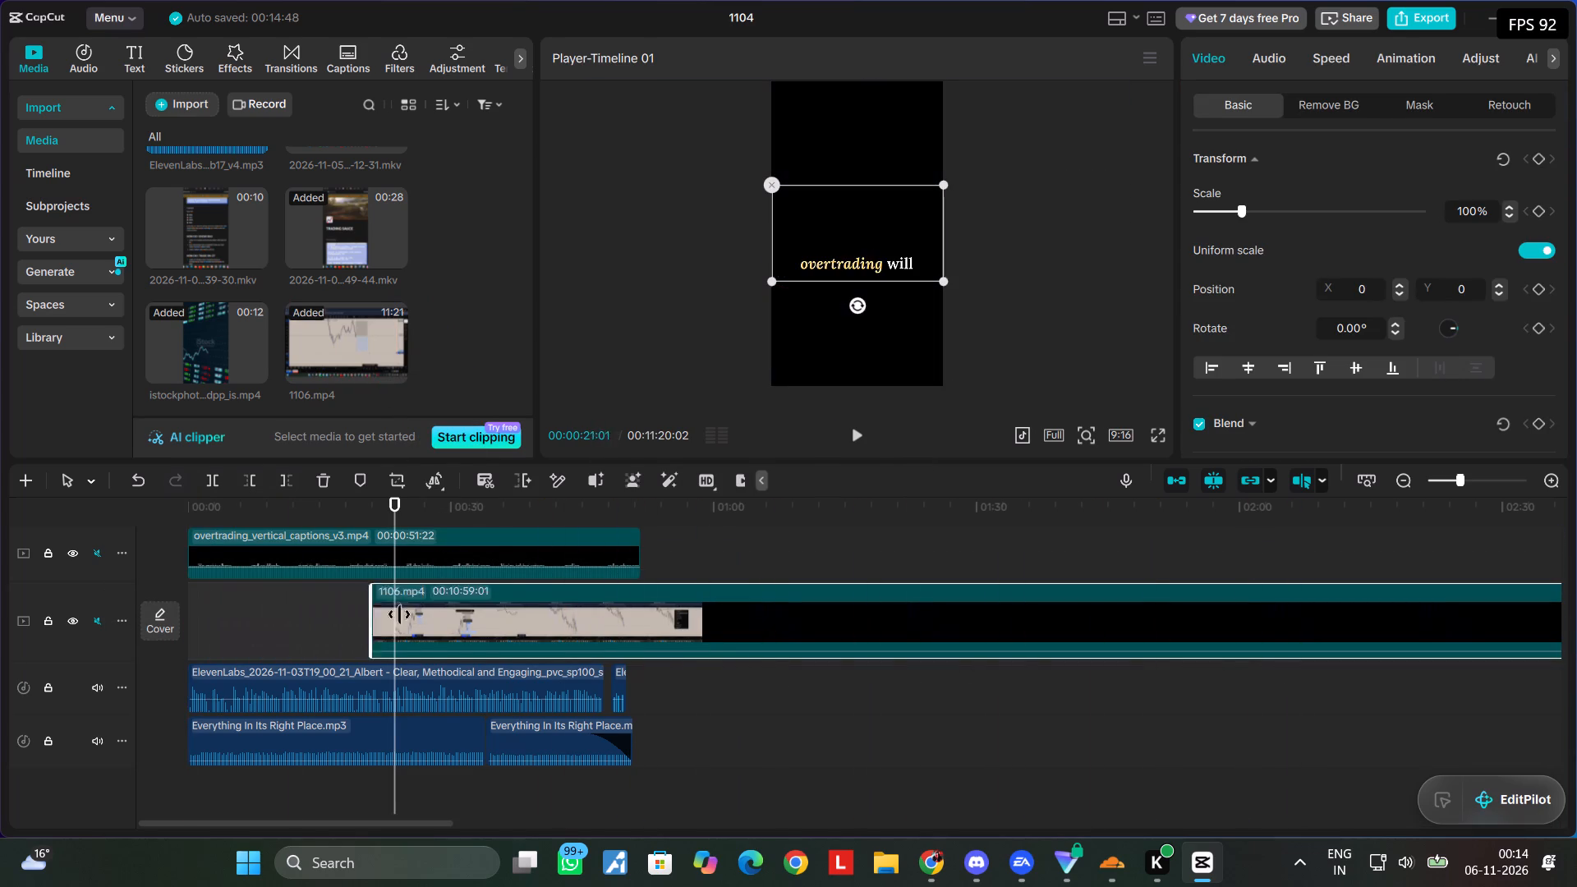
left_click_drag(399, 614, 389, 614)
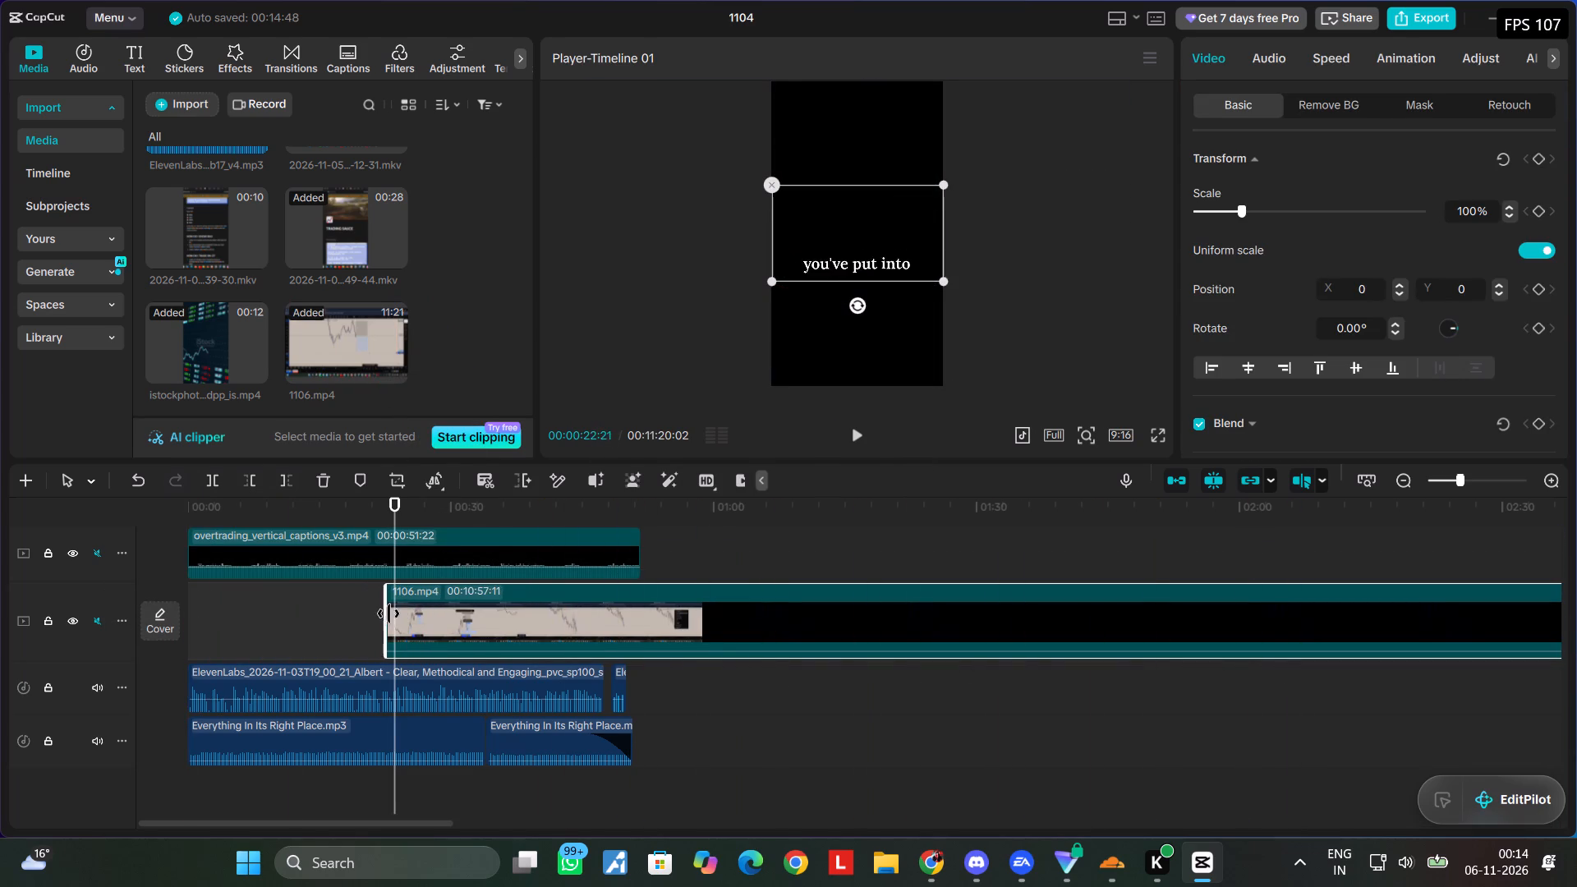
left_click_drag(389, 614, 402, 614)
left_click(856, 439)
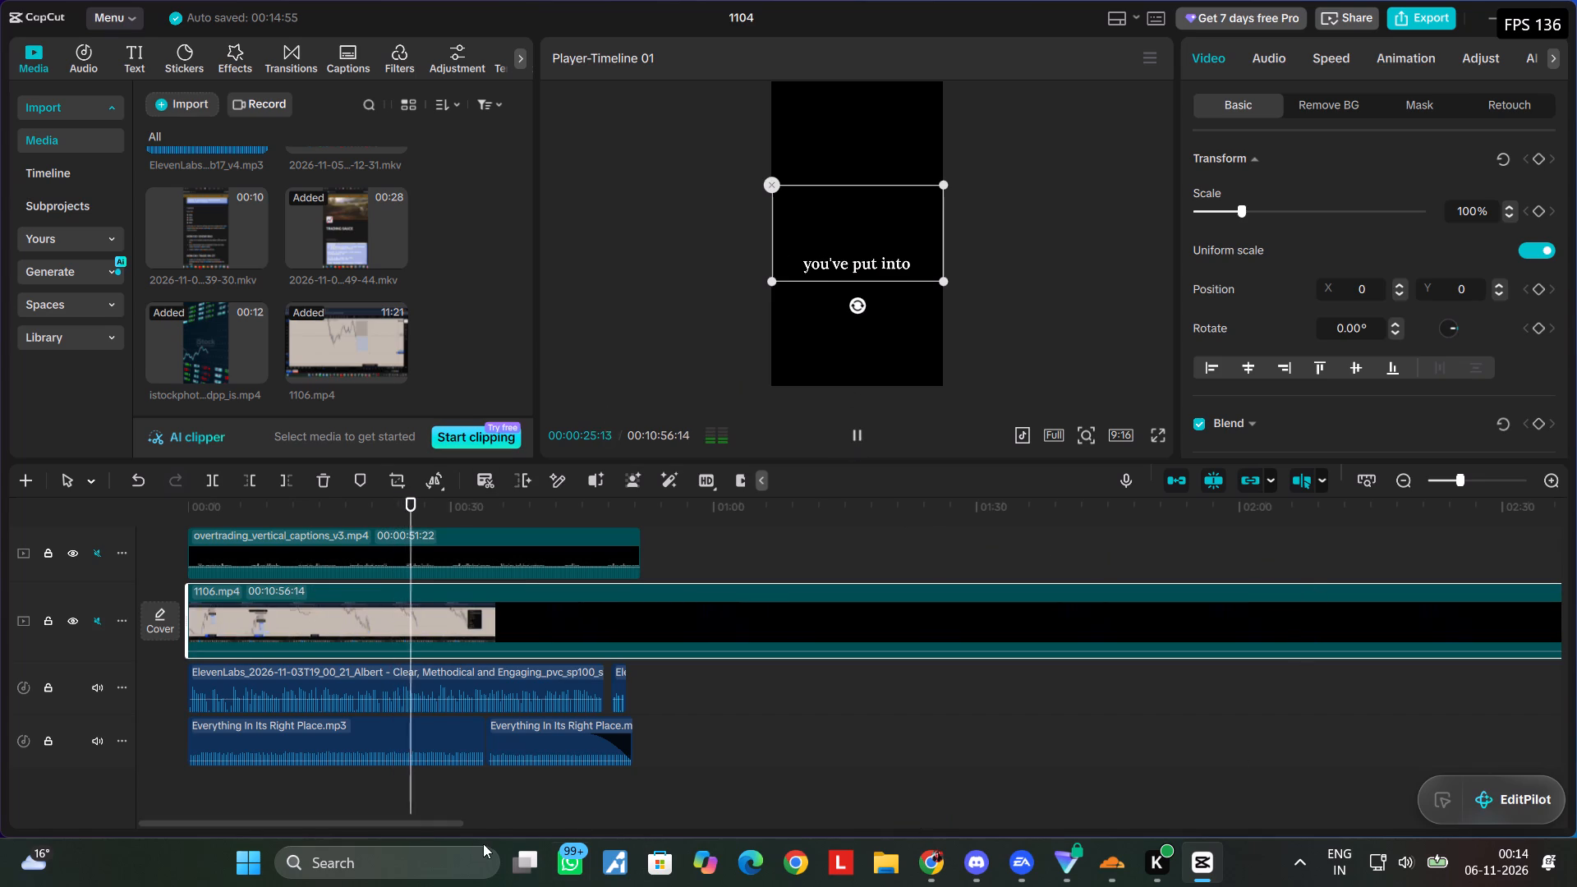
Trim the end of the 1106.mp4 clip back to where its chart footage turns black, for a duration of 00:00:35:12.
left_click_drag(446, 825, 1576, 790)
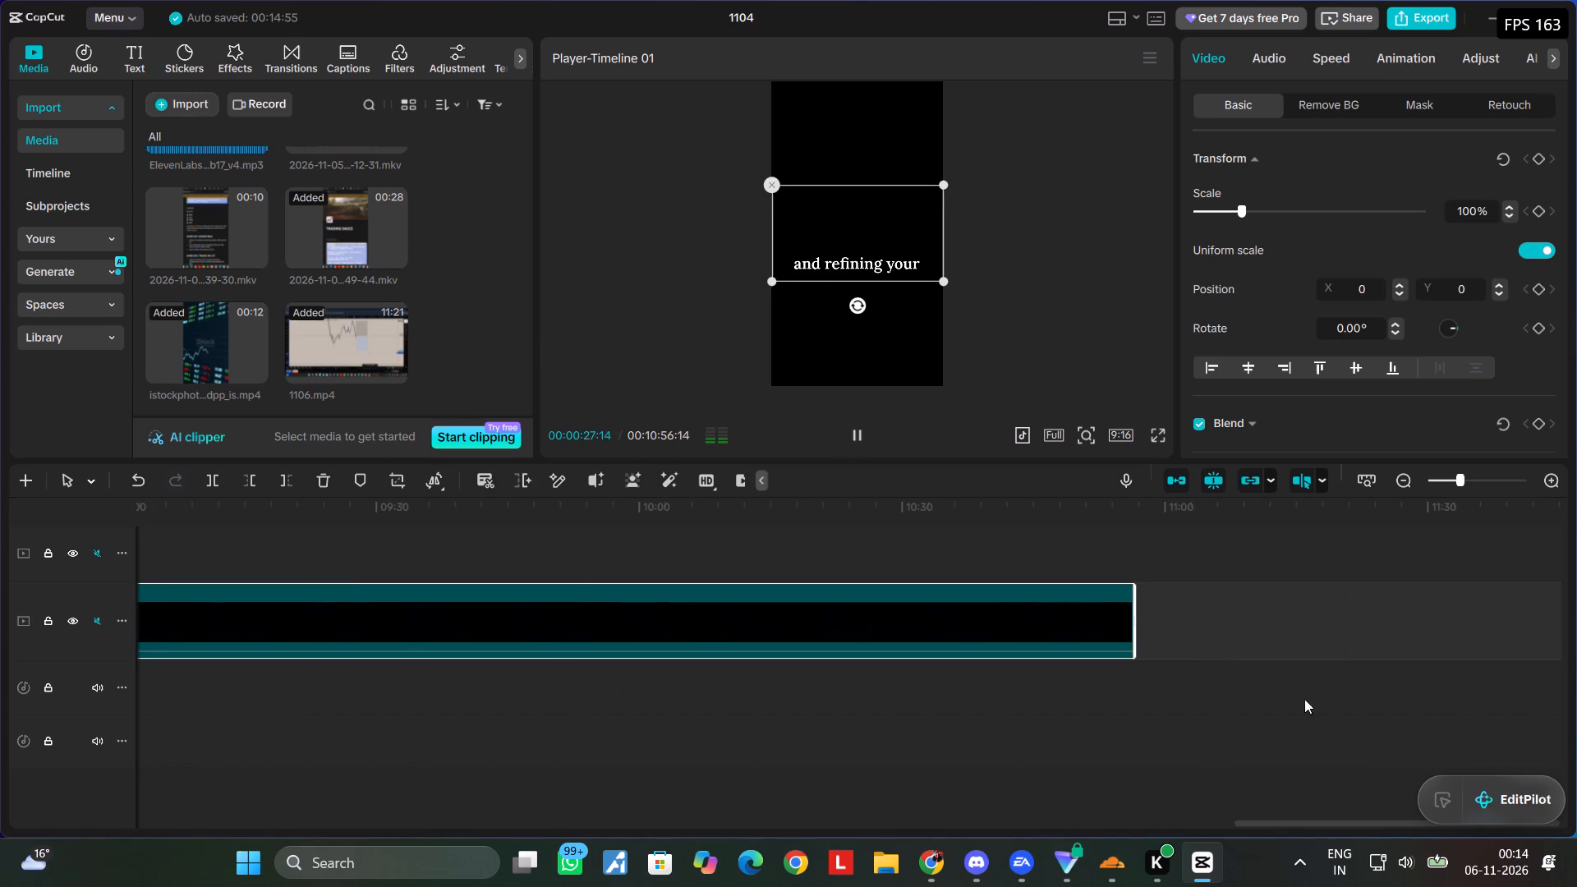
left_click_drag(1138, 627, 180, 644)
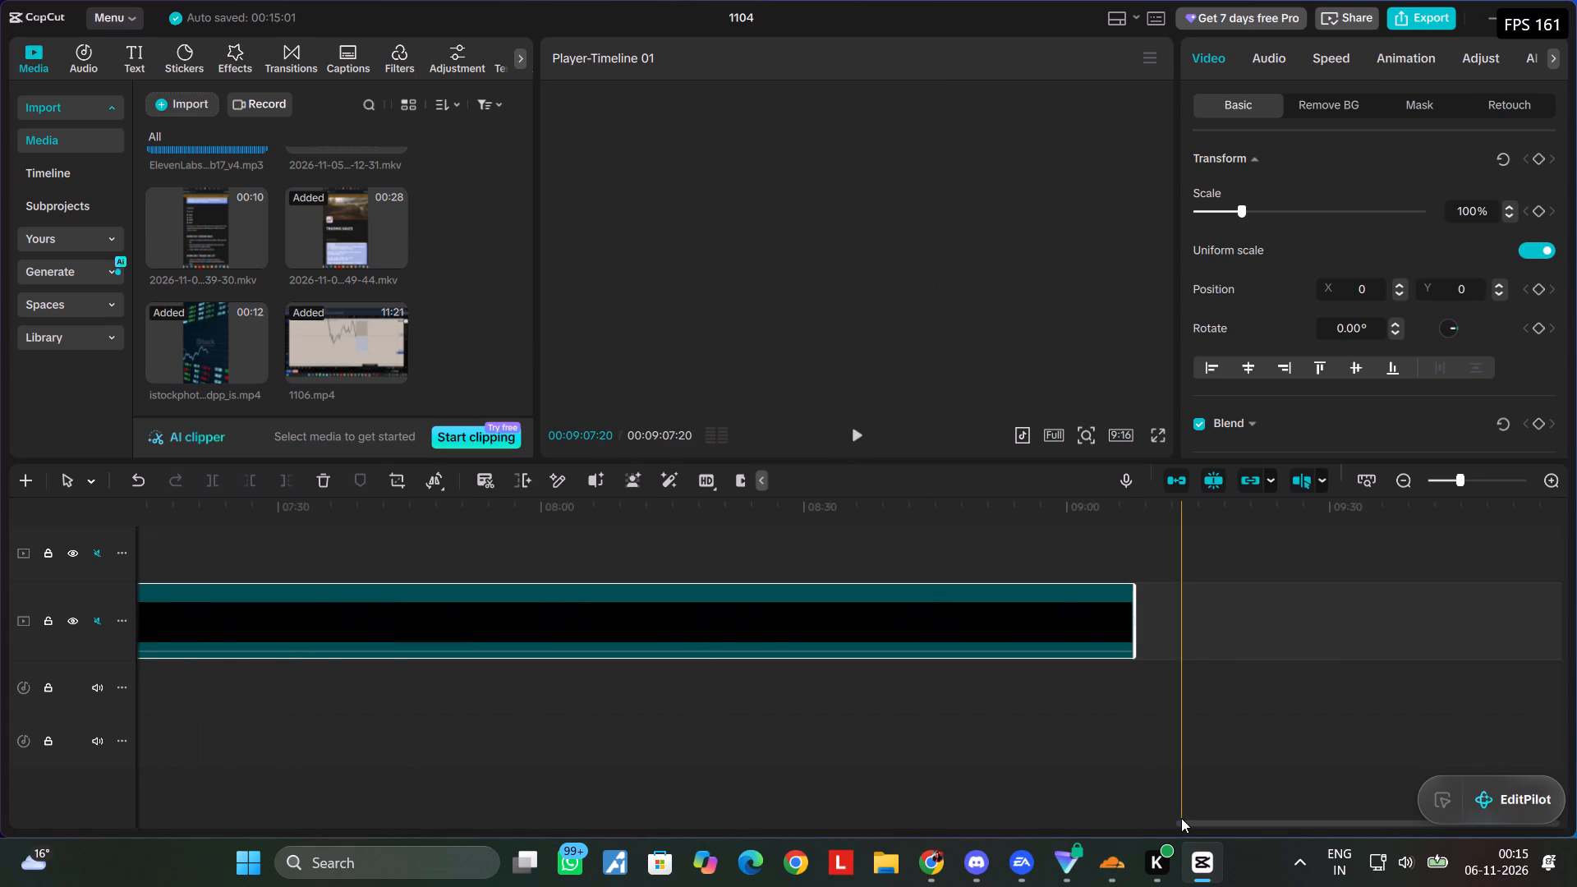
left_click_drag(1181, 818, 1171, 818)
left_click_drag(1201, 825, 883, 860)
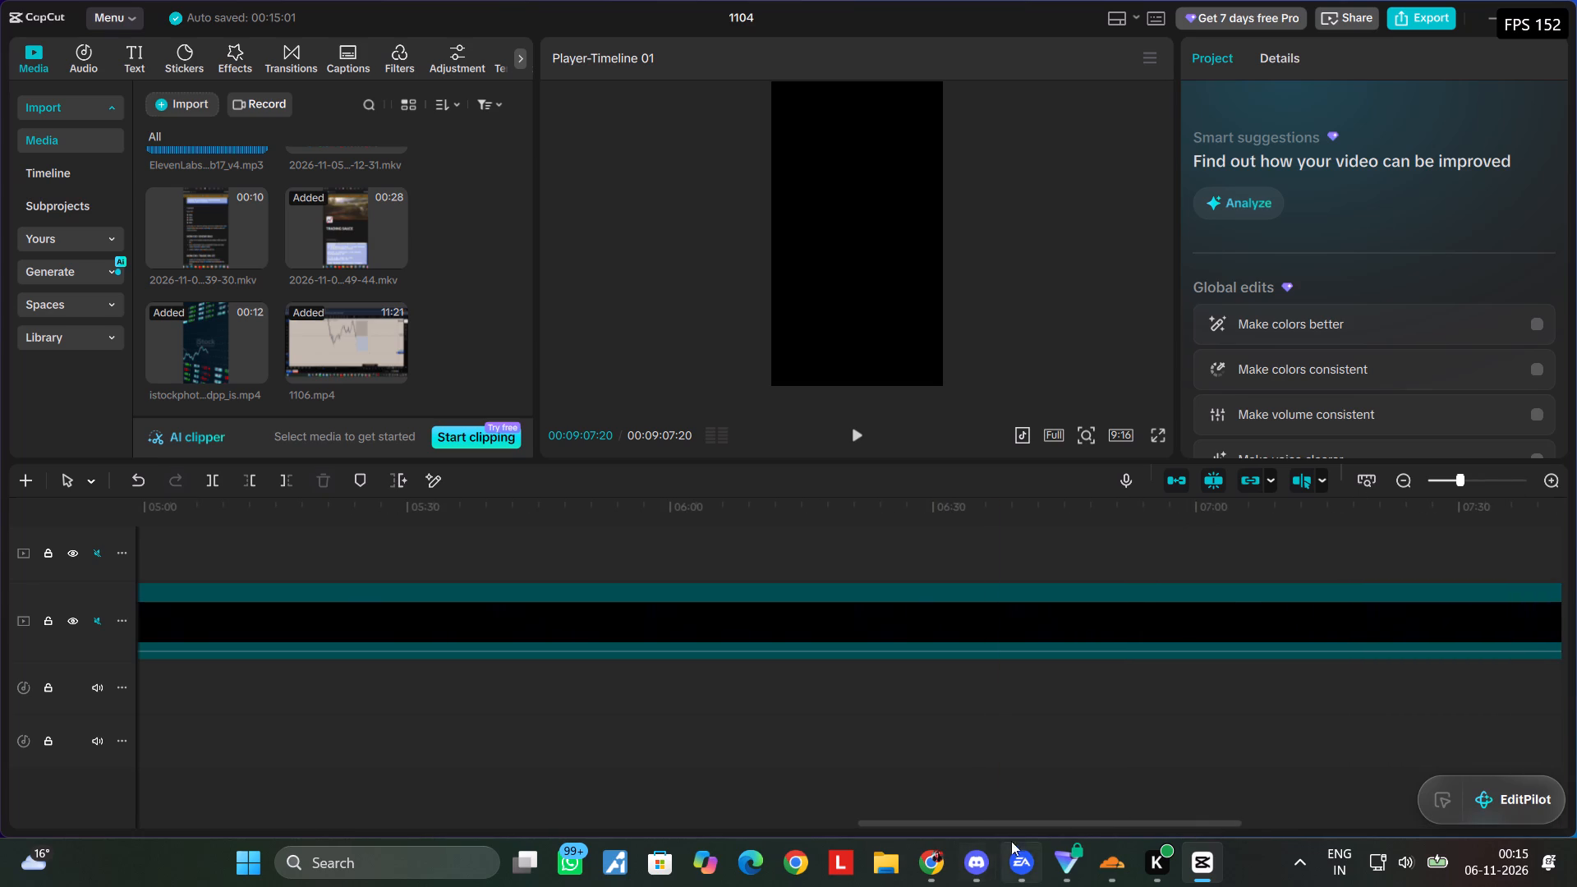
left_click_drag(1017, 827, 1327, 797)
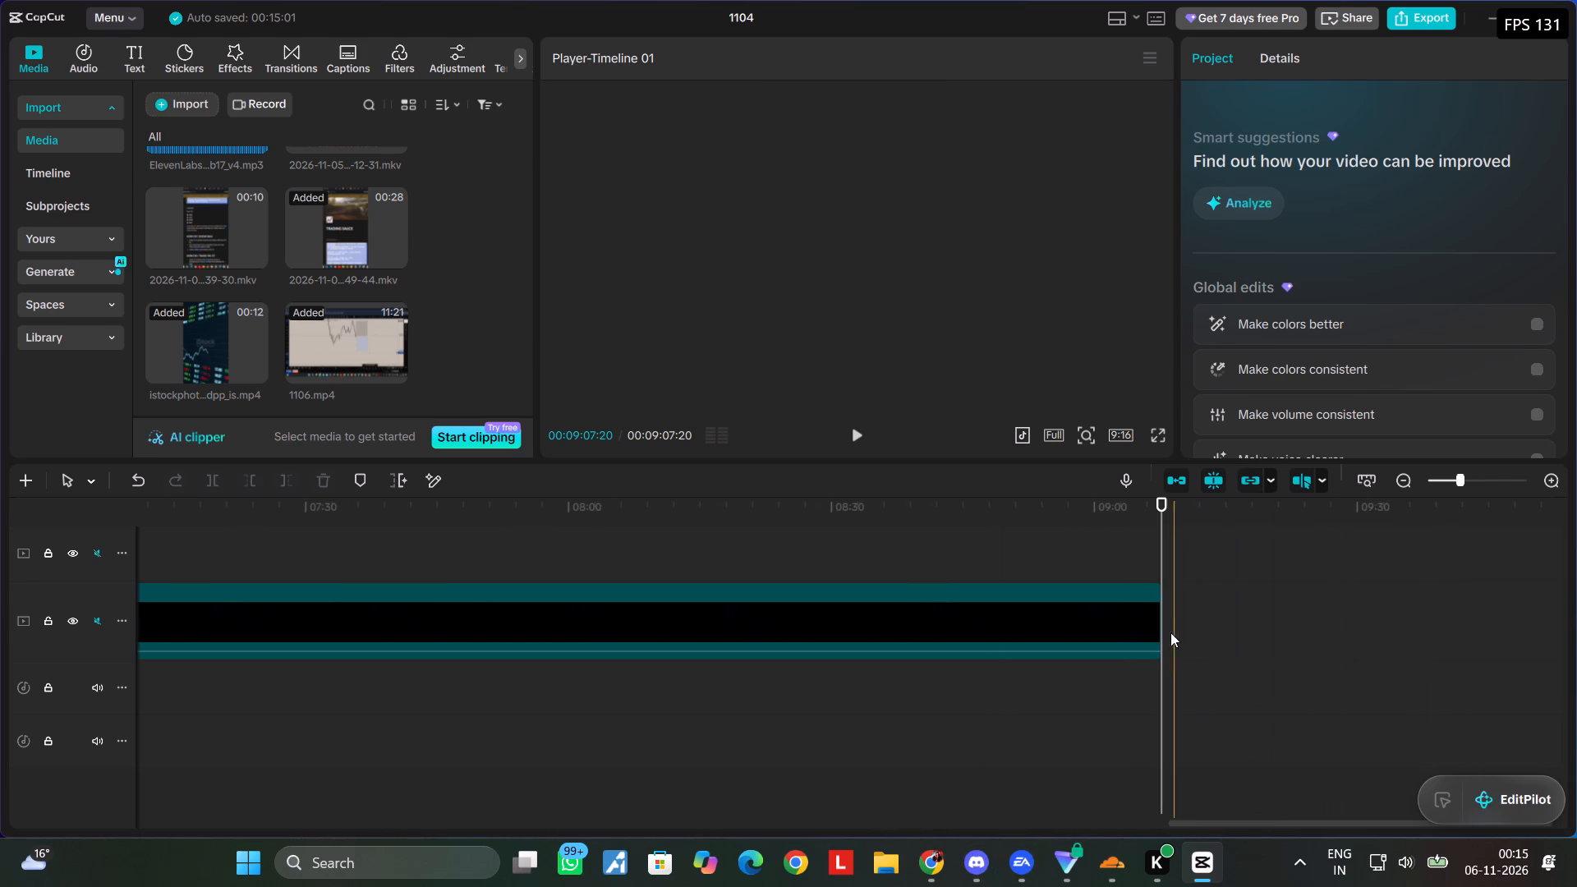
left_click(1163, 600)
left_click_drag(1160, 604, 102, 651)
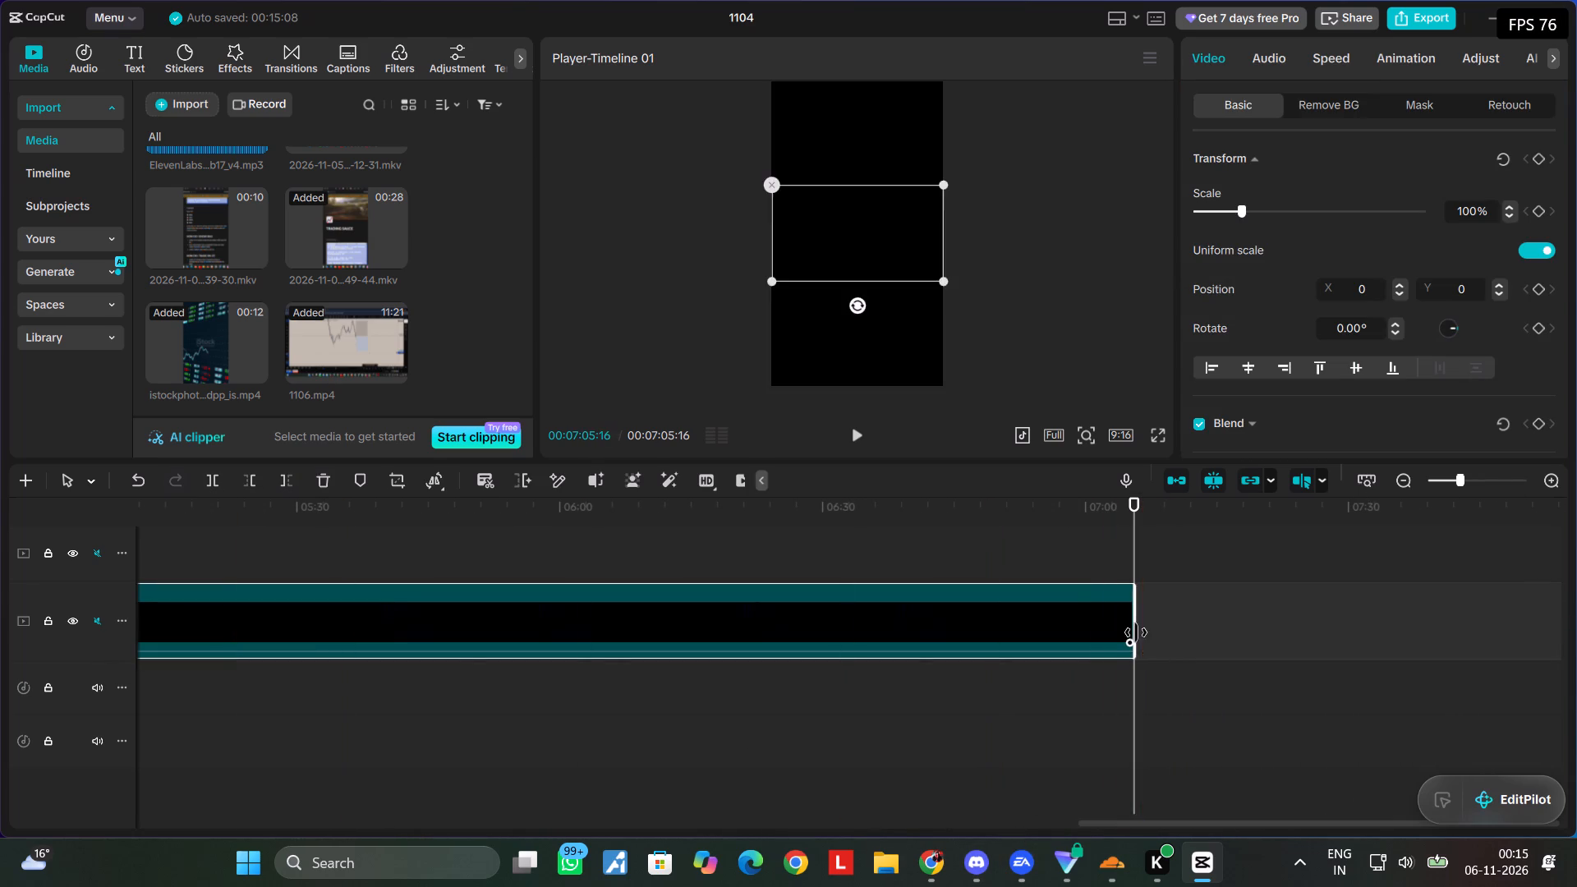
left_click_drag(1136, 632, 278, 675)
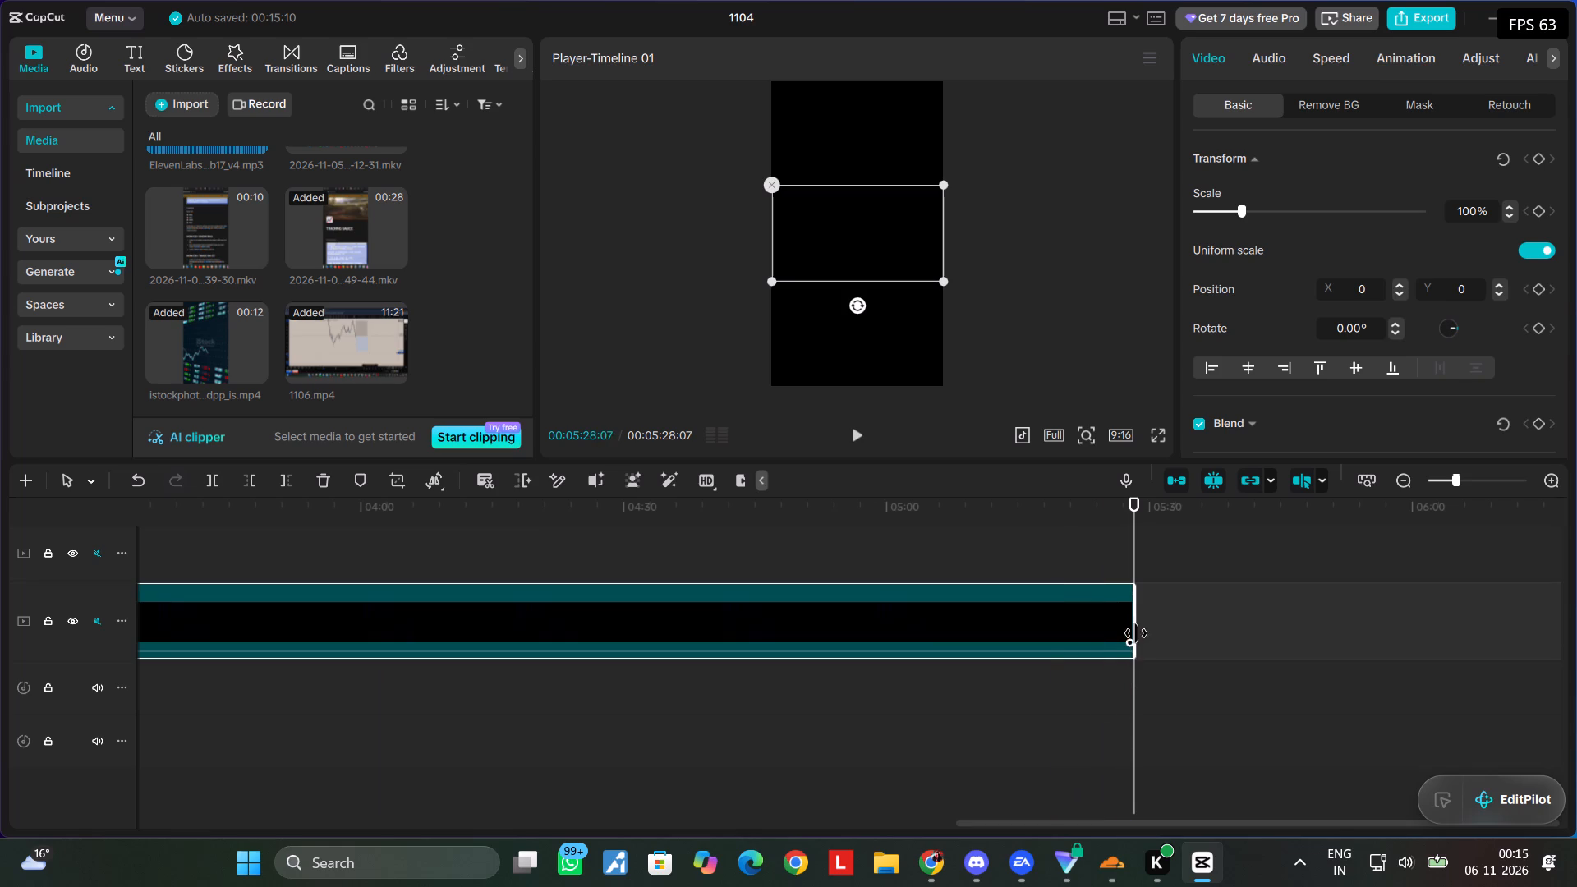
left_click_drag(1136, 633, 49, 643)
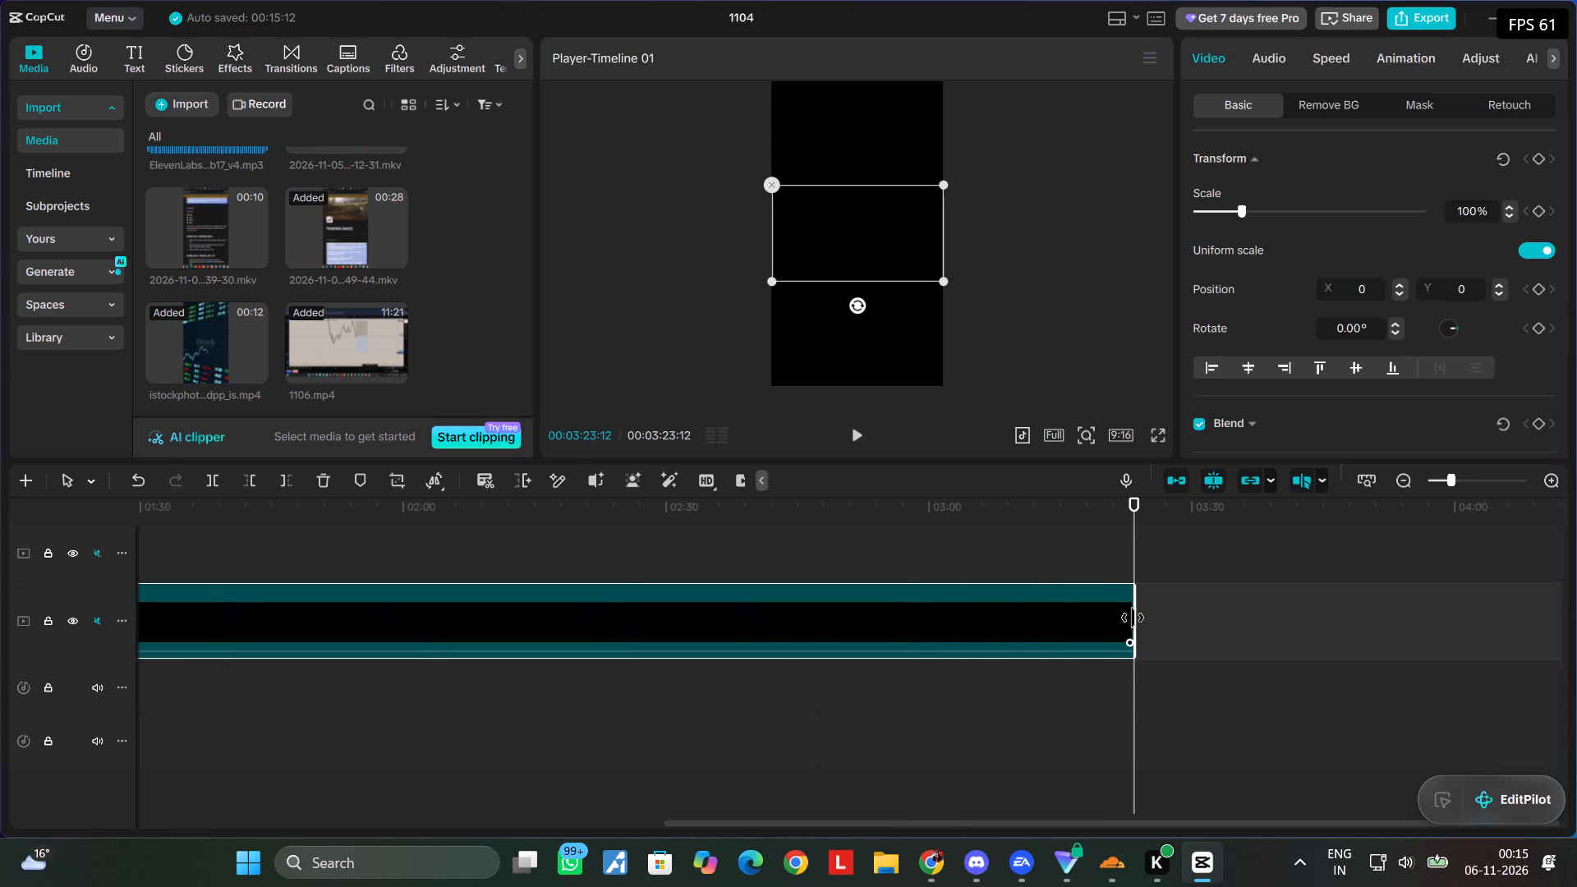
left_click_drag(1137, 616, 171, 632)
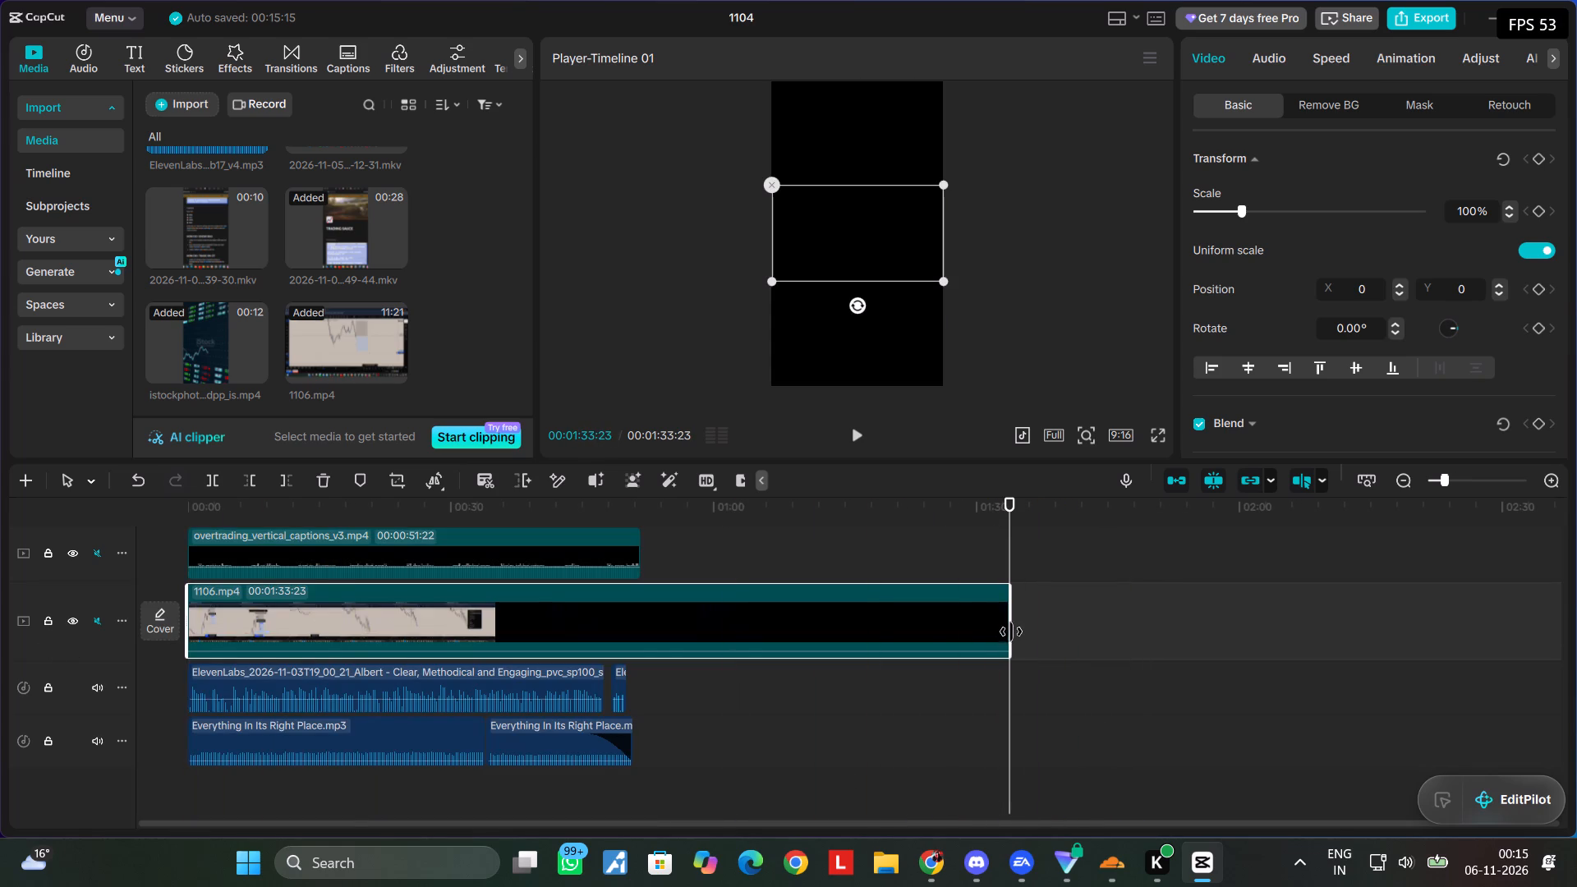
left_click_drag(1013, 626, 499, 648)
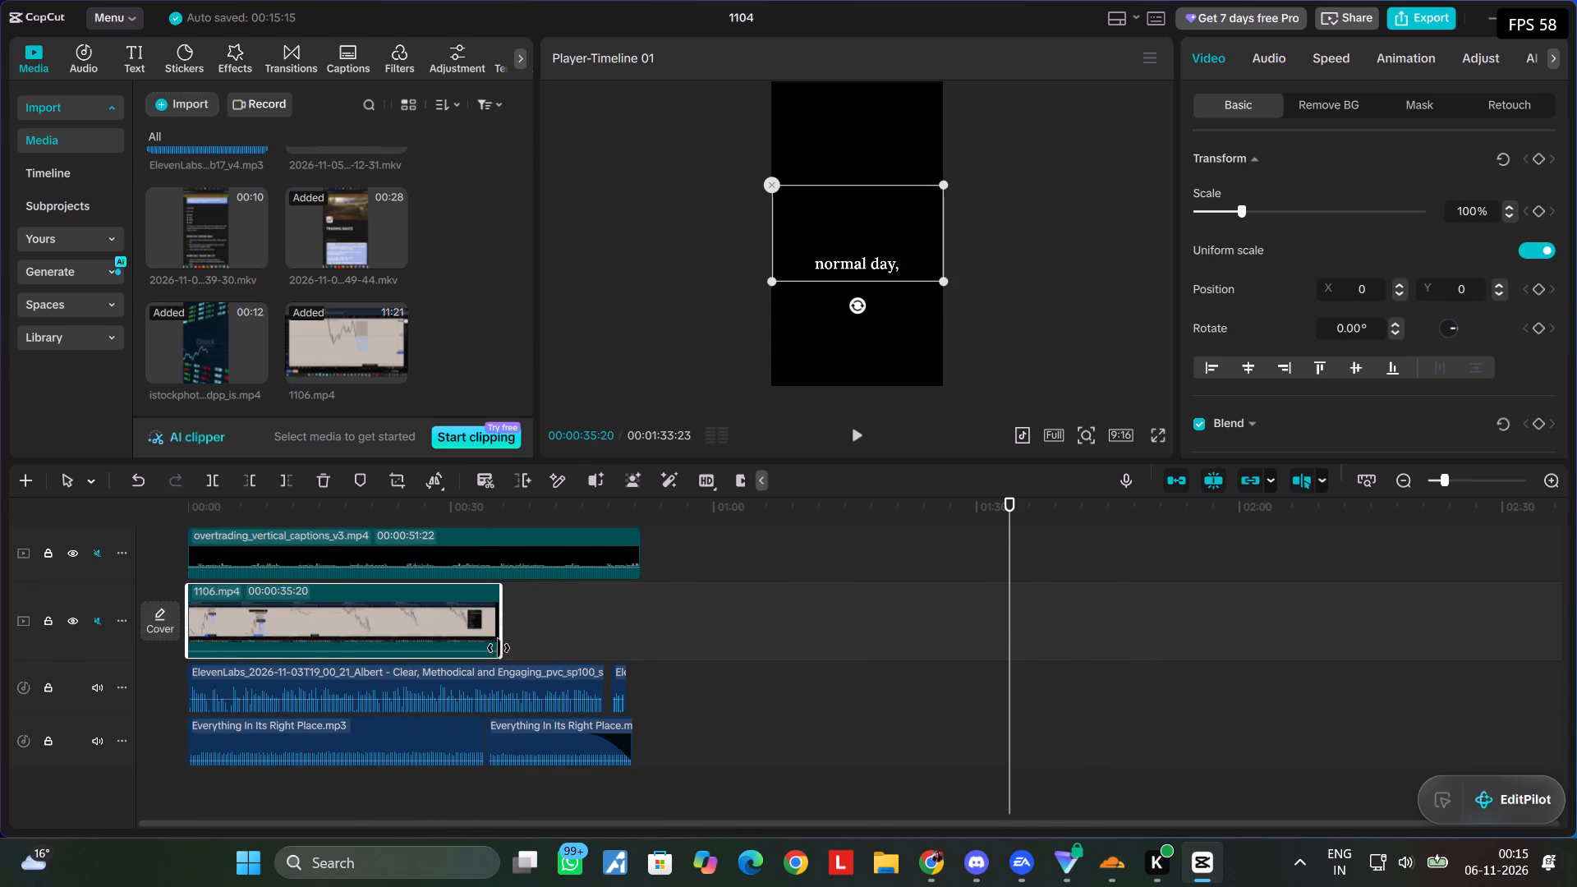
left_click_drag(499, 648, 492, 650)
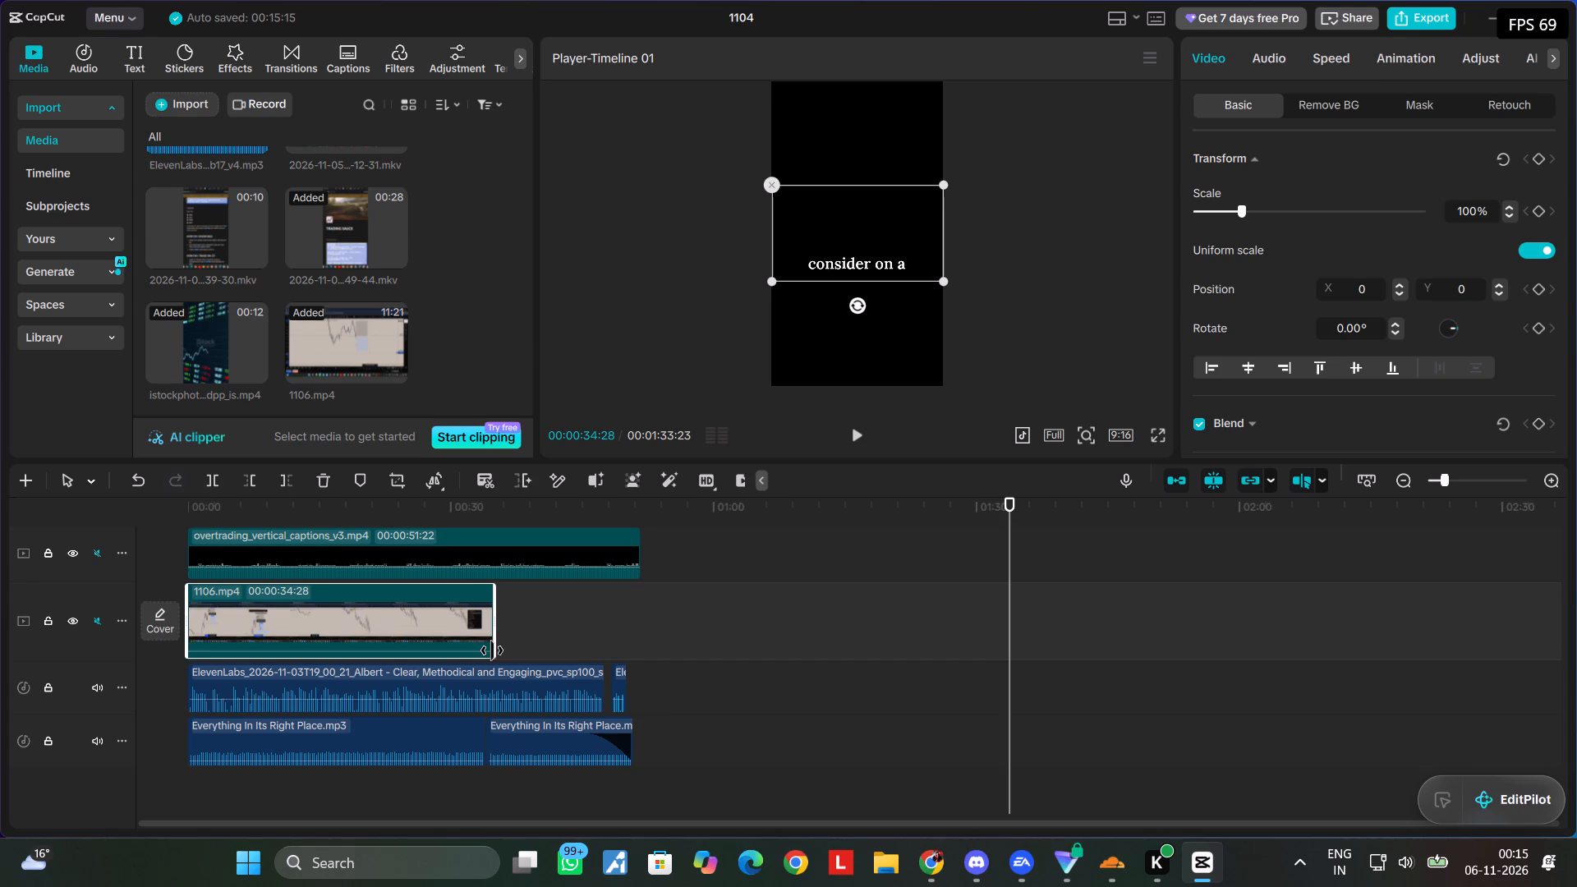
left_click_drag(492, 650, 496, 646)
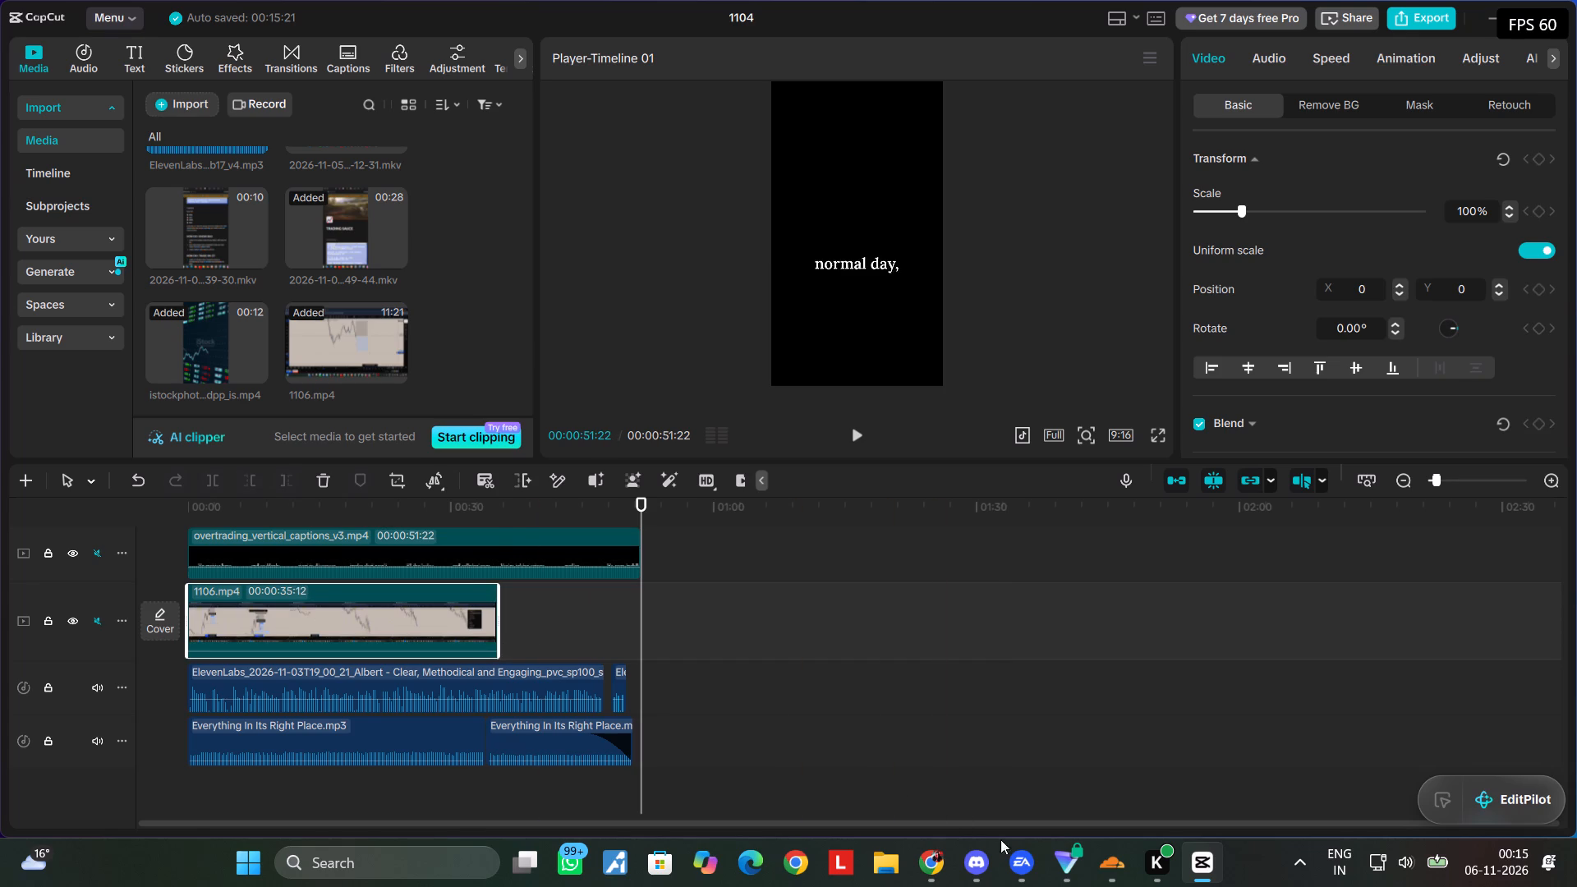
Move the 1106.mp4 clip from the main track to a new track above all others, starting at about 15 seconds.
left_click(1023, 813)
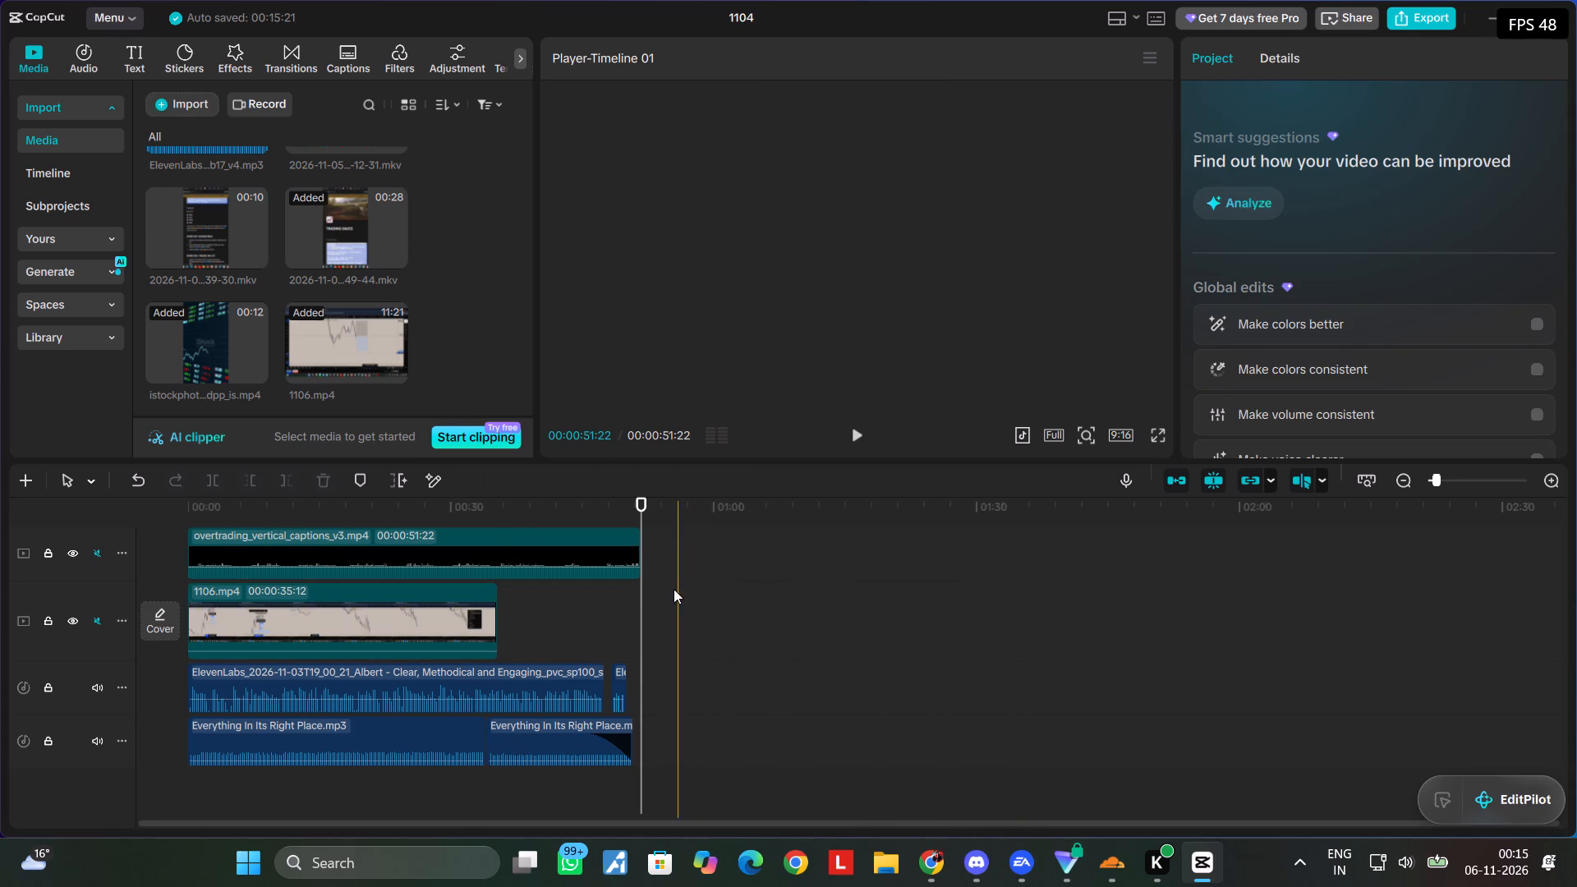
left_click_drag(640, 579, 0, 607)
left_click(857, 435)
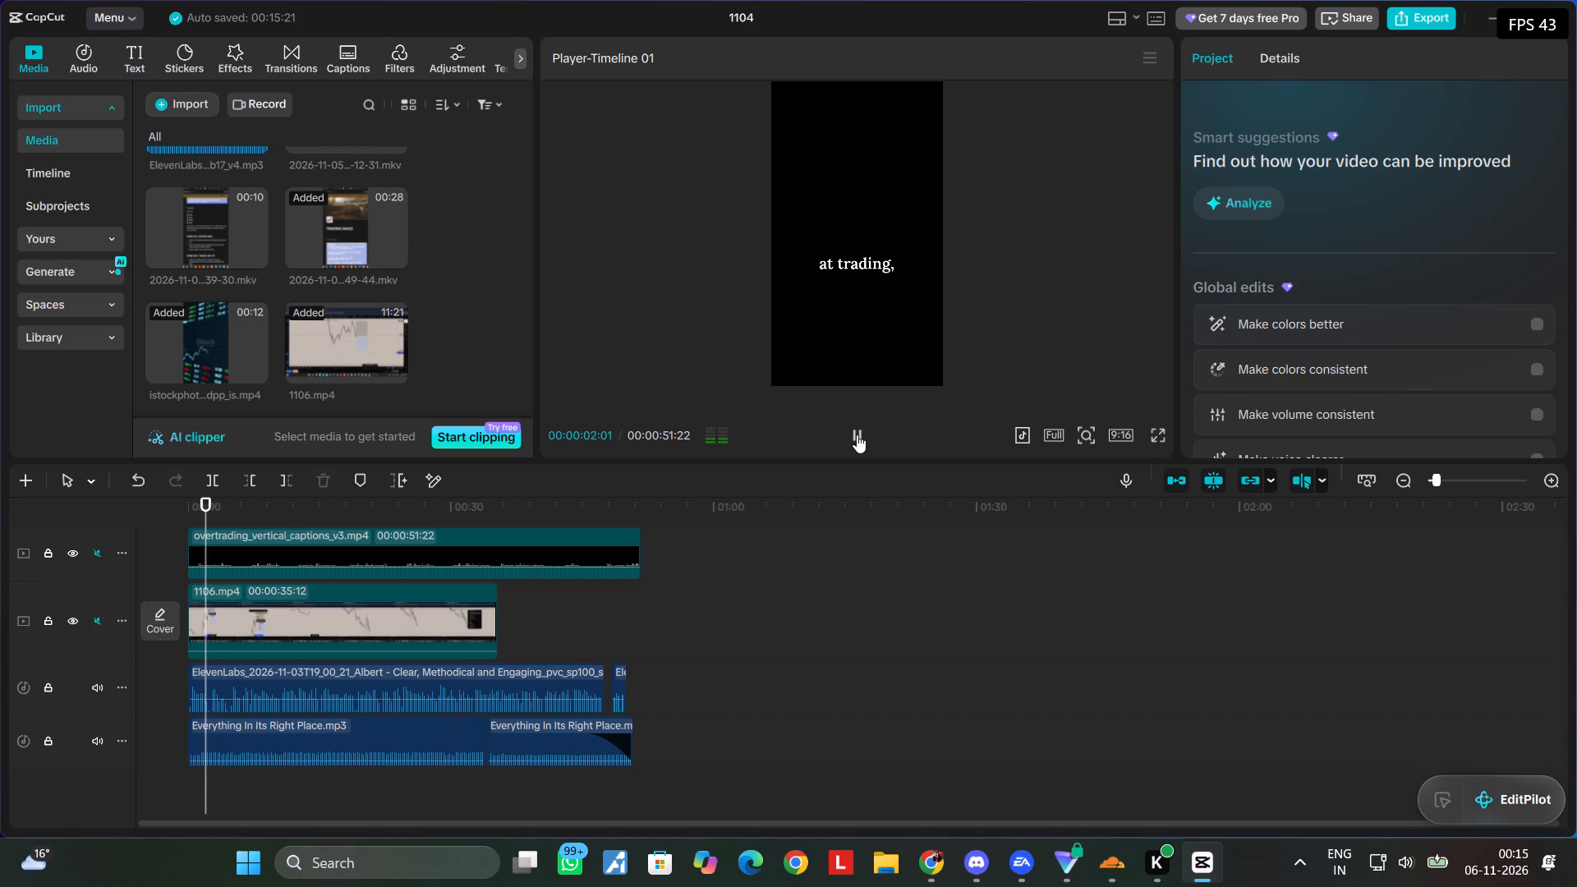
scroll(946, 721, "up", 4)
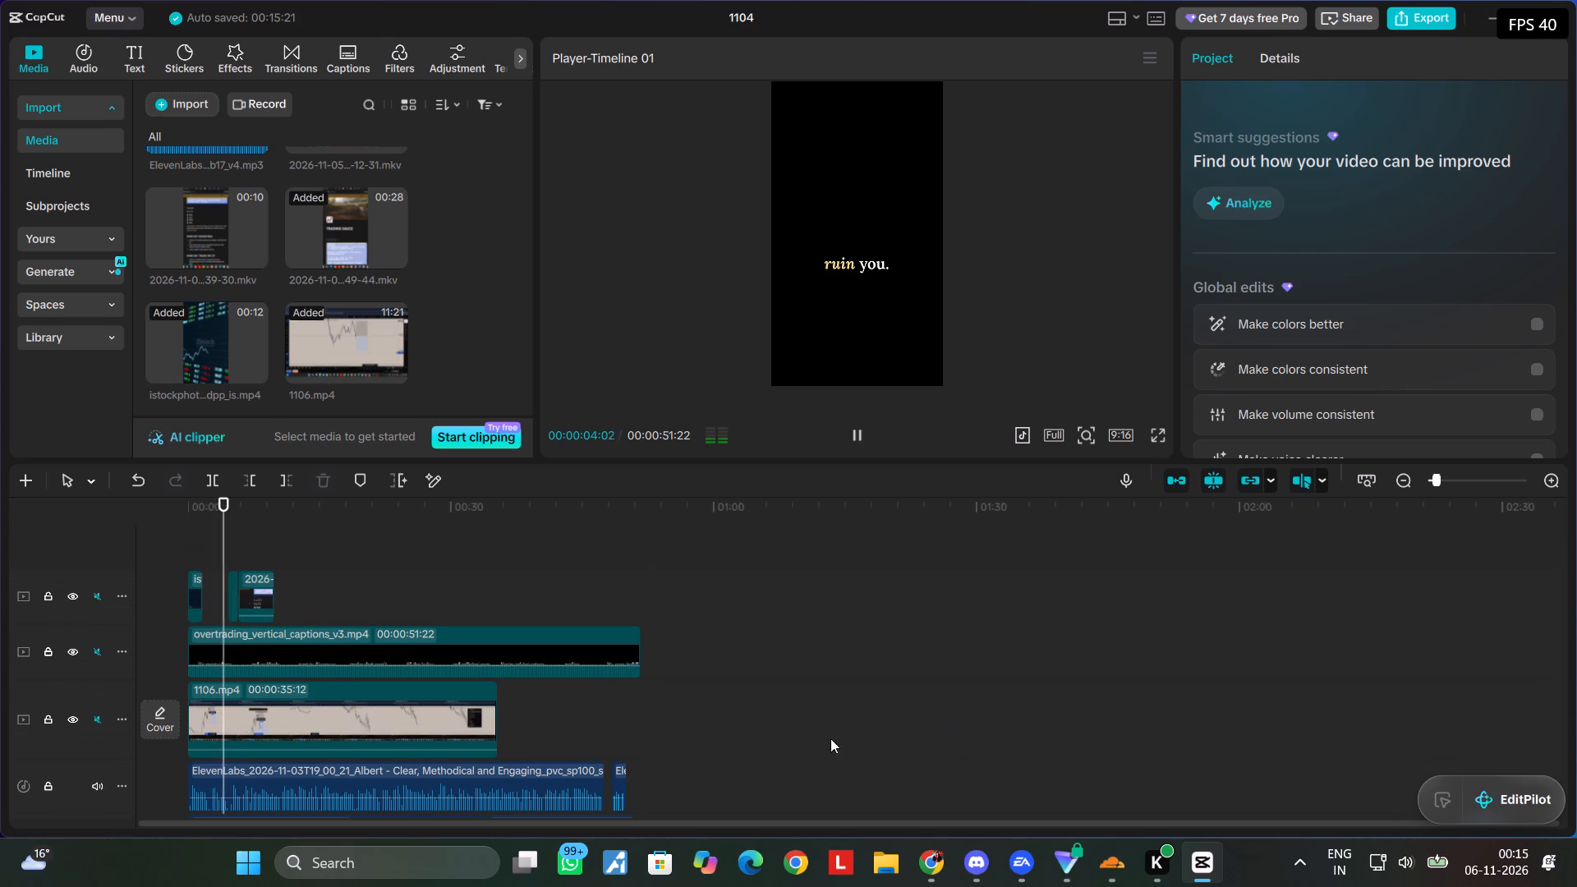
left_click_drag(310, 692, 402, 587)
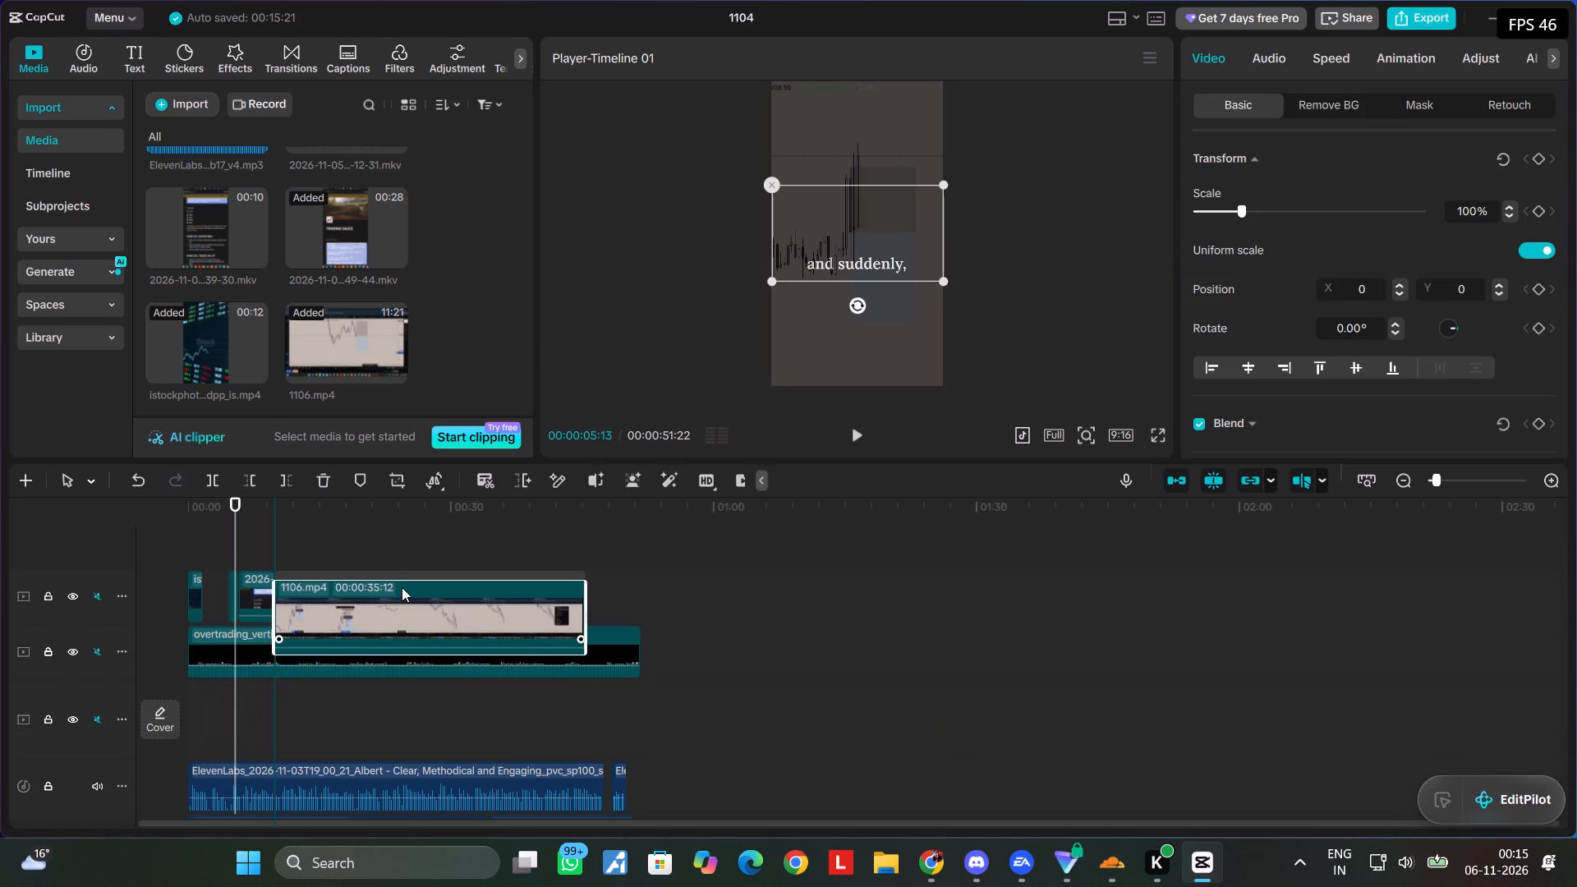
left_click_drag(402, 587, 439, 571)
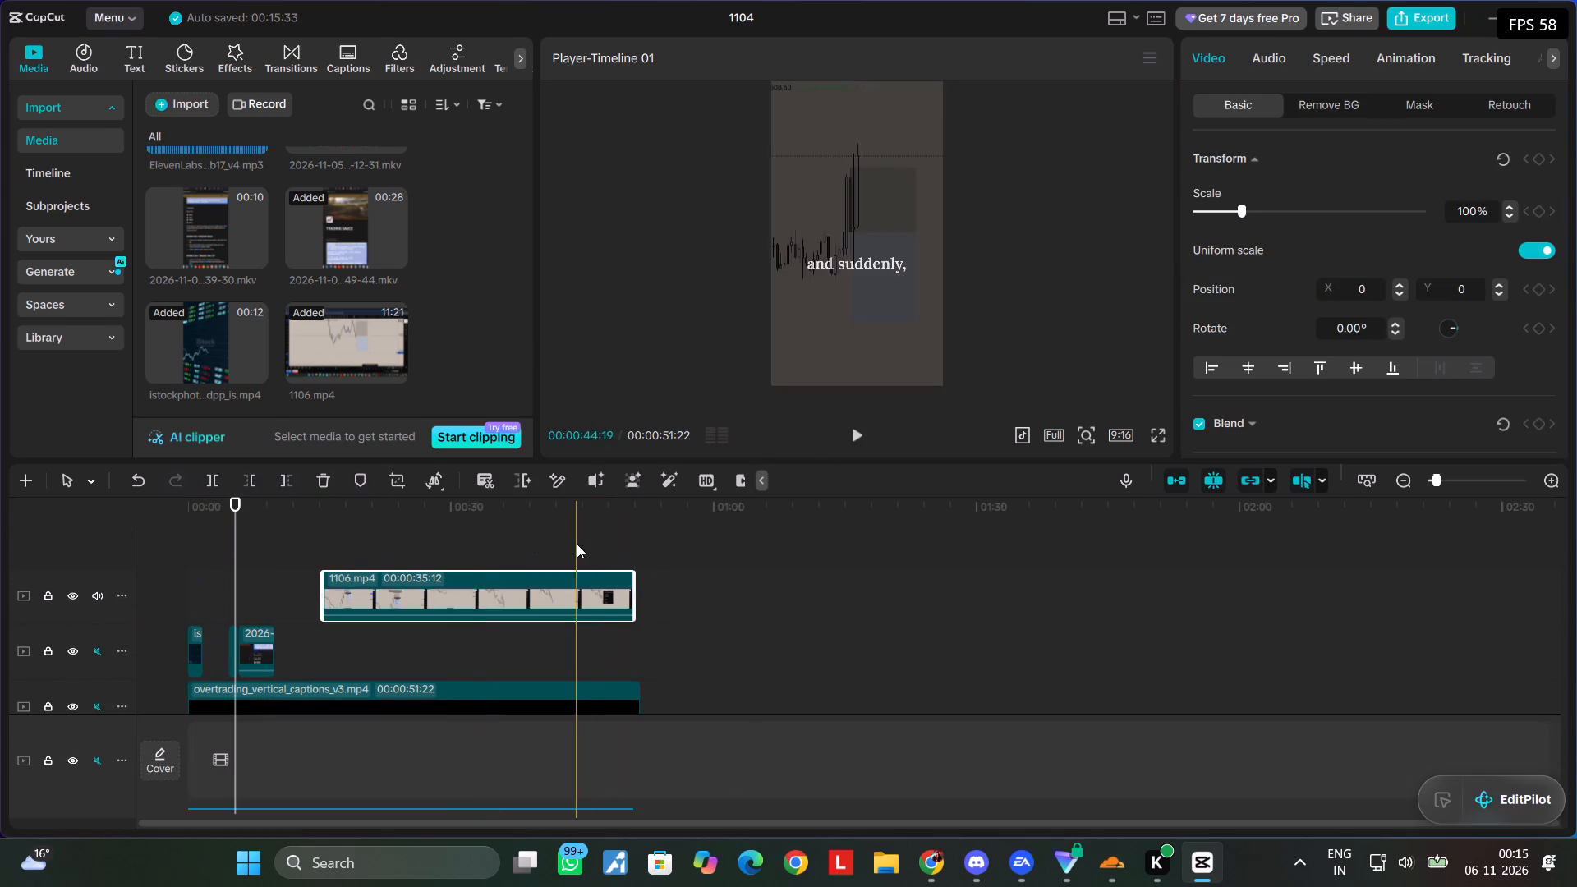
Play up to the caption line where the chart footage belongs and shift the 1106.mp4 clip to start at about 00:00:16:15.
left_click(867, 436)
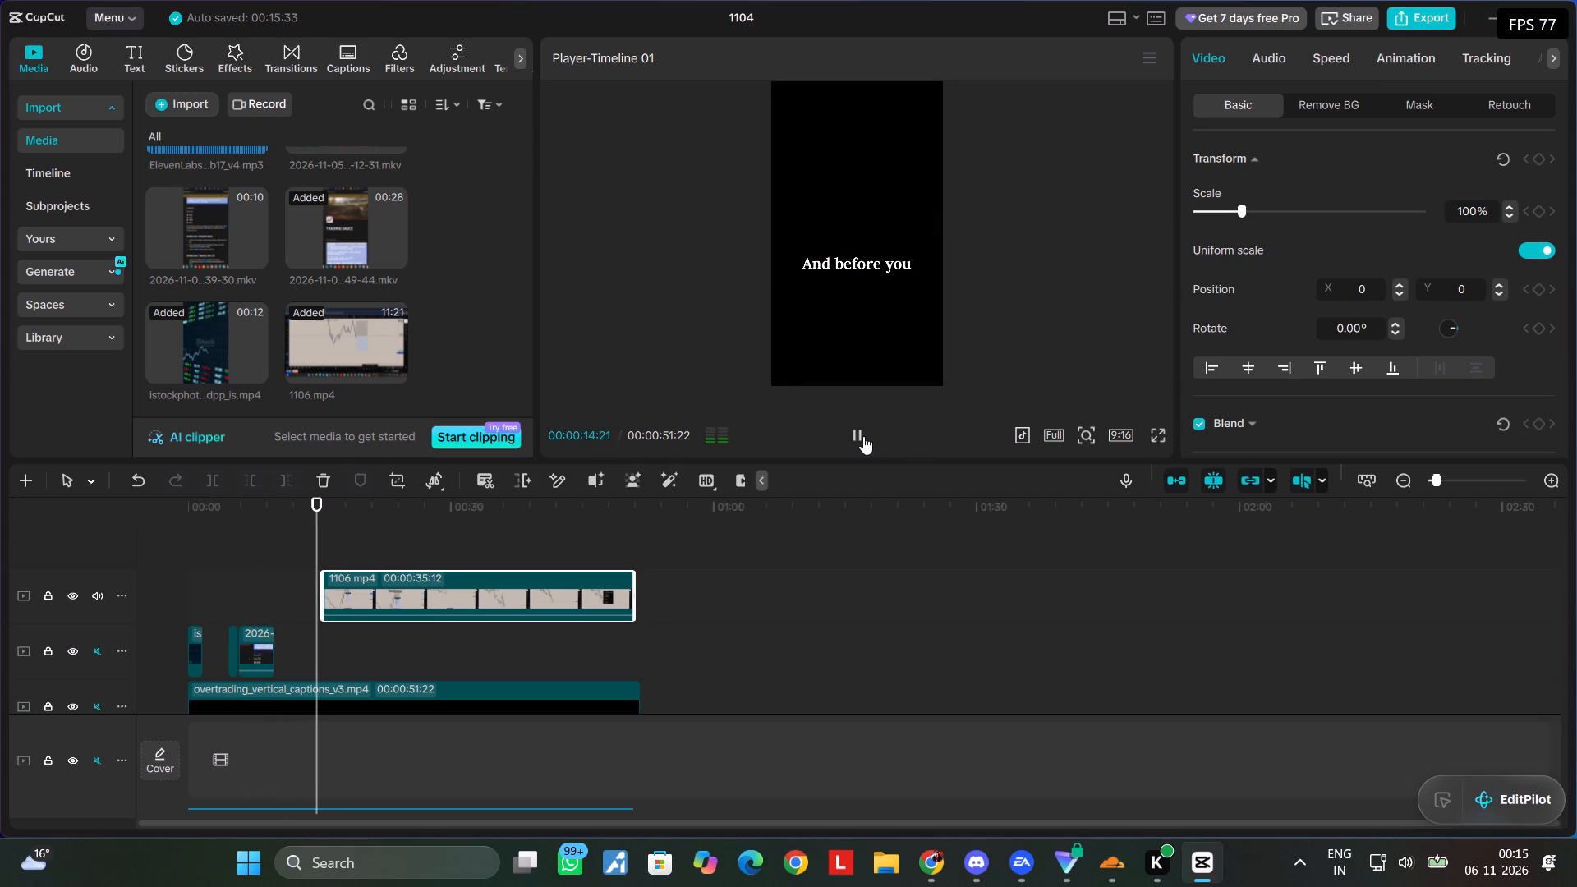
left_click_drag(409, 578, 431, 578)
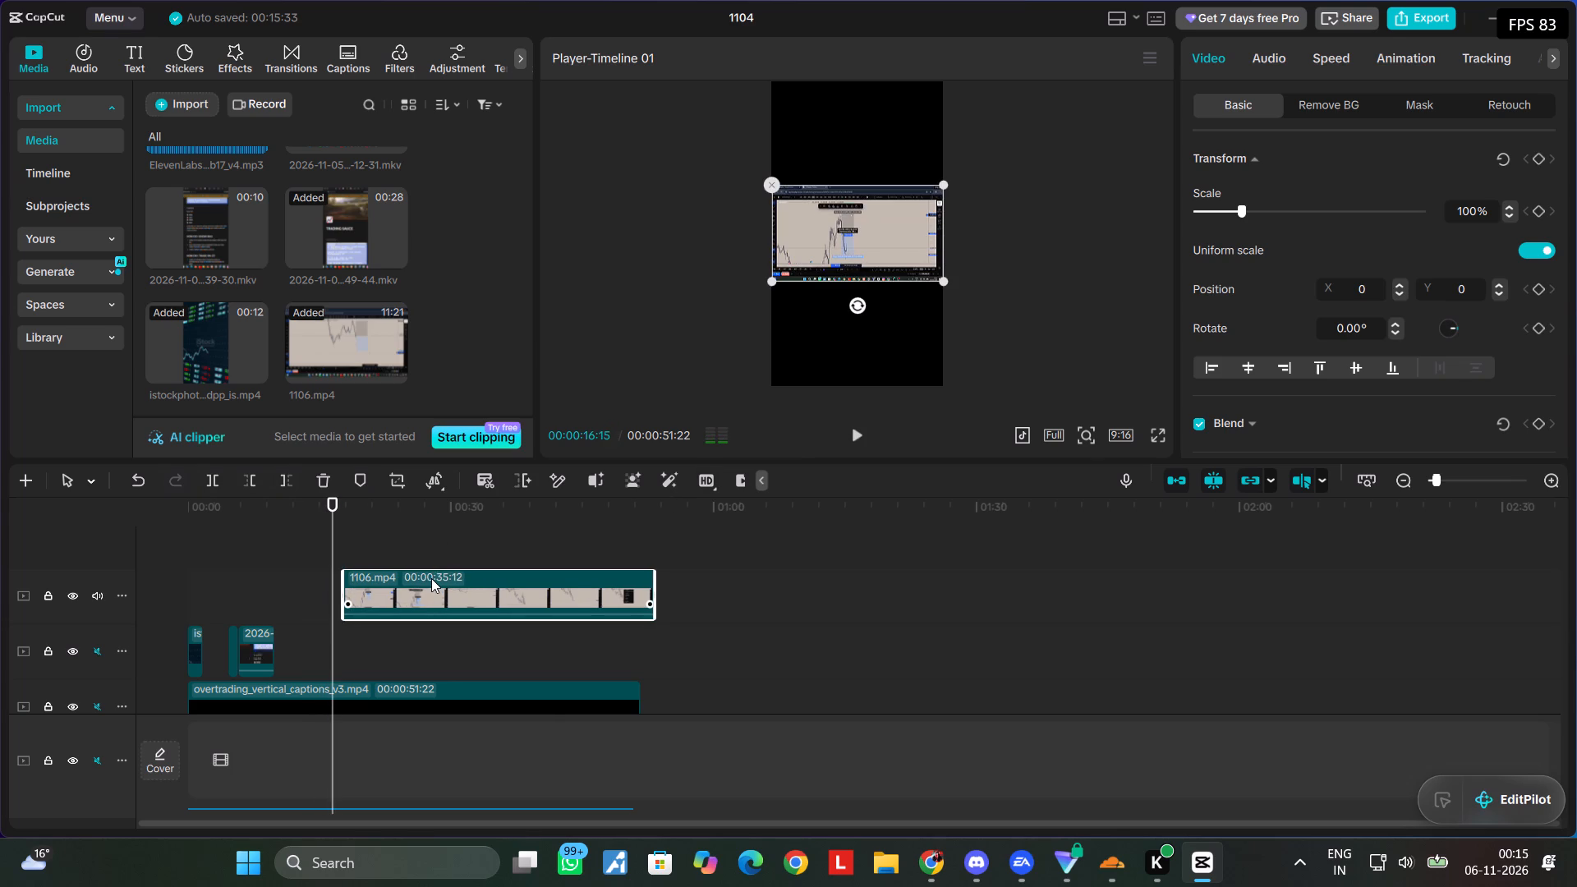
left_click_drag(431, 578, 425, 578)
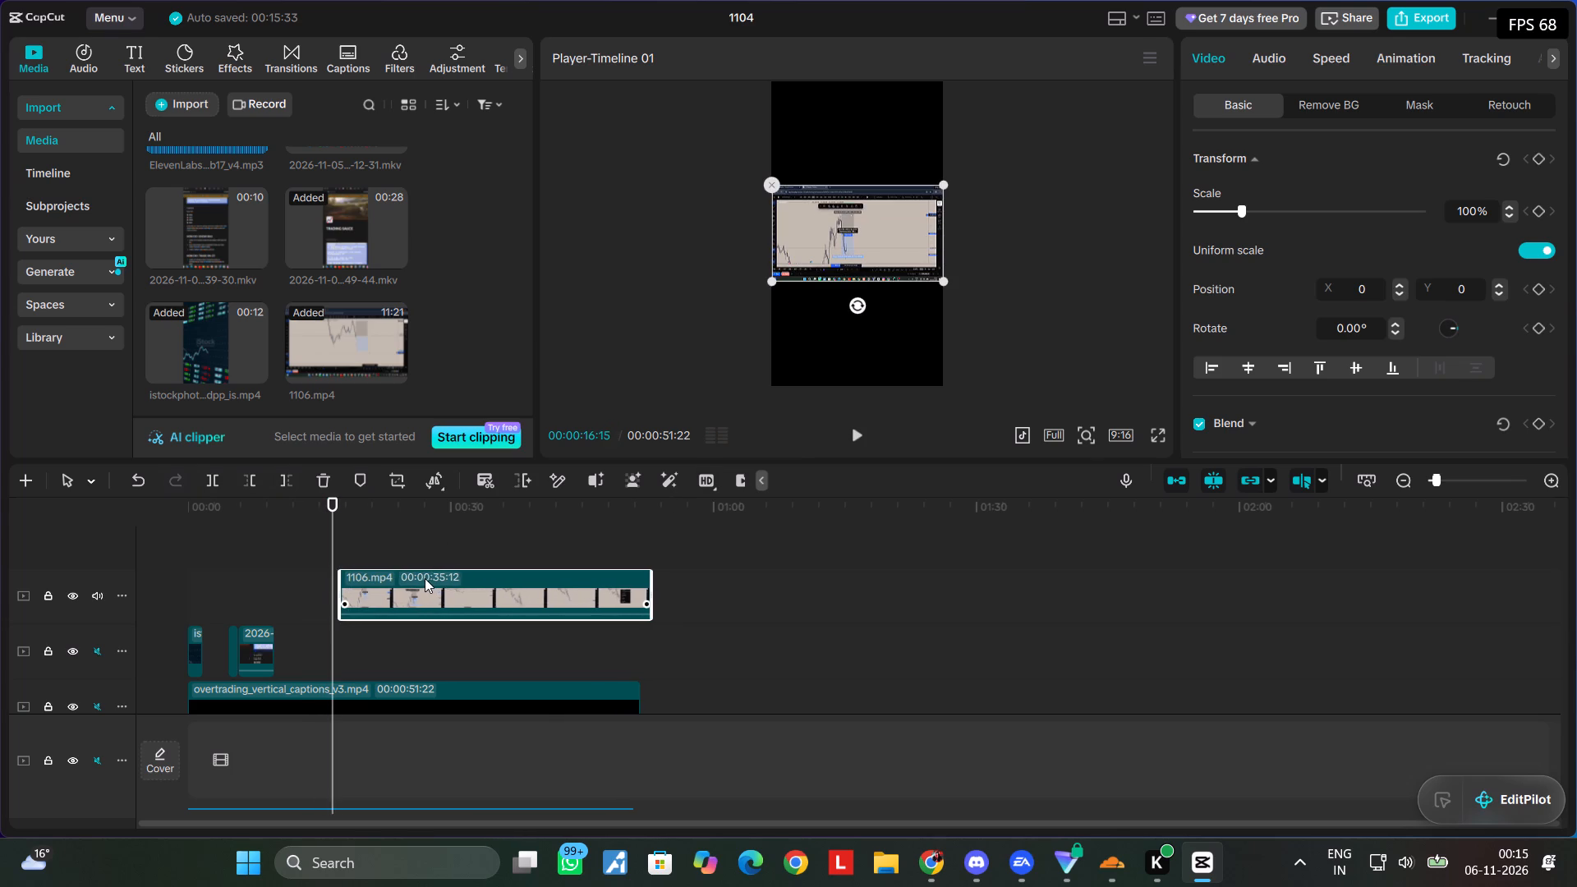
left_click_drag(425, 578, 420, 578)
Play back the opening of the 1106.mp4 clip to check how its chart footage lines up with the voiceover.
left_click(870, 435)
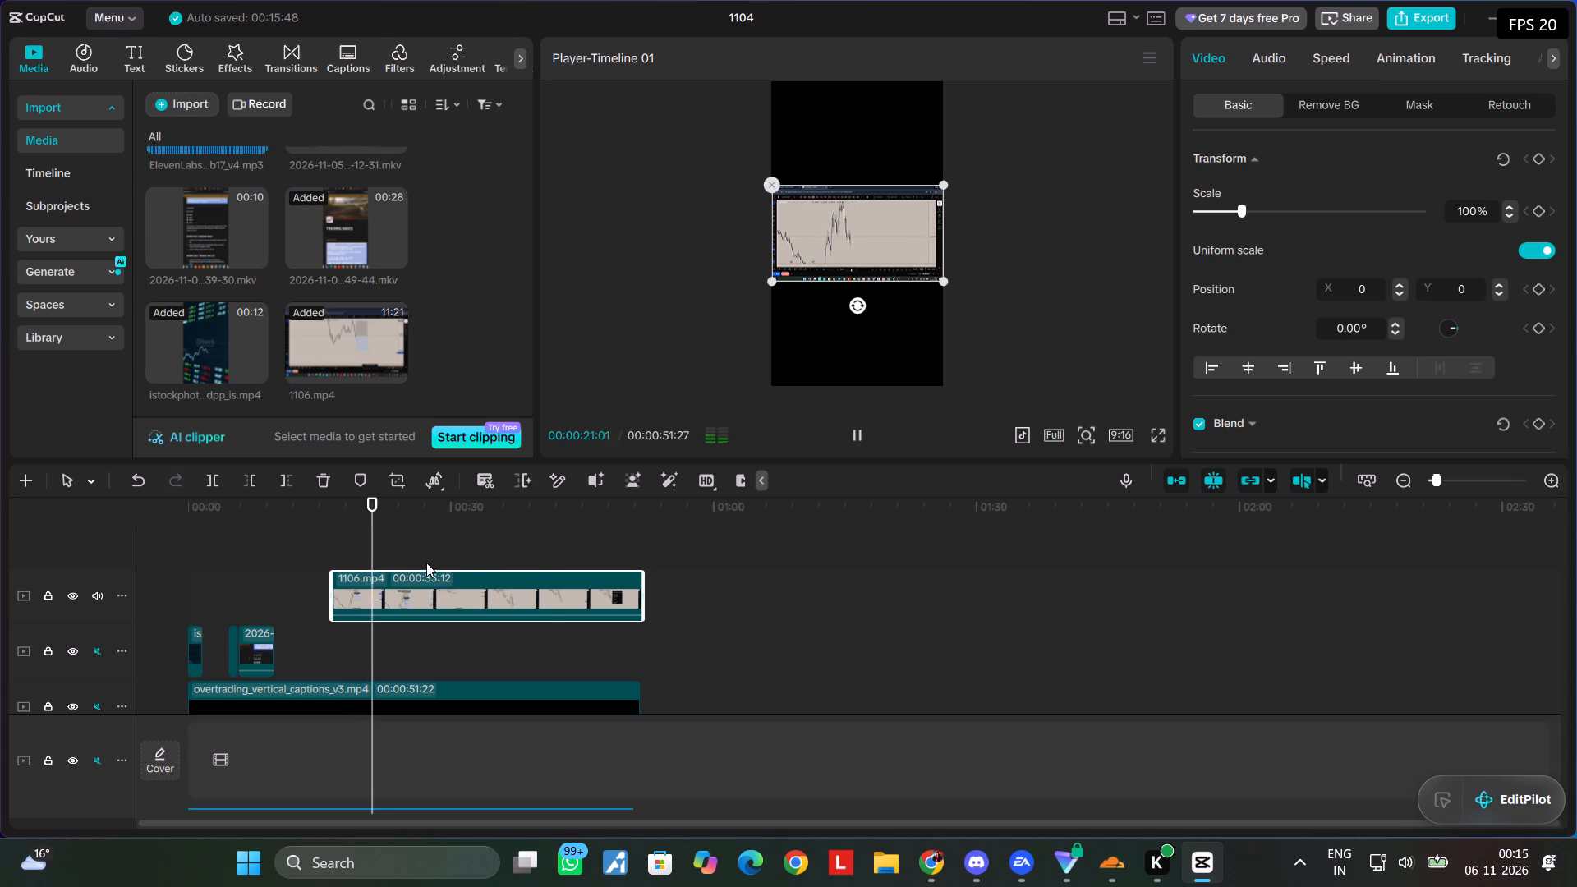
left_click(848, 443)
scroll(666, 476, "down", 2)
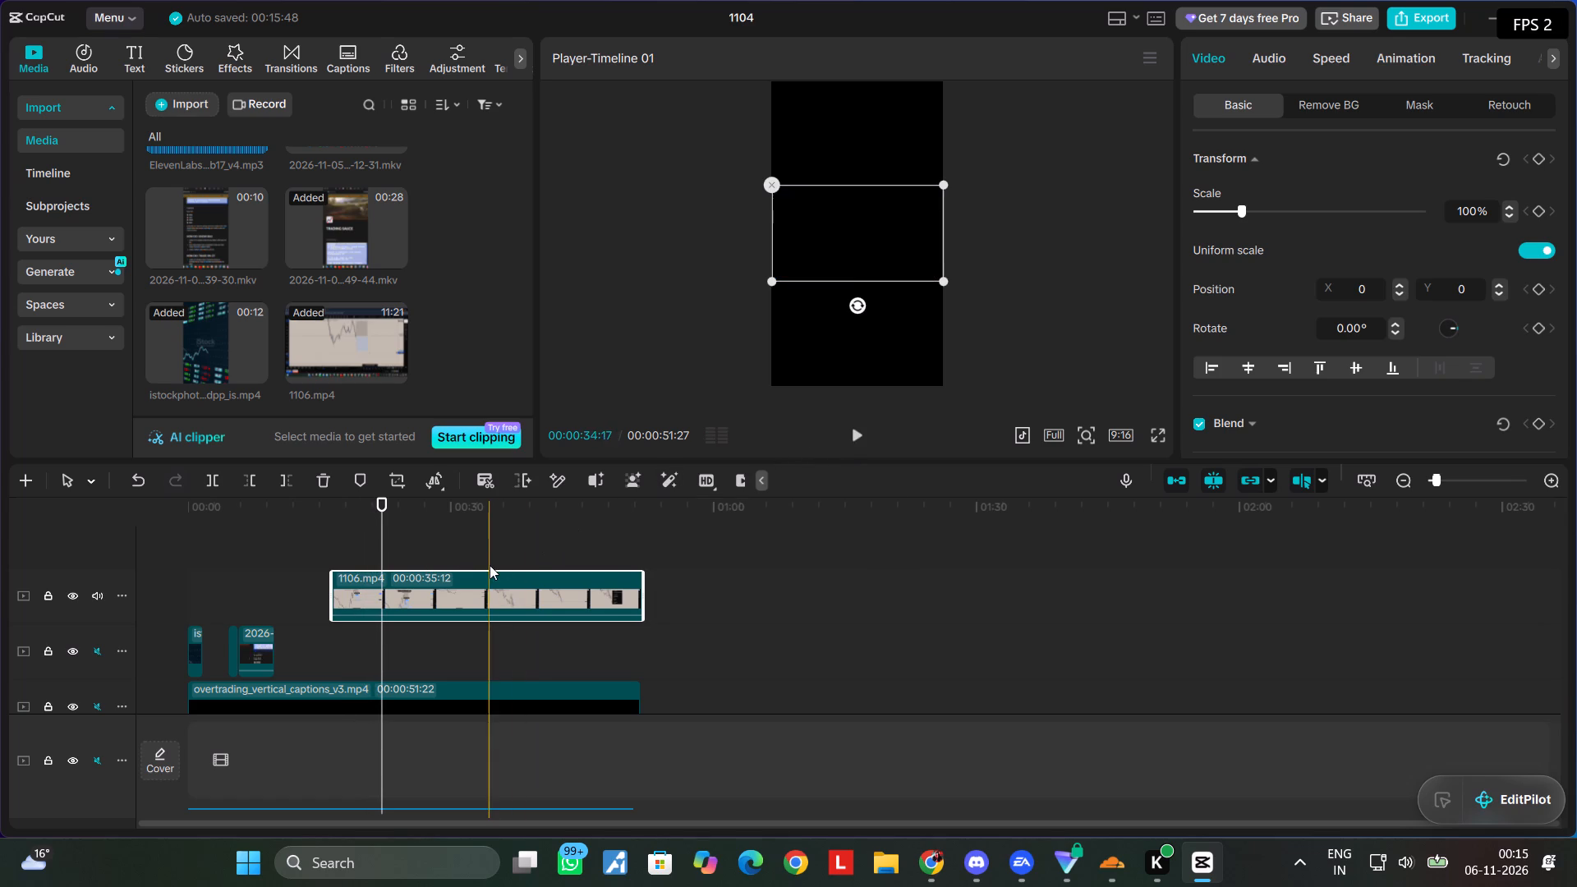
scroll(490, 566, "down", 2)
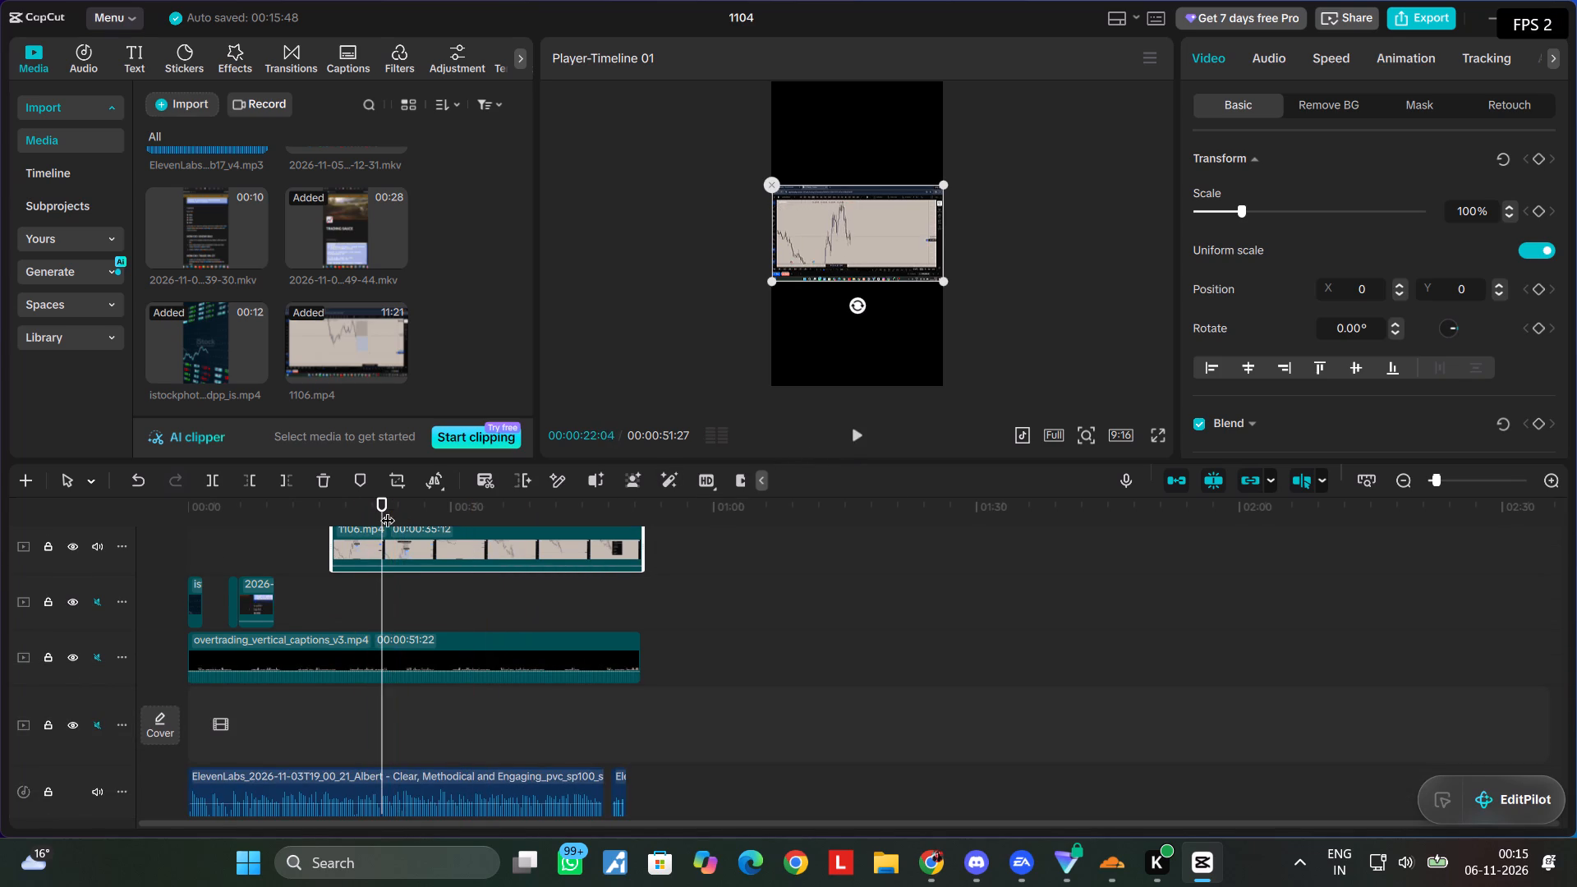
left_click_drag(387, 509, 361, 509)
left_click(853, 430)
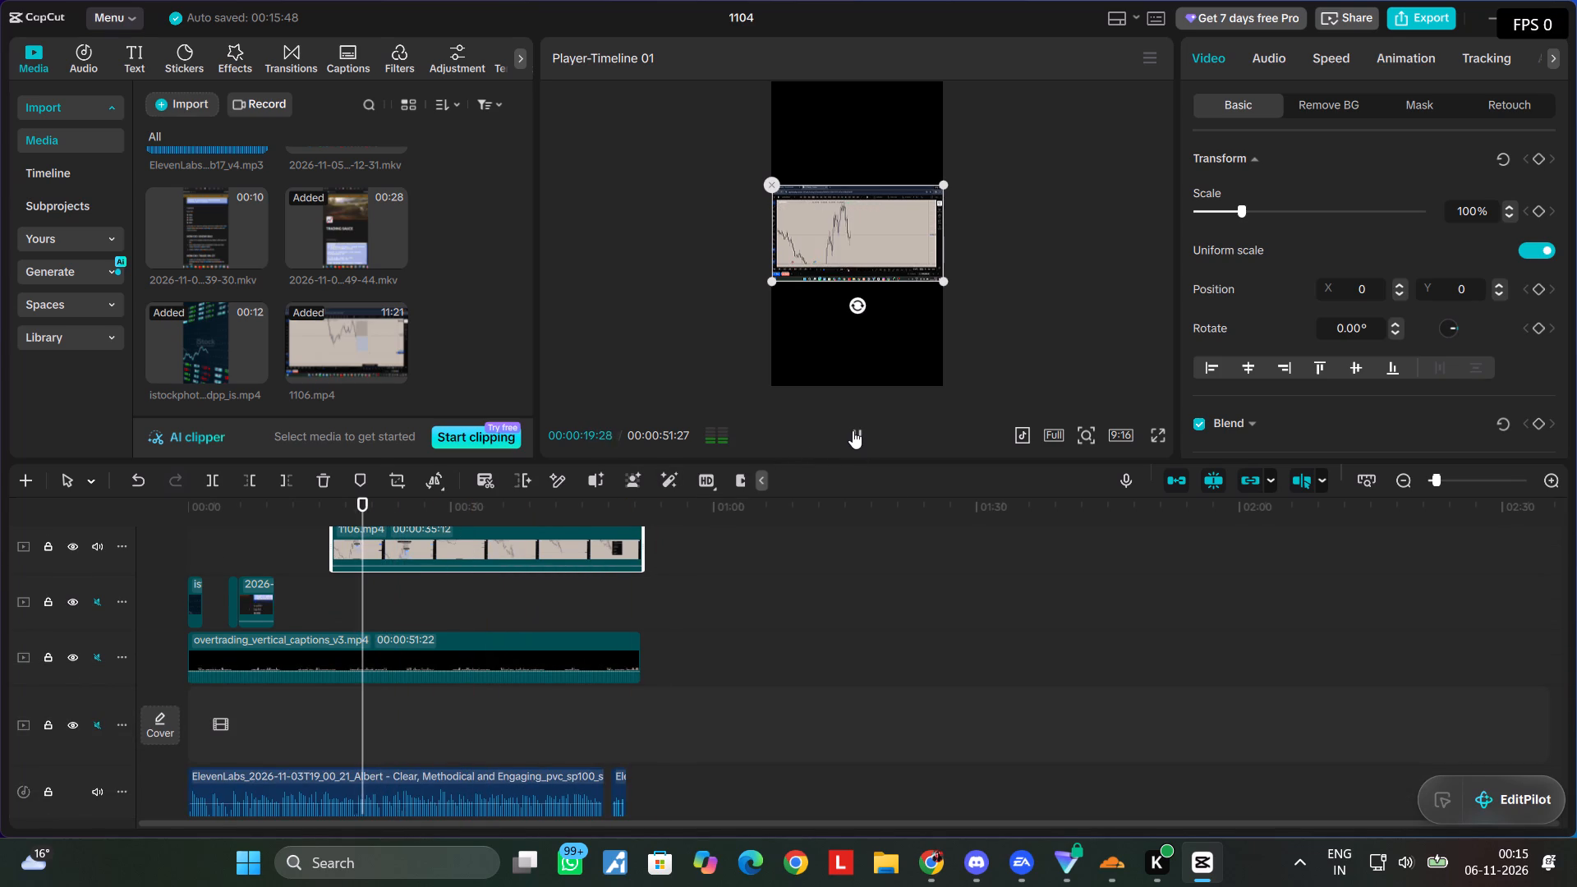
Replay the narration from about 10 seconds and trim the start of 1106.mp4 to about 00:00:18:27, for a duration of 00:00:33:00.
left_click_drag(374, 507, 275, 513)
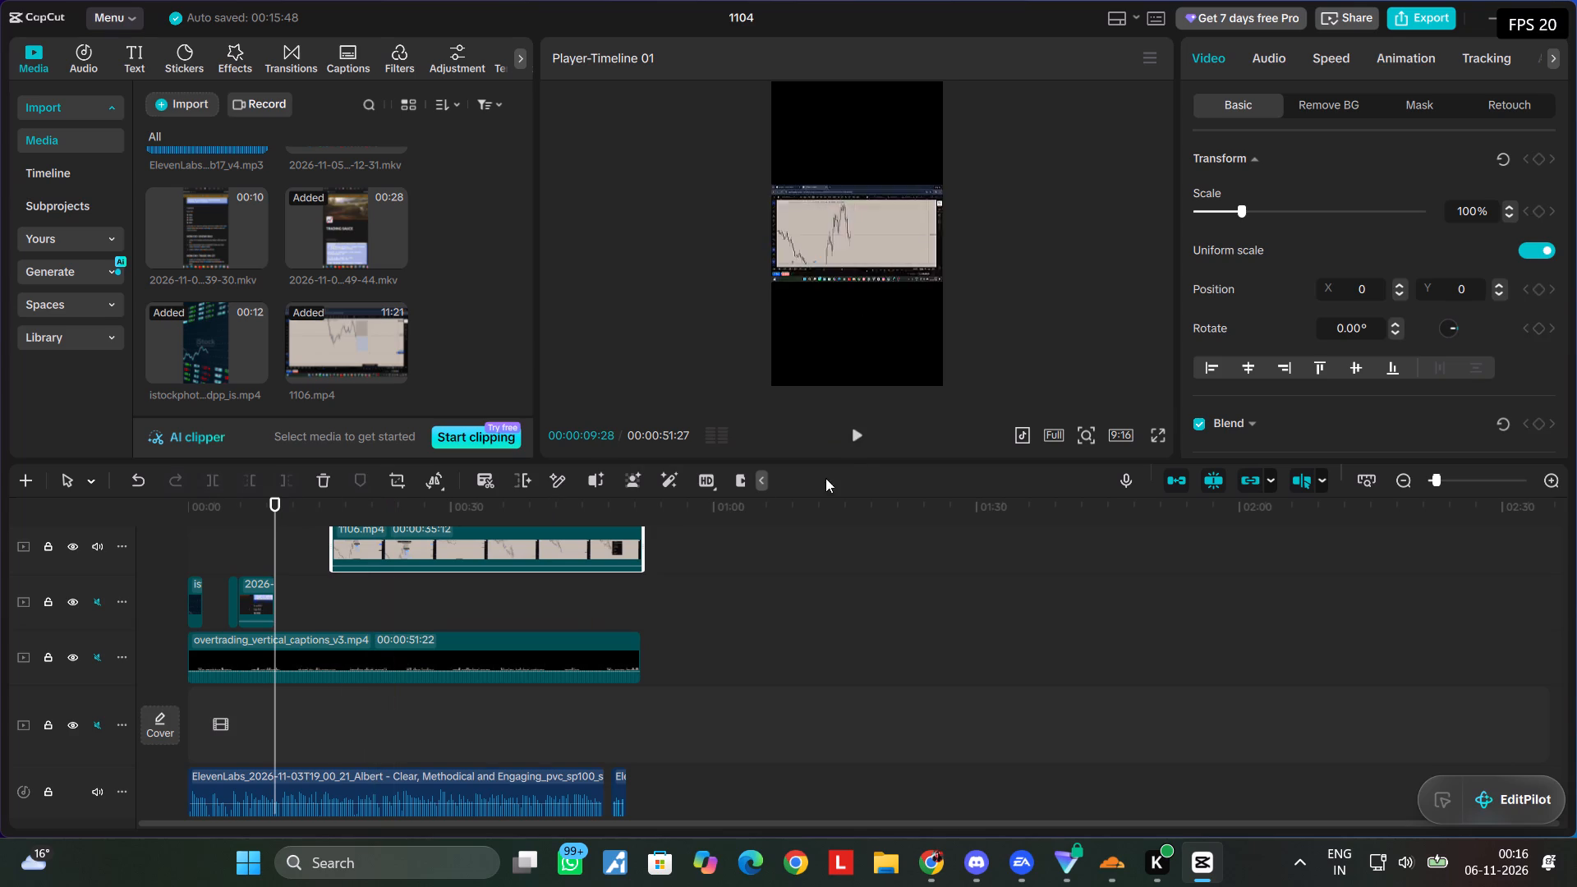
left_click(851, 439)
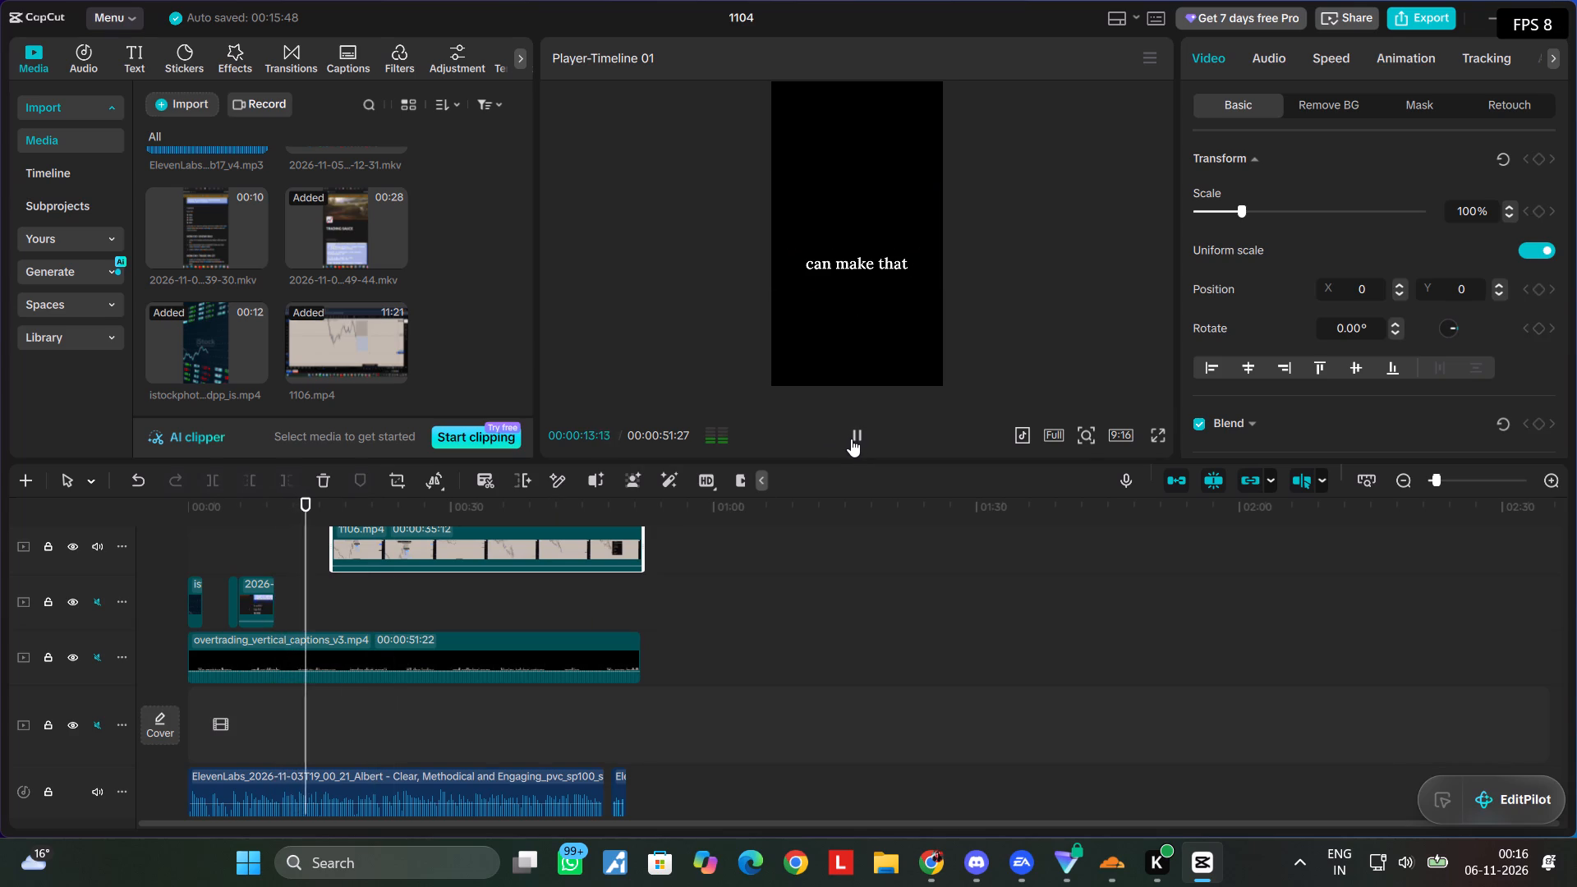
left_click(851, 439)
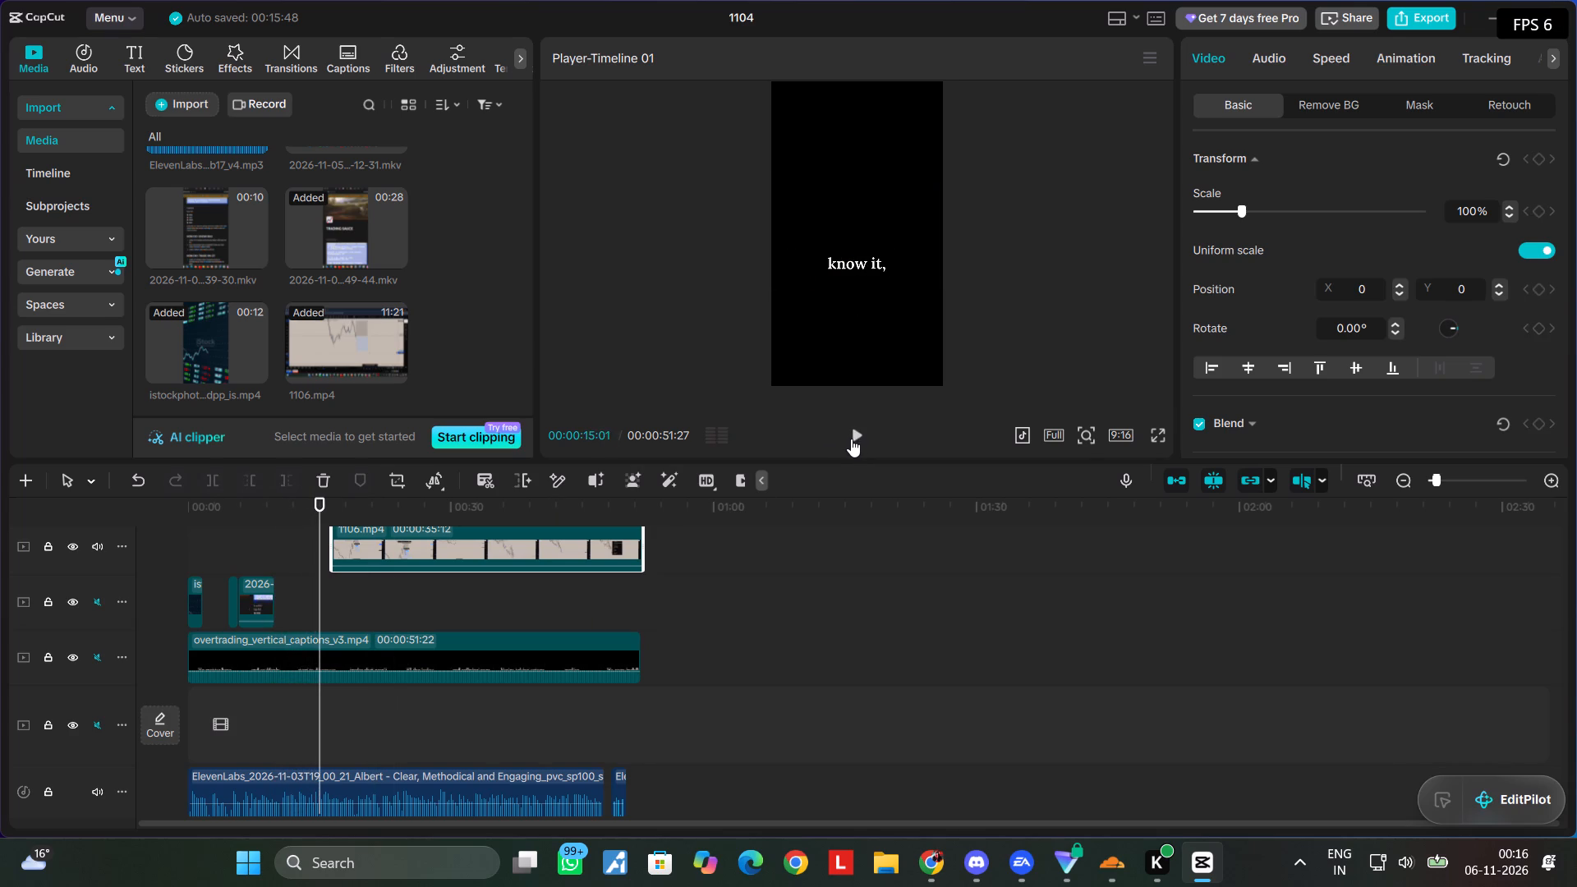
left_click(851, 439)
left_click(851, 439)
left_click(851, 439)
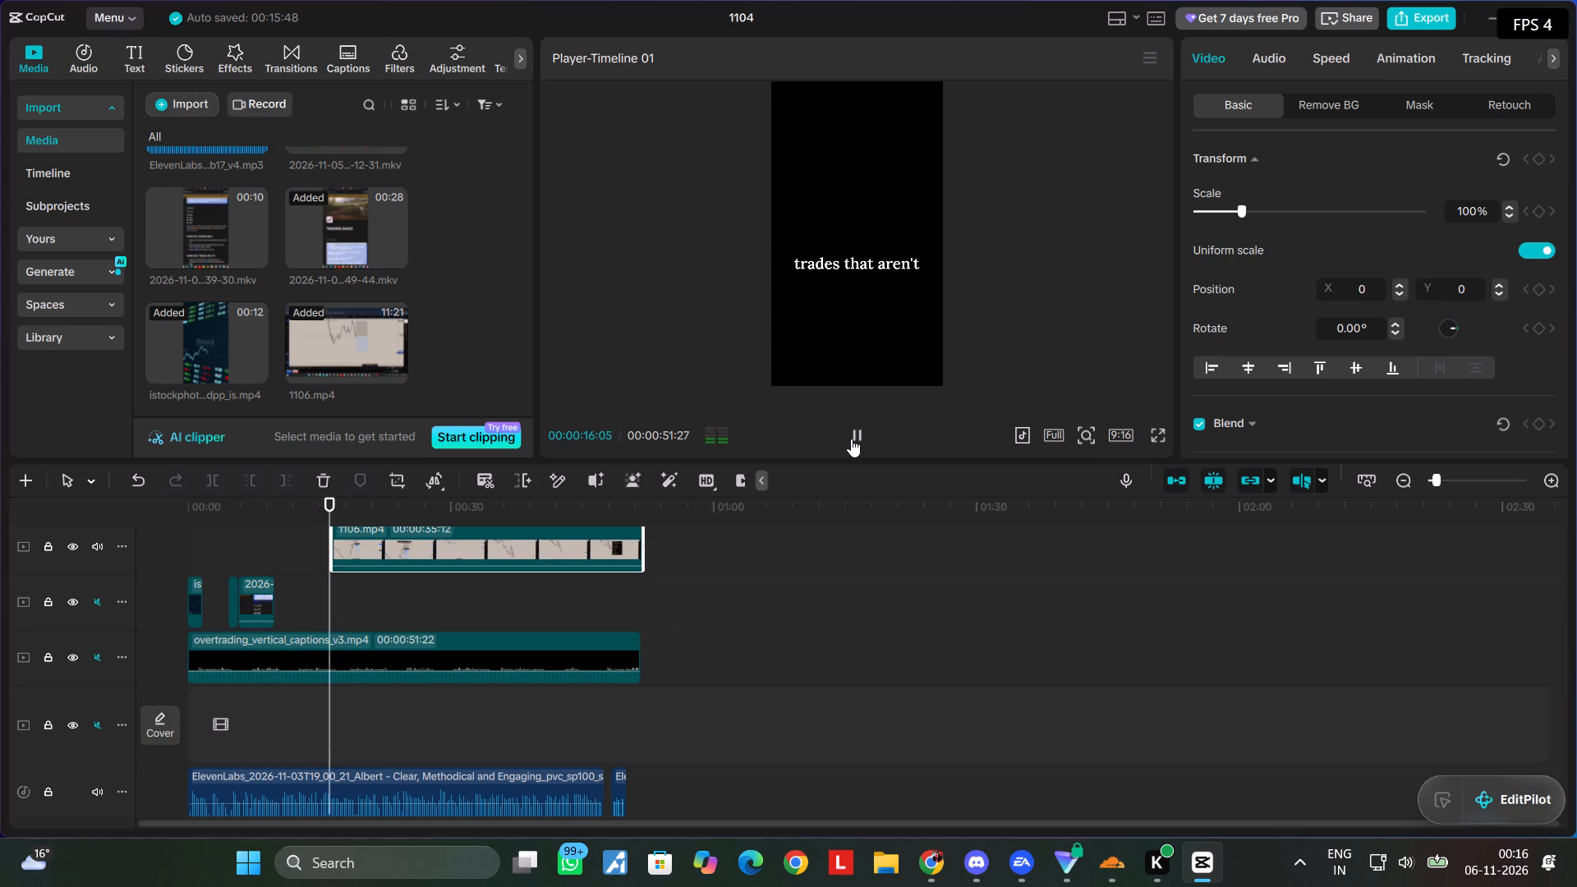
left_click(851, 439)
left_click(851, 439)
left_click(851, 439)
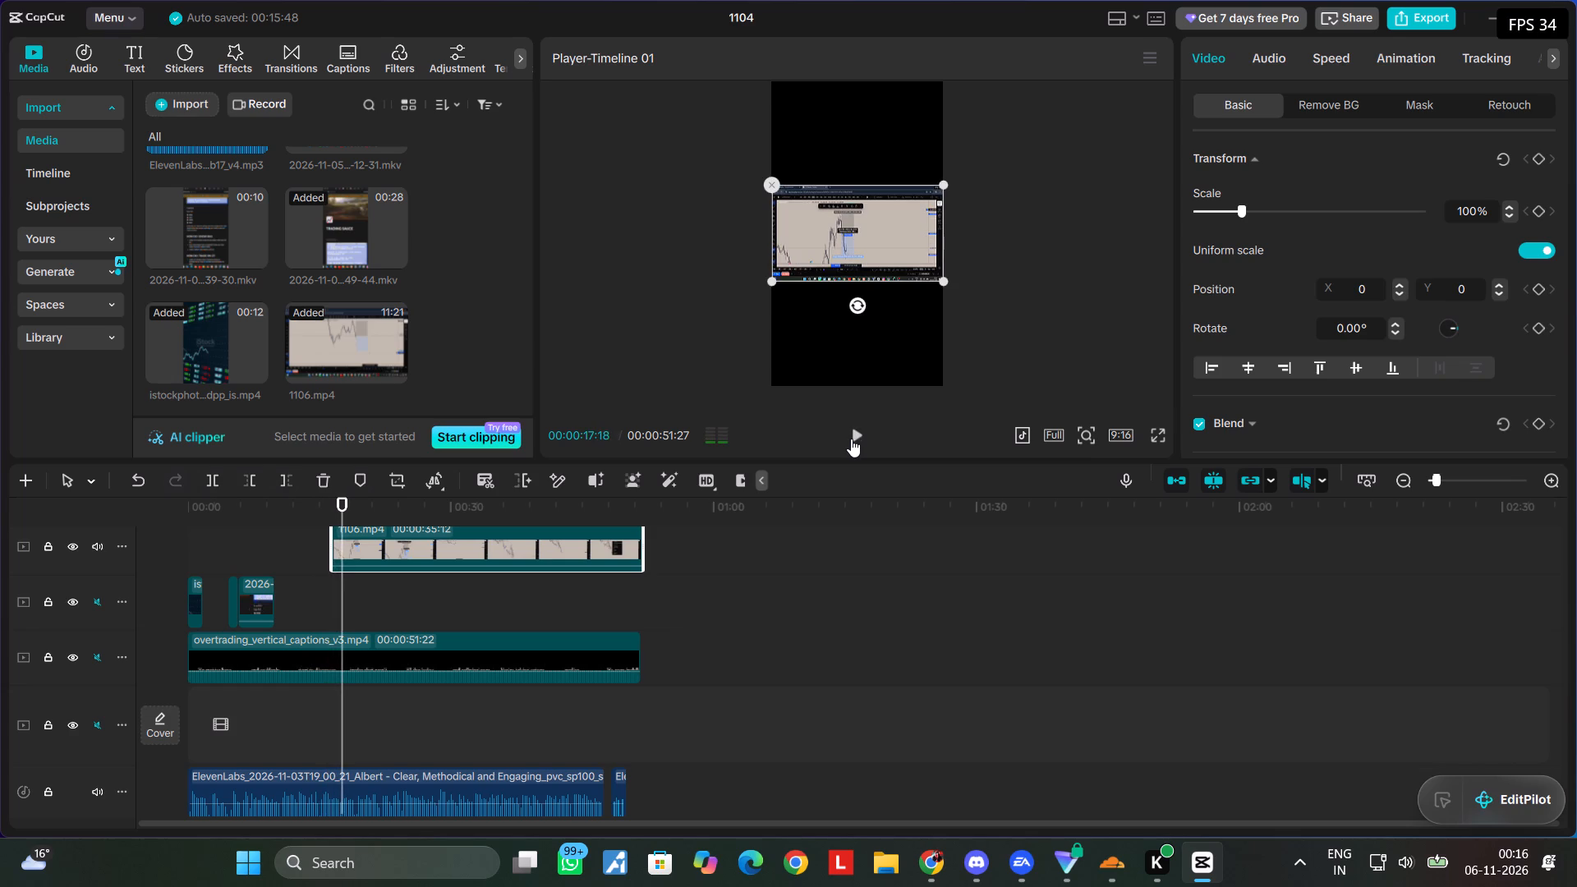
left_click(851, 439)
left_click(851, 439)
left_click(851, 439)
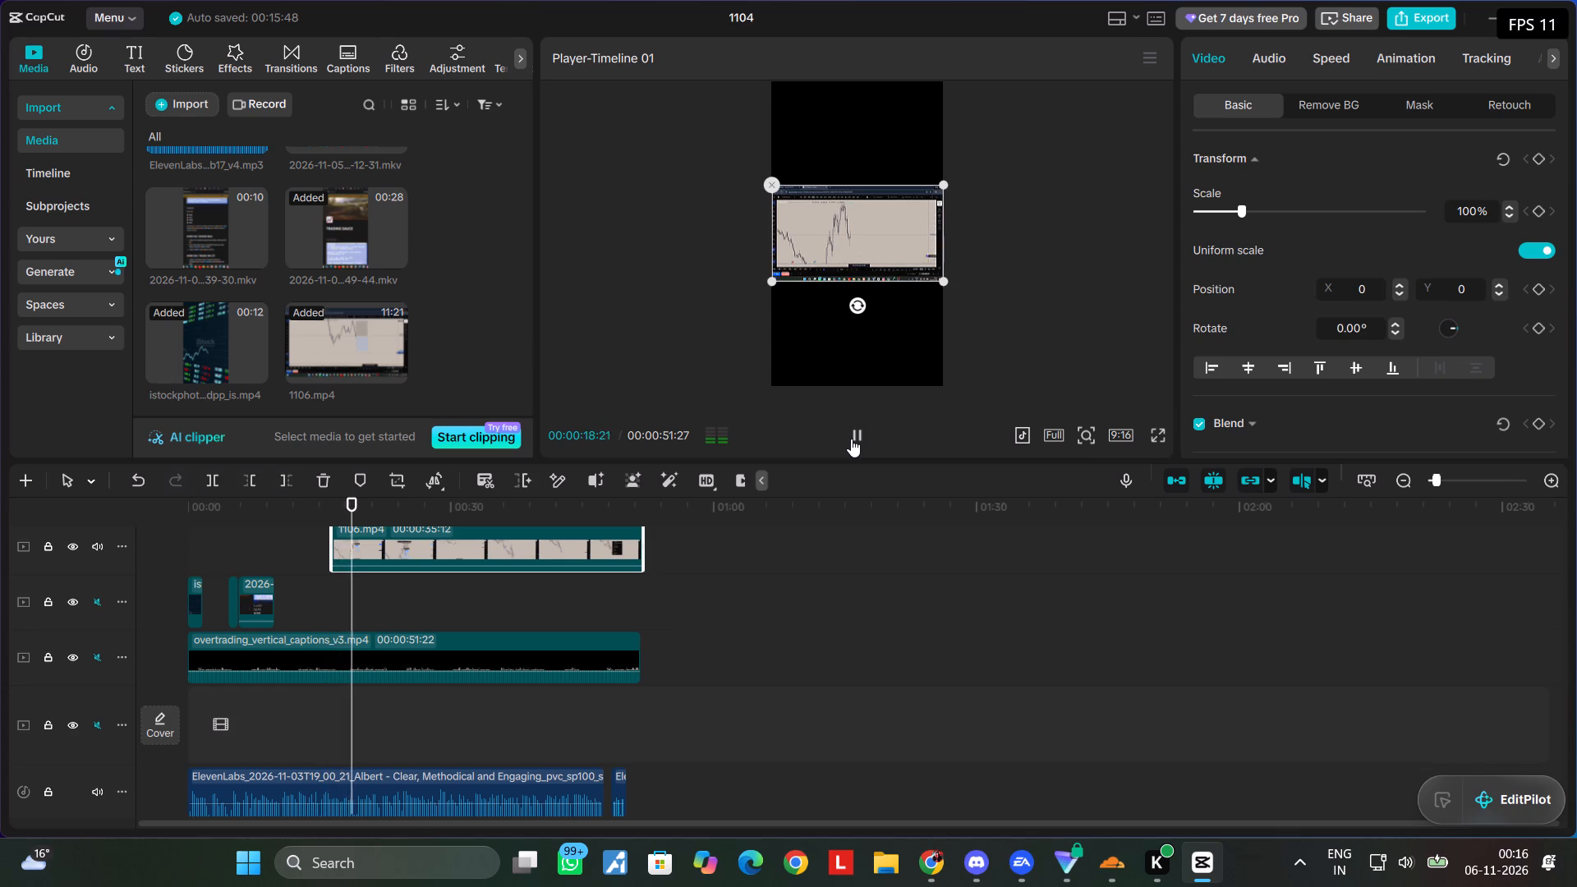
left_click(851, 439)
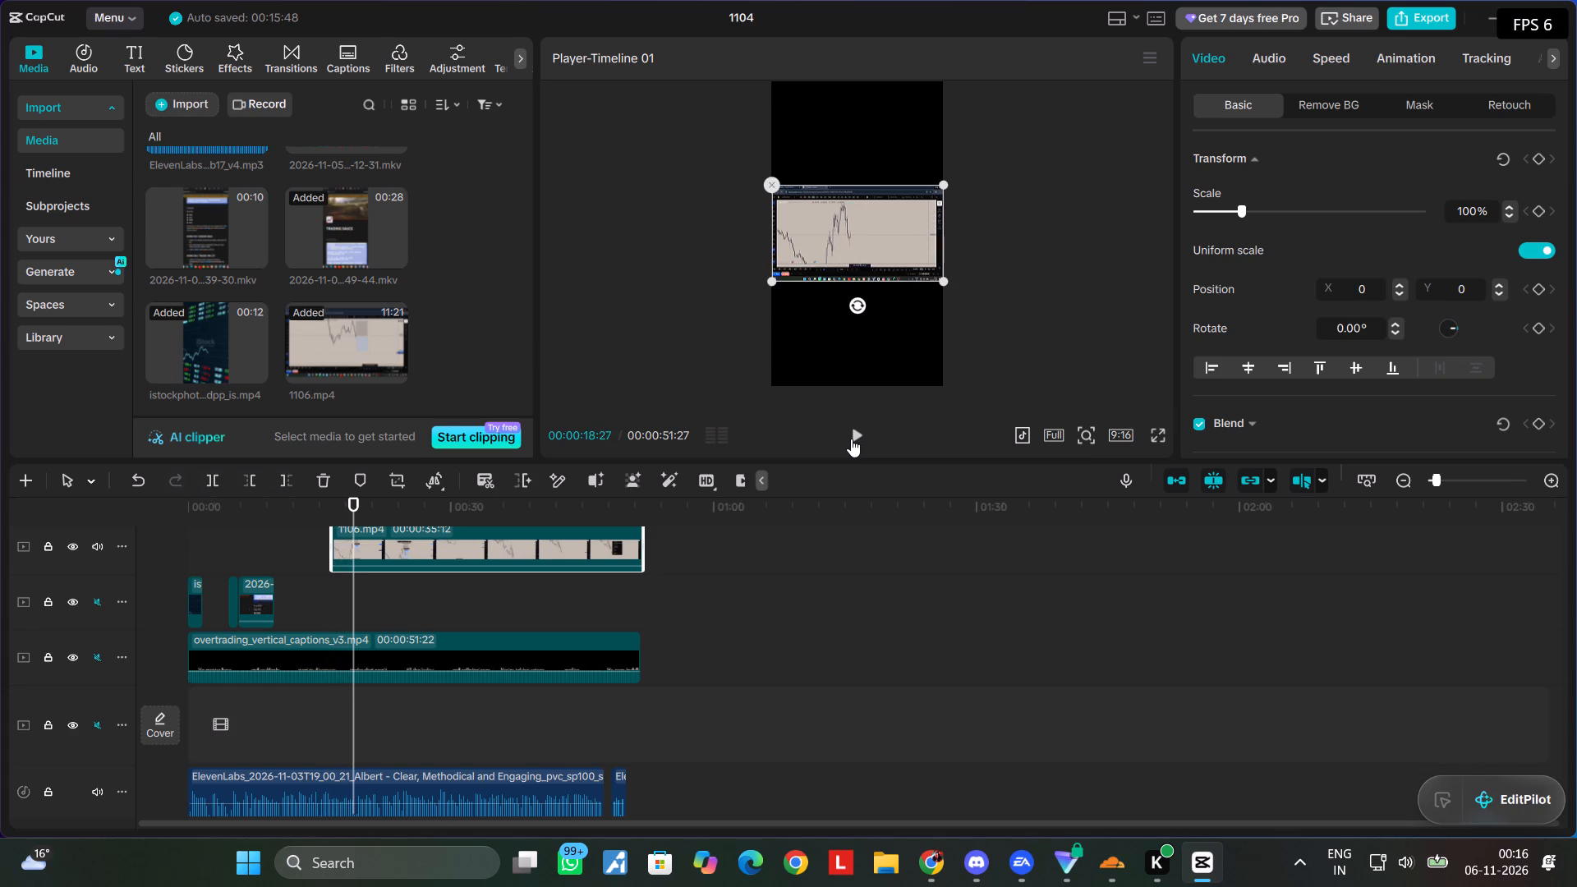
left_click_drag(329, 545, 351, 552)
Play through the narration to find where the 1106.mp4 footage should end, leaving the playhead at 00:00:32:13.
left_click(868, 434)
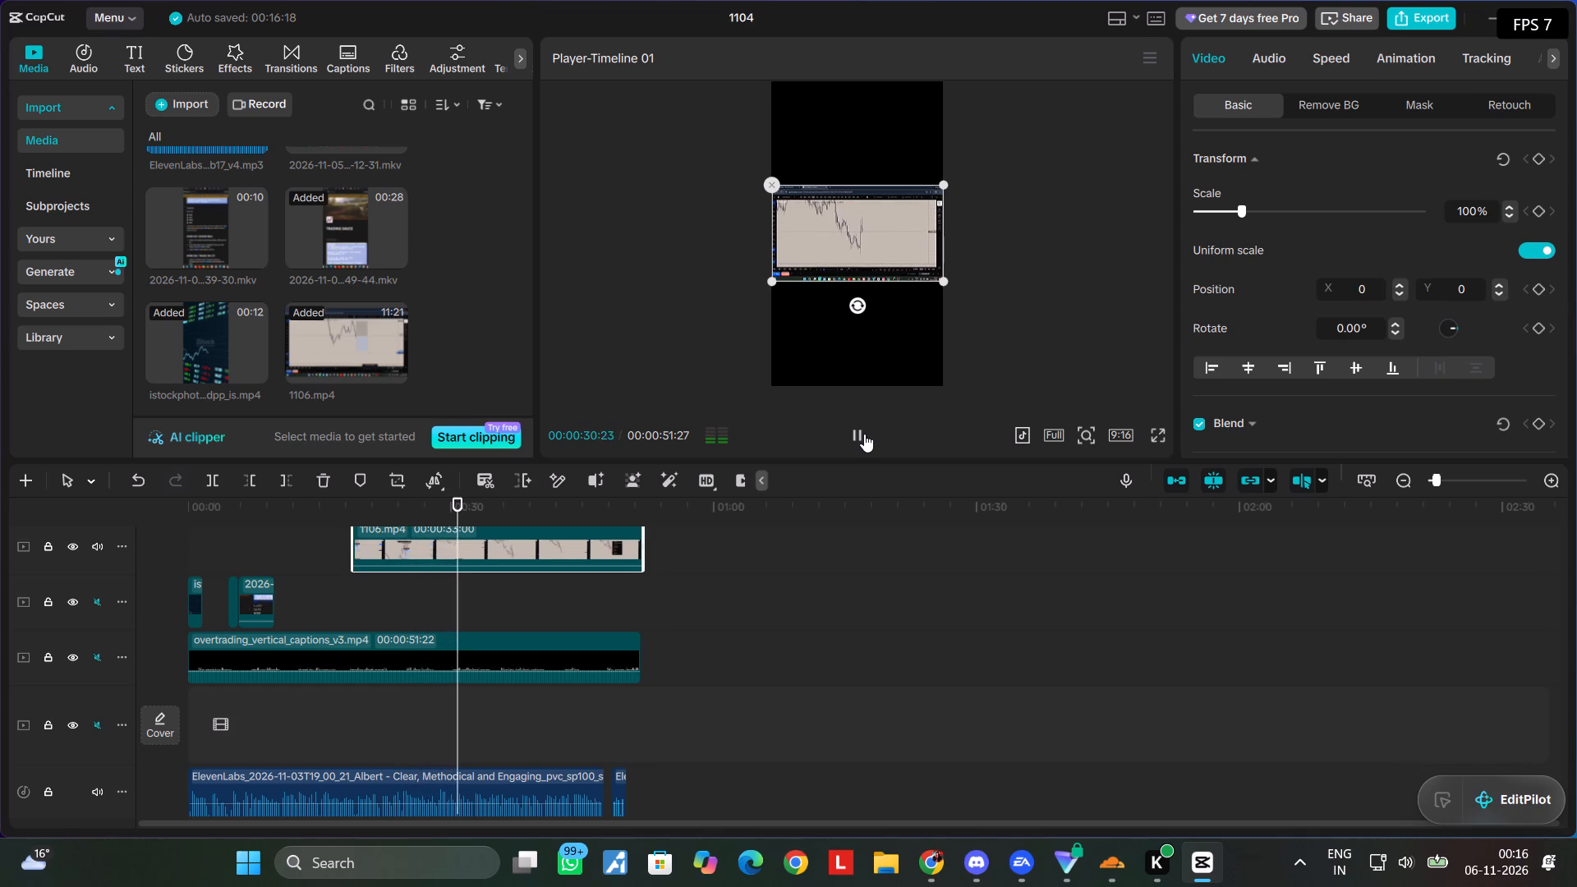
left_click(864, 434)
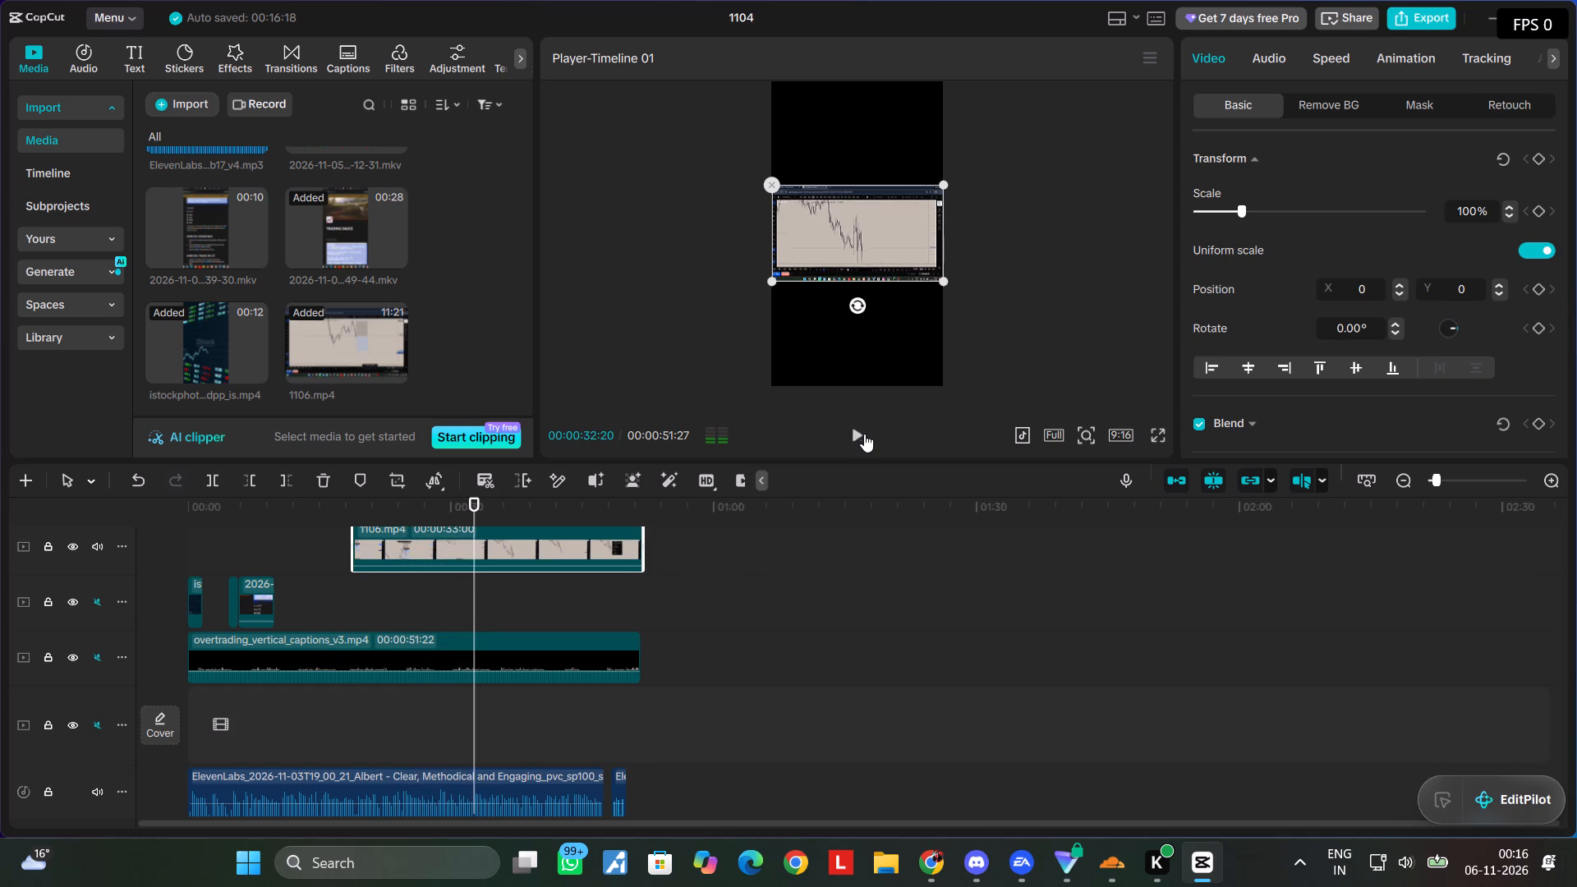
left_click(867, 427)
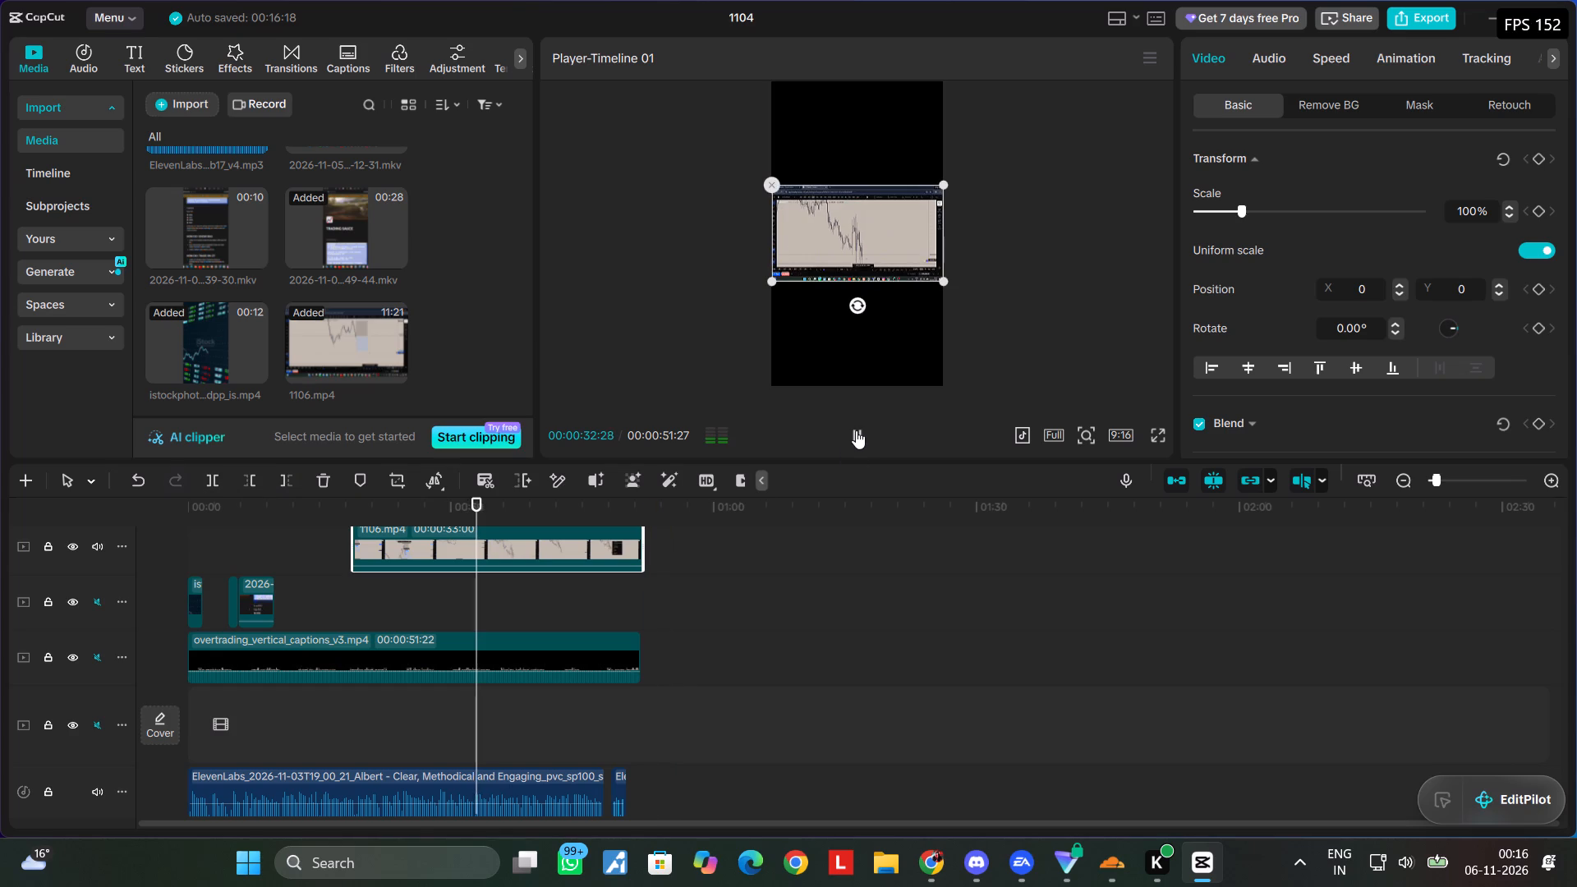
left_click(856, 430)
left_click(856, 430)
left_click(856, 430)
left_click(856, 430)
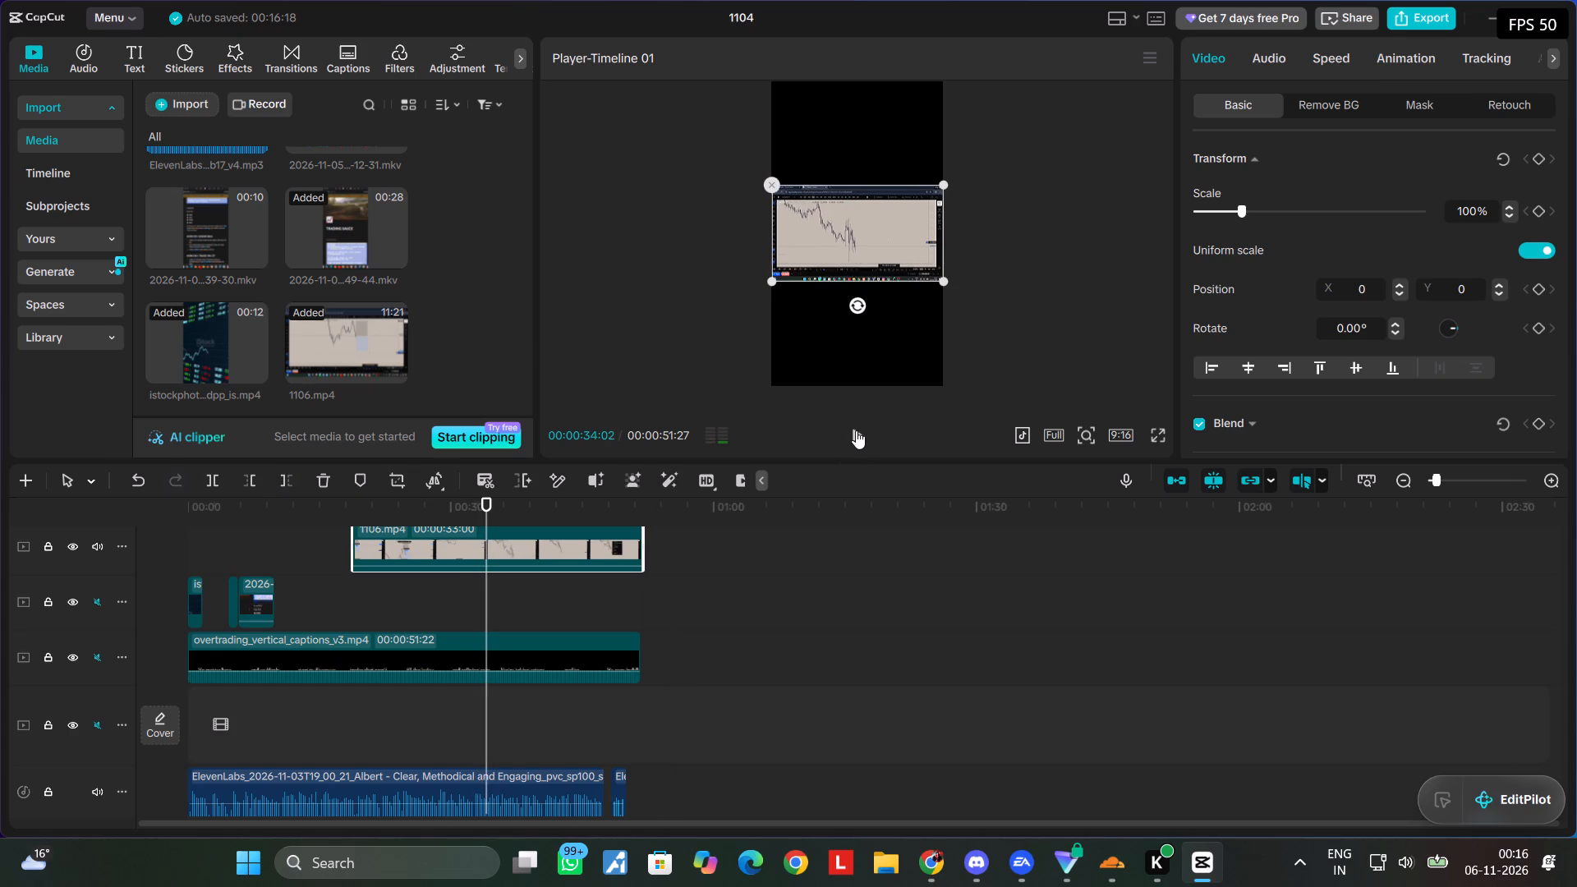
left_click(856, 430)
left_click_drag(484, 501, 476, 501)
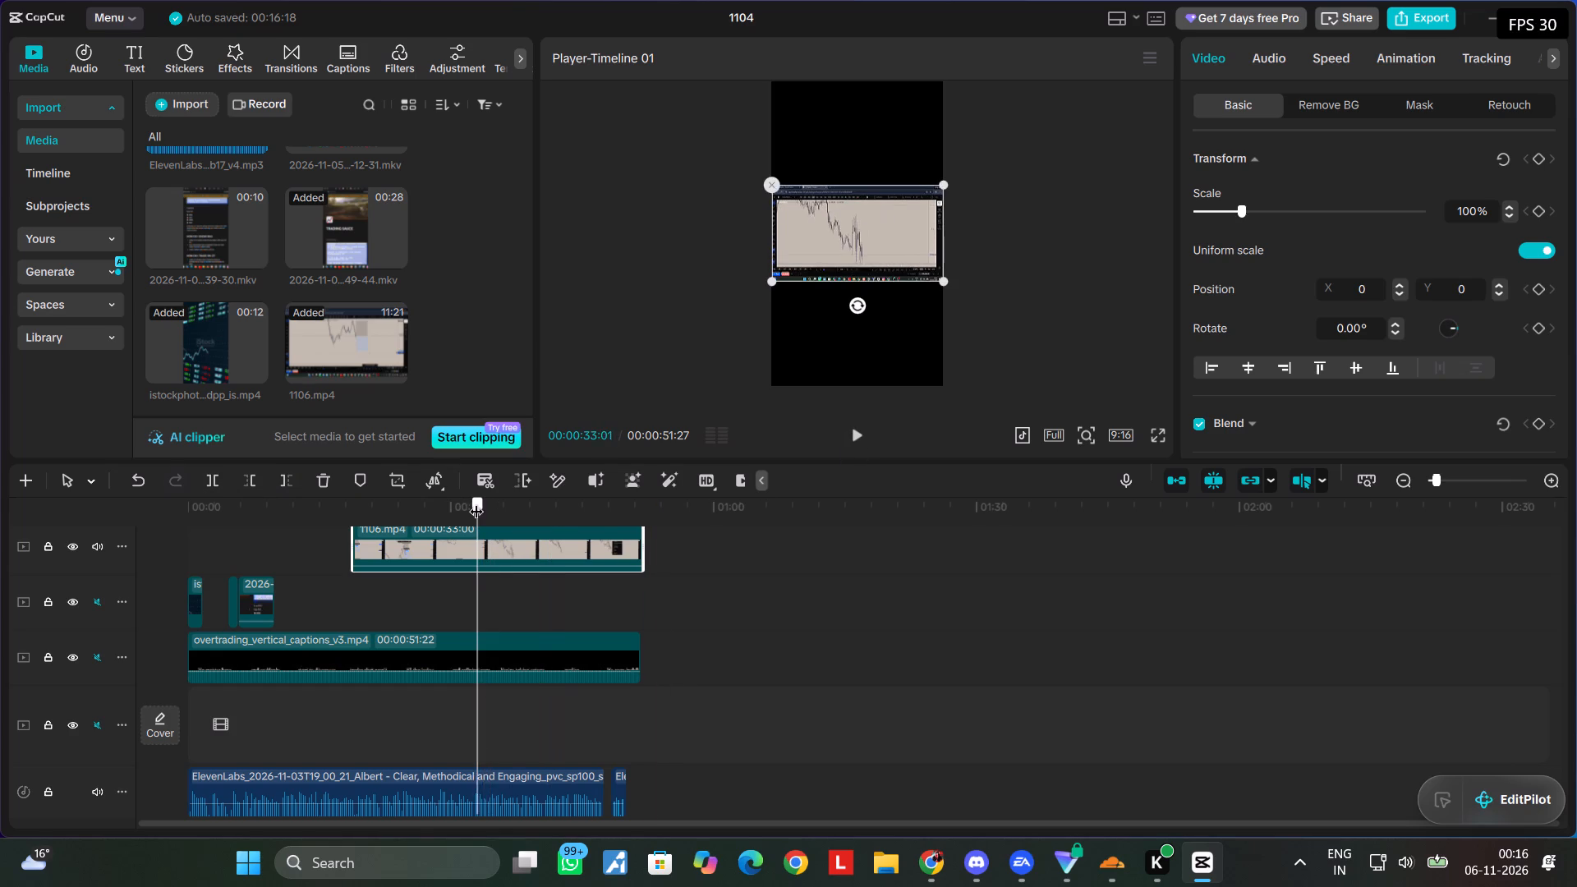
left_click_drag(476, 501, 459, 501)
left_click(858, 434)
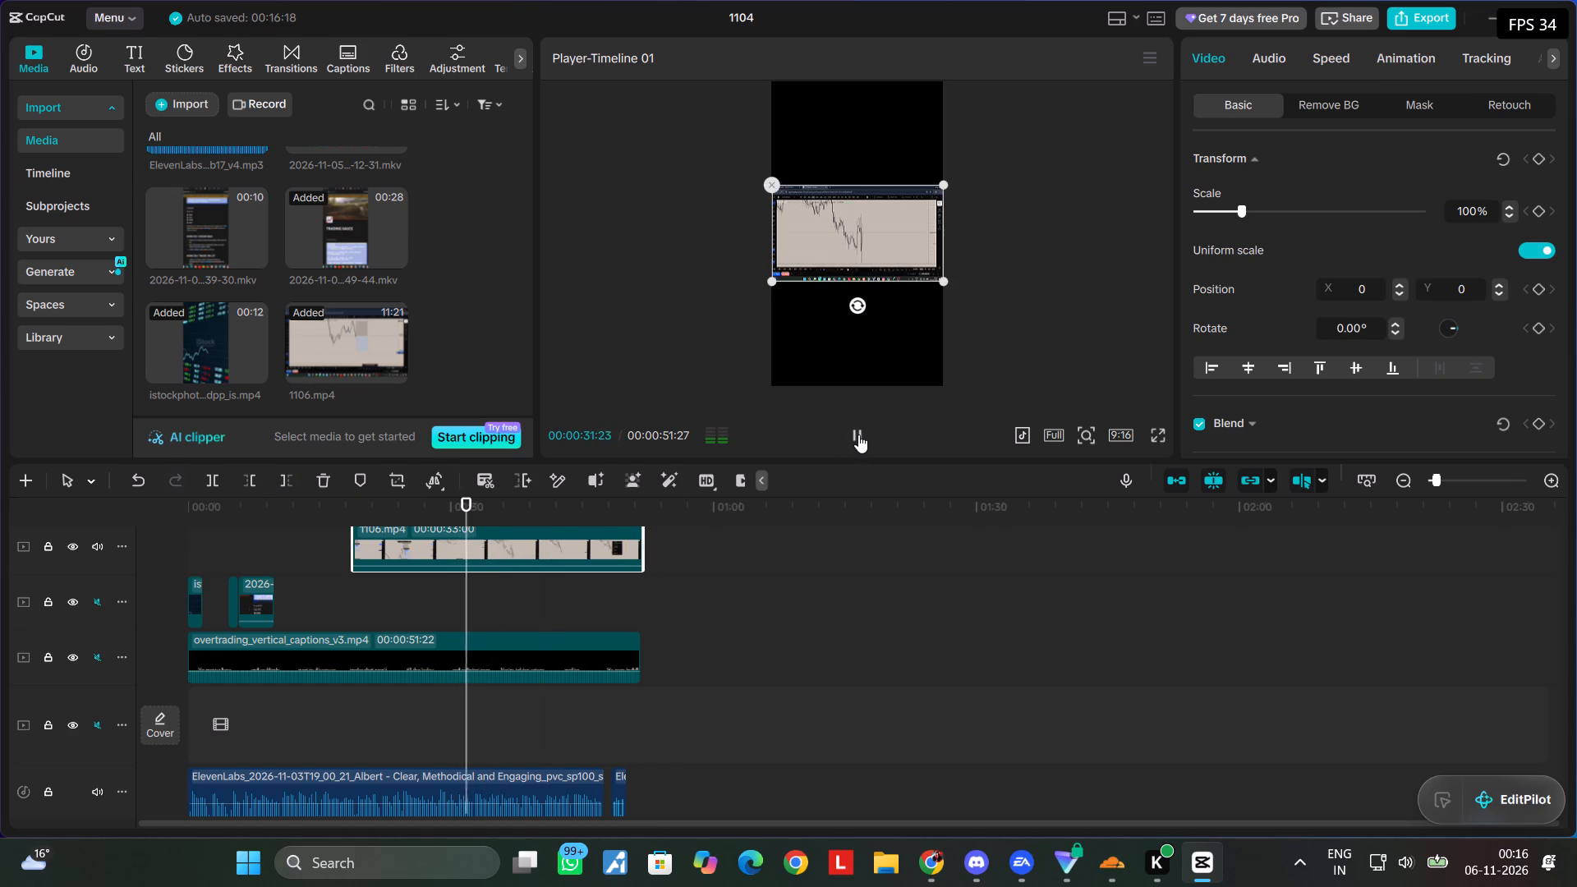
left_click(858, 434)
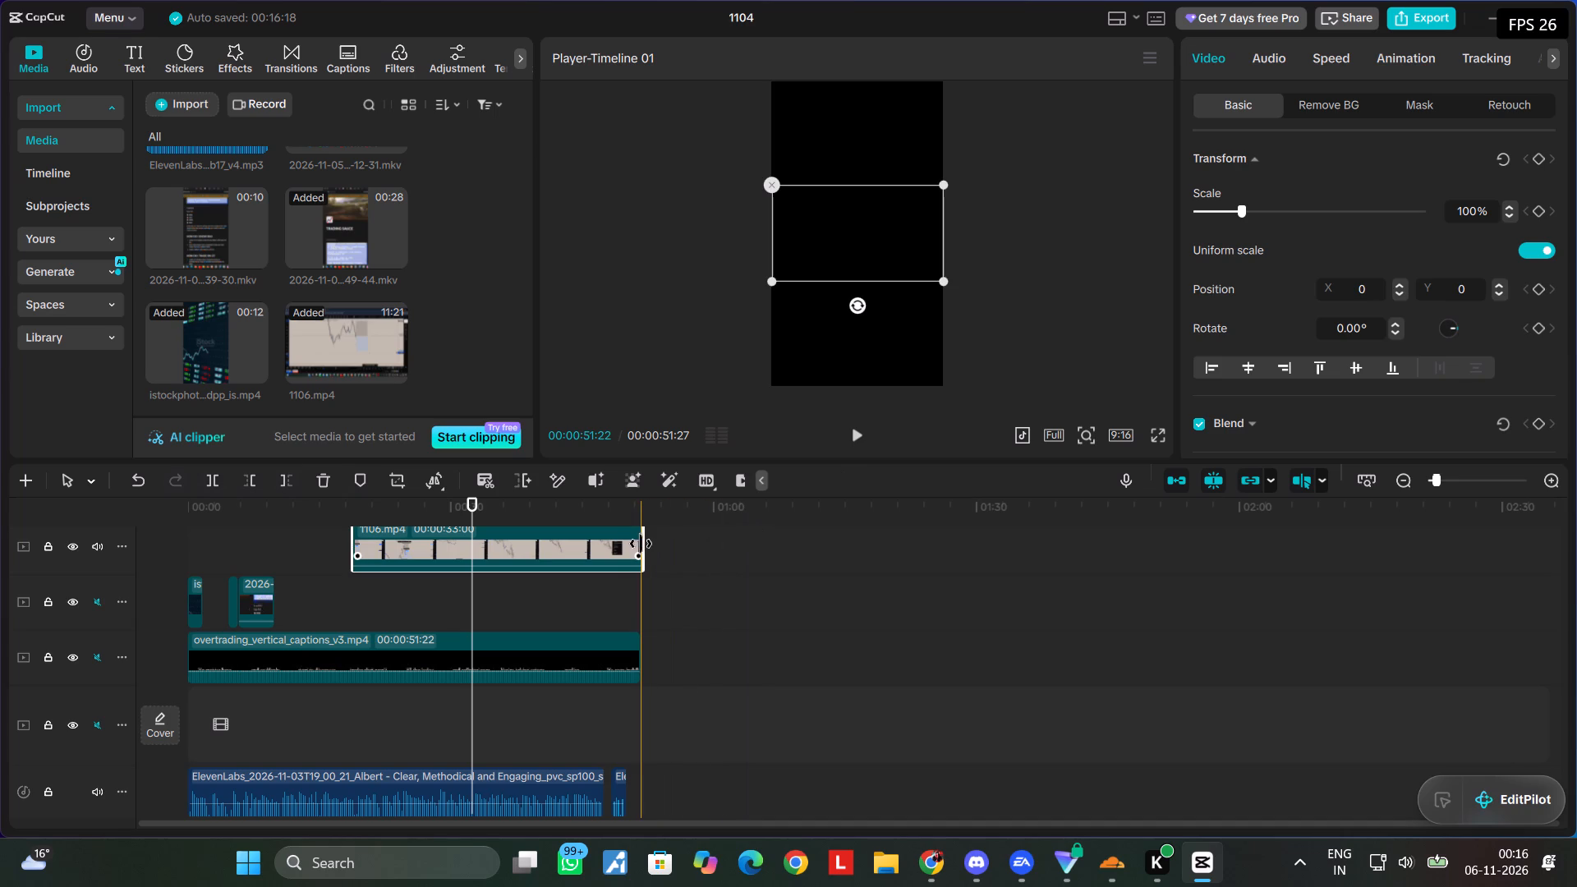
Speed up the 1106.mp4 clip to 2.40x, for a duration of 13.8 s ending near the playhead.
left_click(645, 533)
left_click(625, 535)
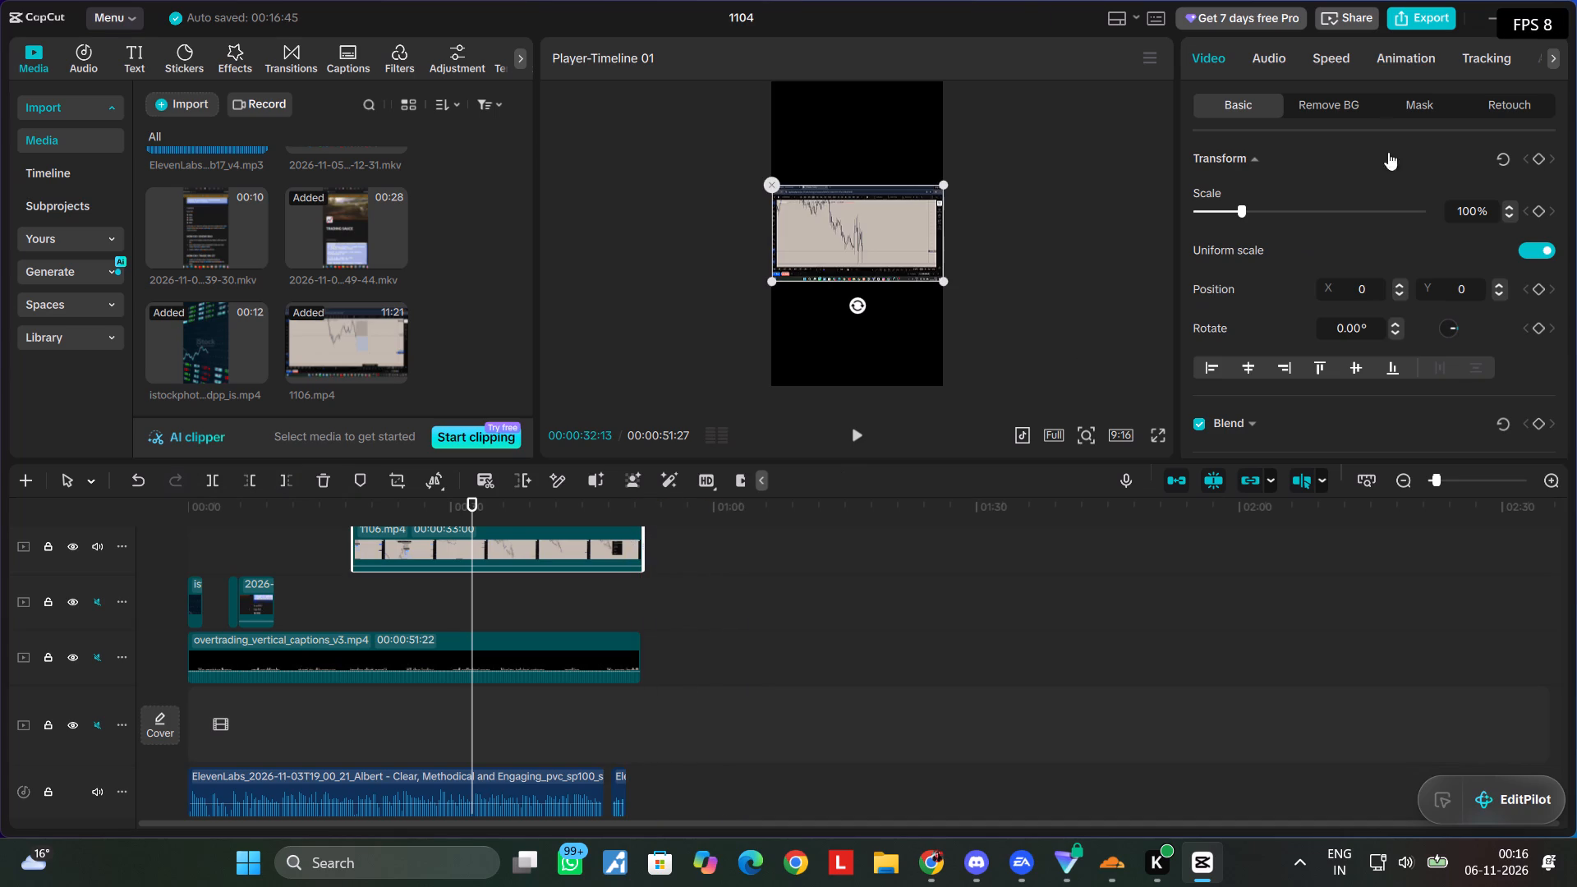
left_click(1331, 53)
left_click_drag(1246, 185, 1313, 182)
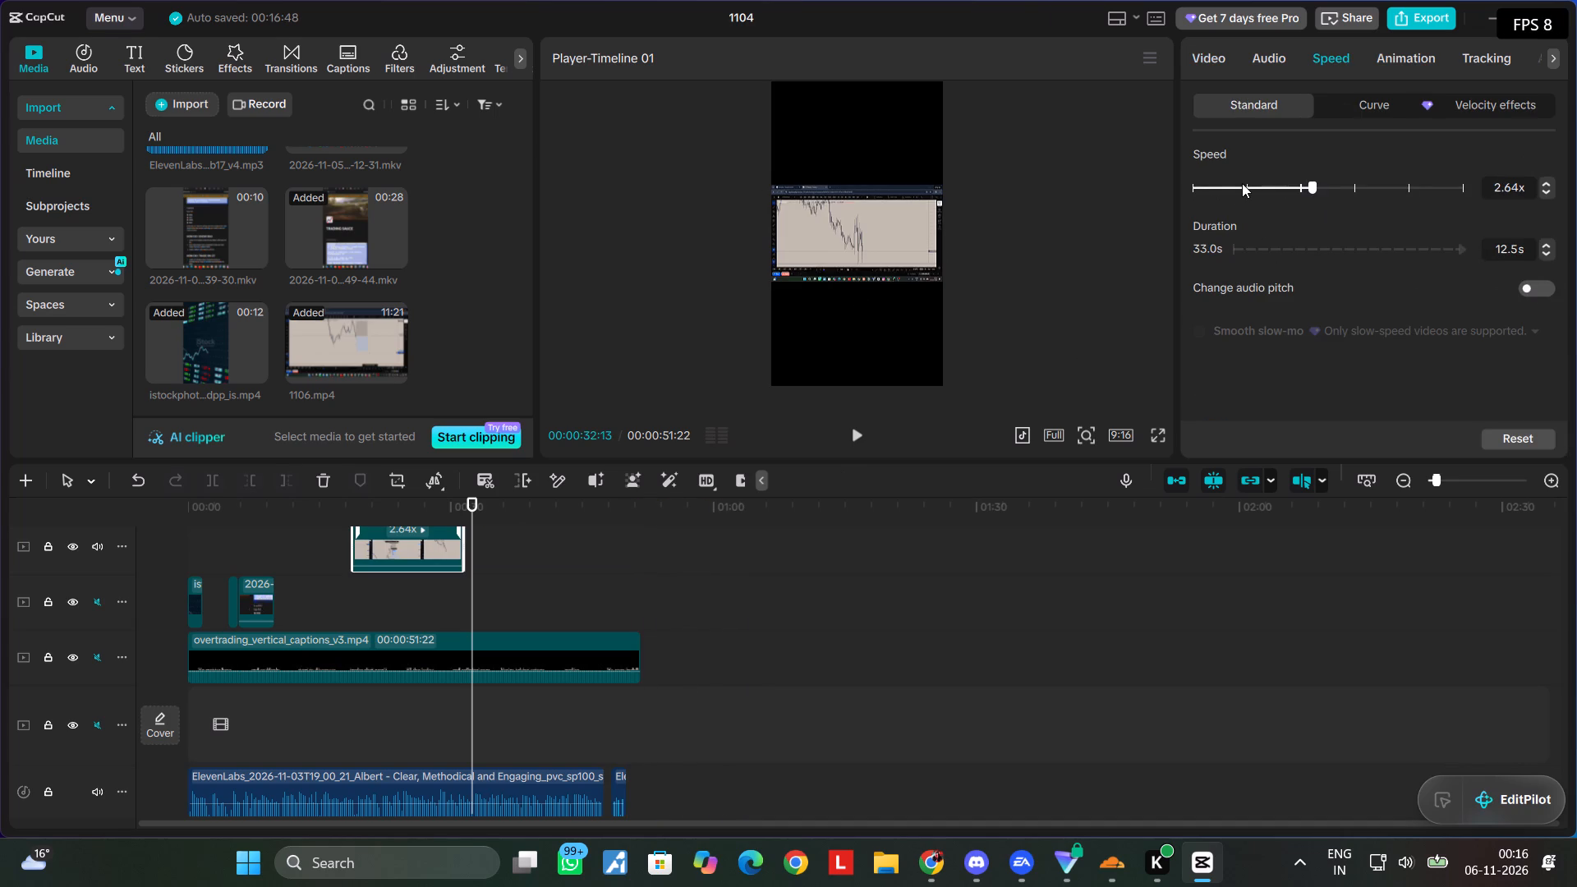
left_click_drag(1308, 183, 1298, 184)
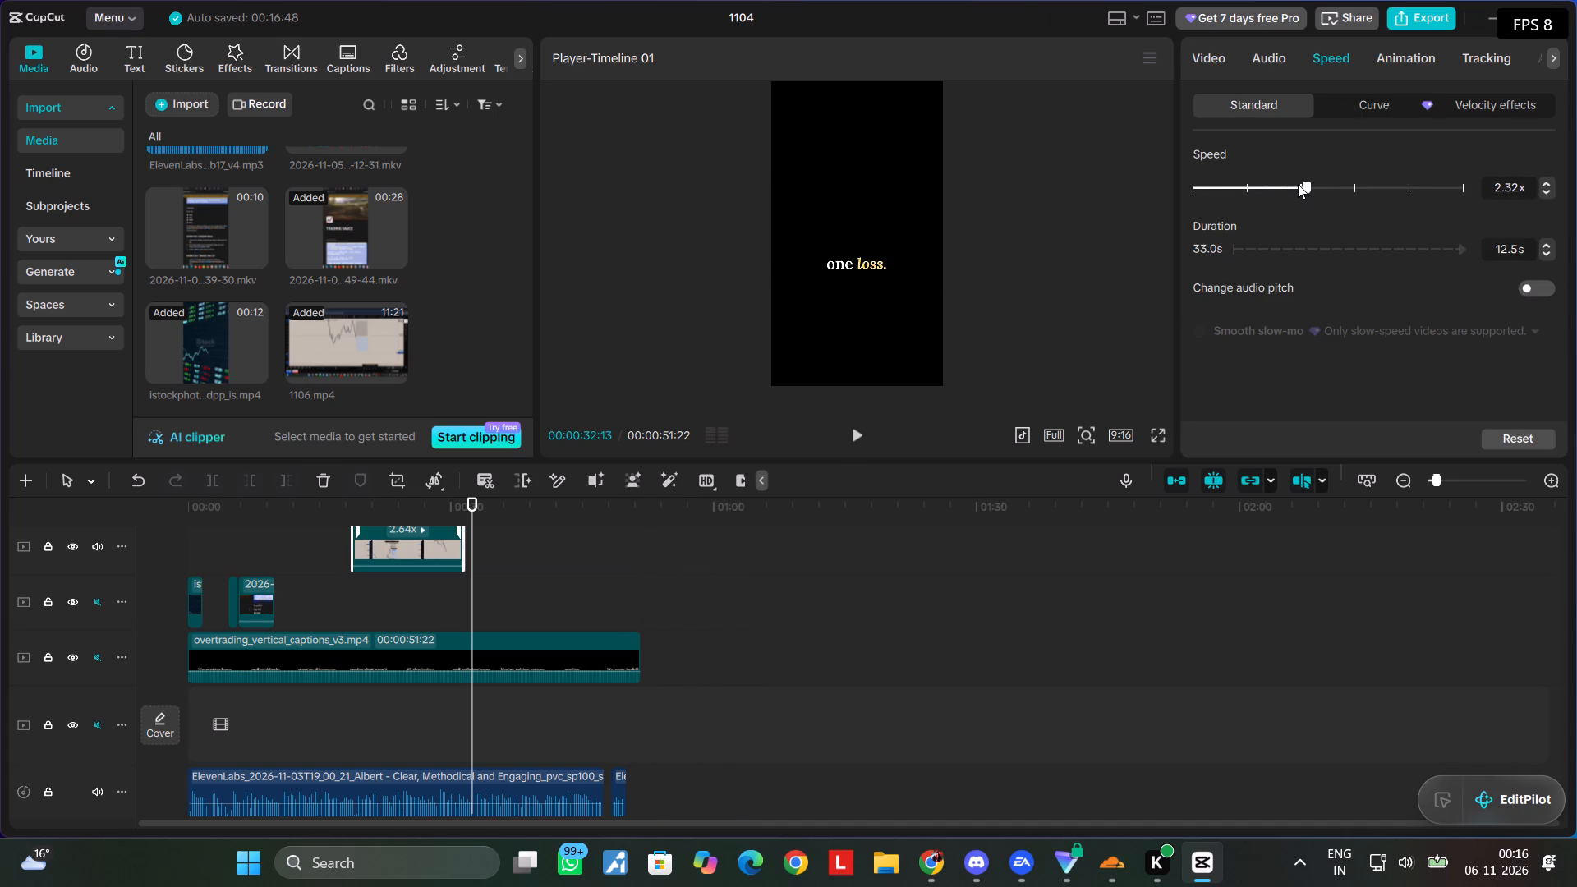
left_click_drag(1298, 184, 1286, 186)
left_click_drag(1289, 191, 1302, 193)
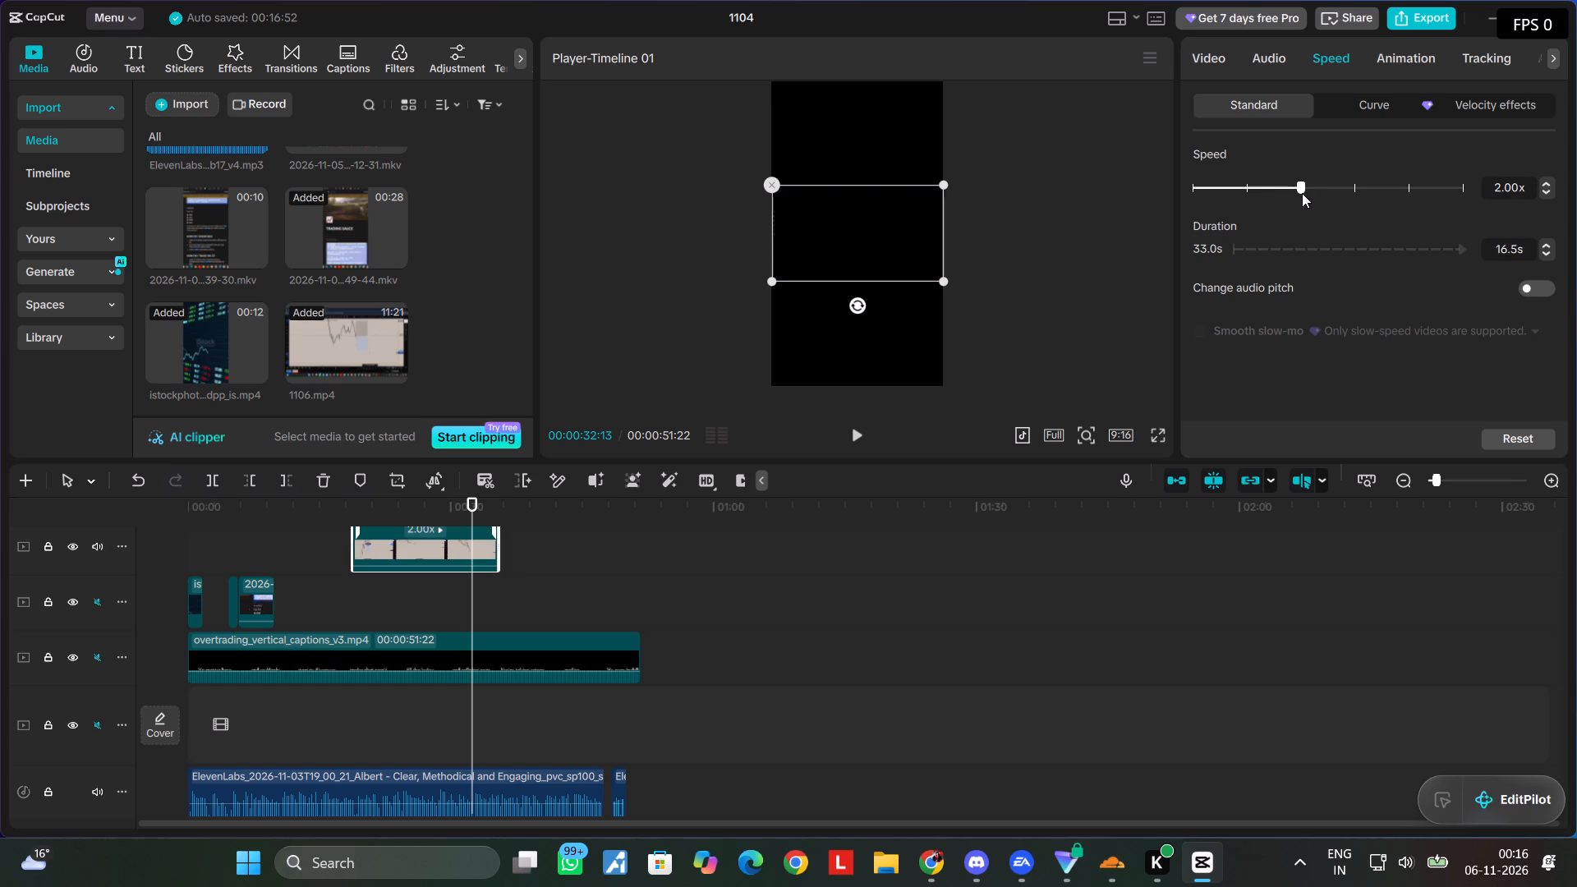
triple_click(1549, 182)
left_click(1549, 182)
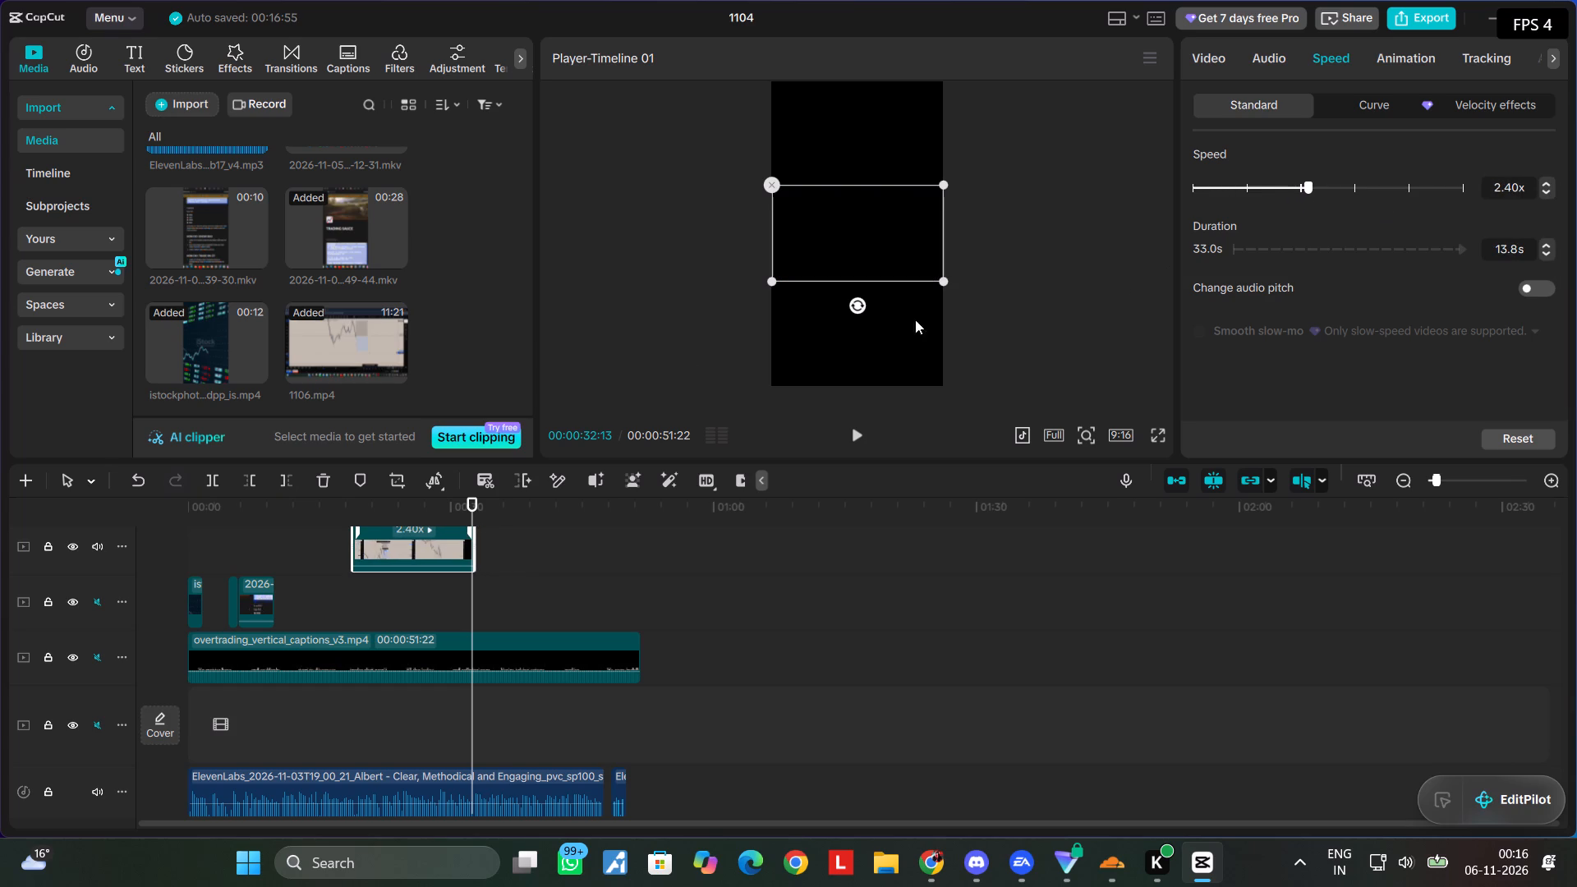
Lower the blend opacity of the 1106.mp4 clip to 40%, keeping the Default blend mode.
left_click_drag(471, 591, 325, 598)
left_click(866, 434)
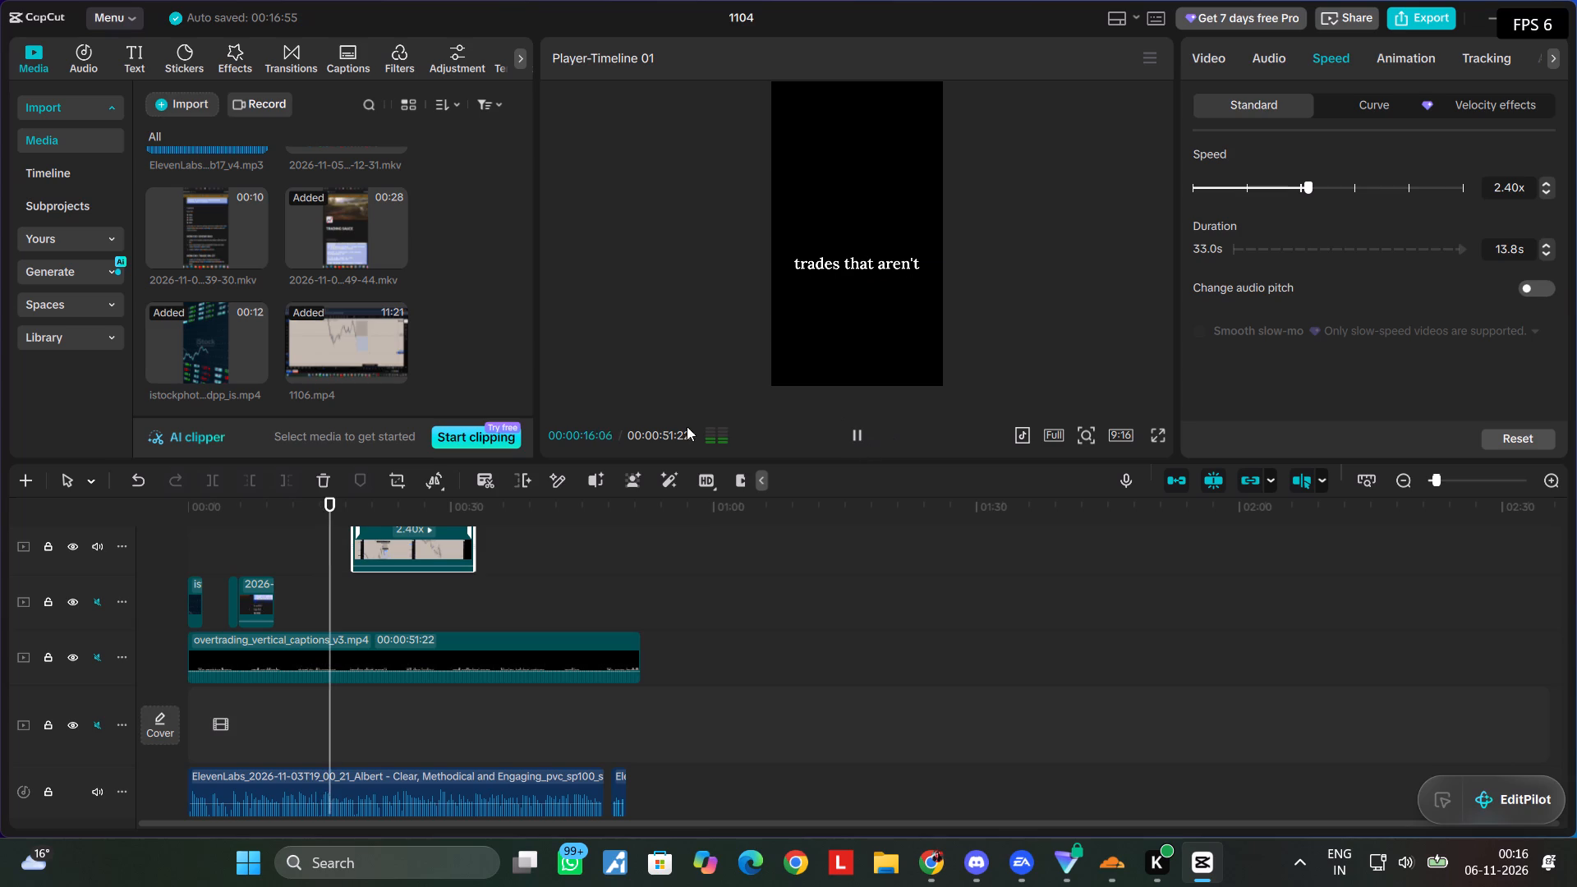
left_click(400, 533)
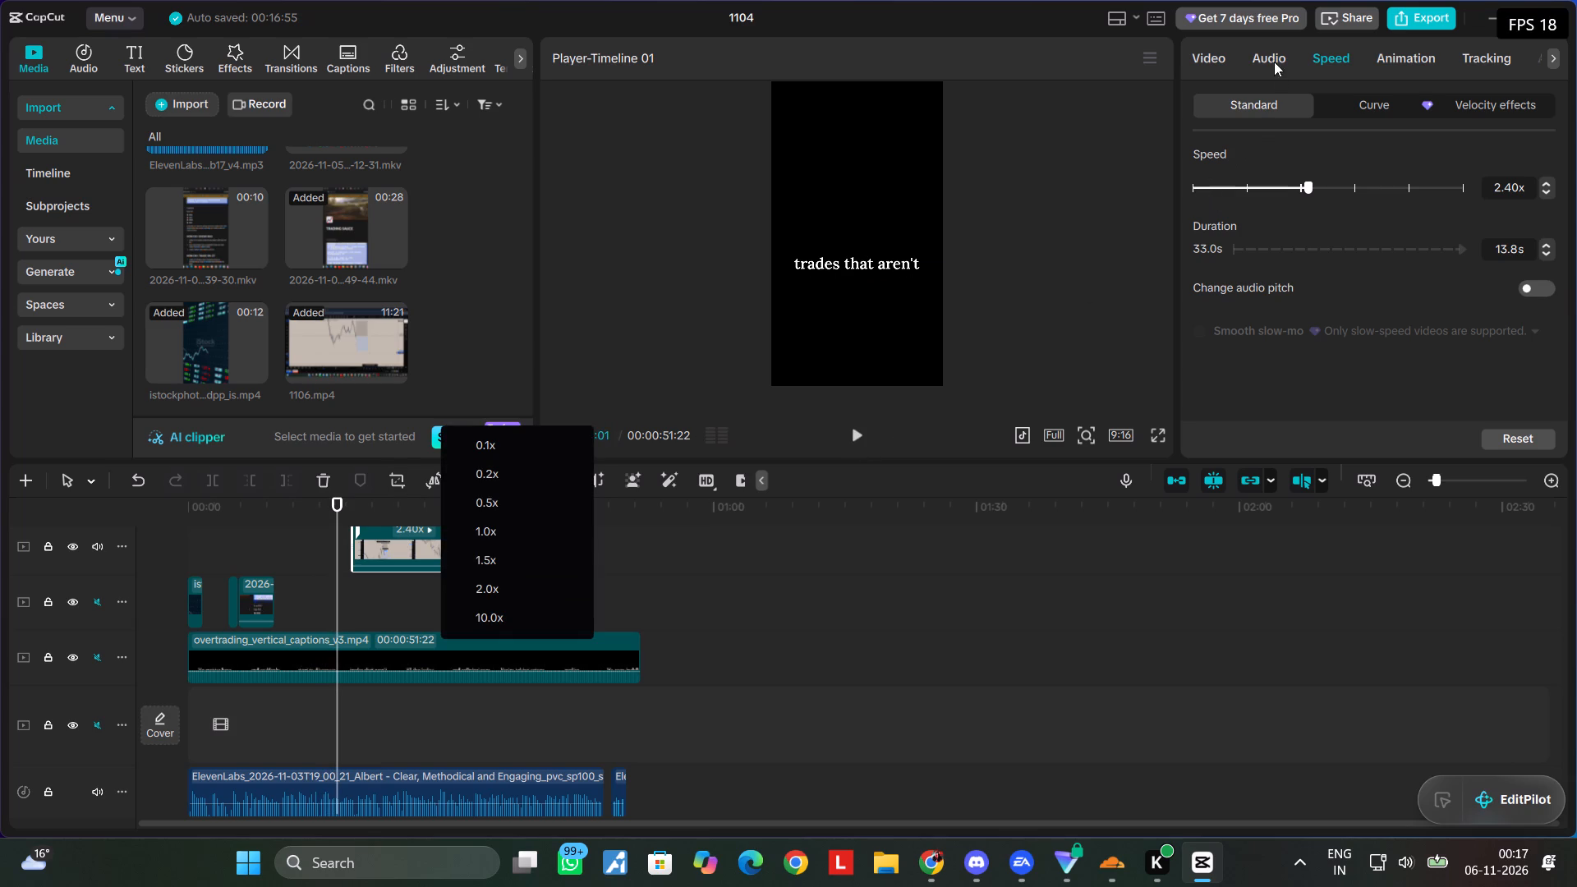
left_click(1207, 50)
scroll(1313, 316, "down", 5)
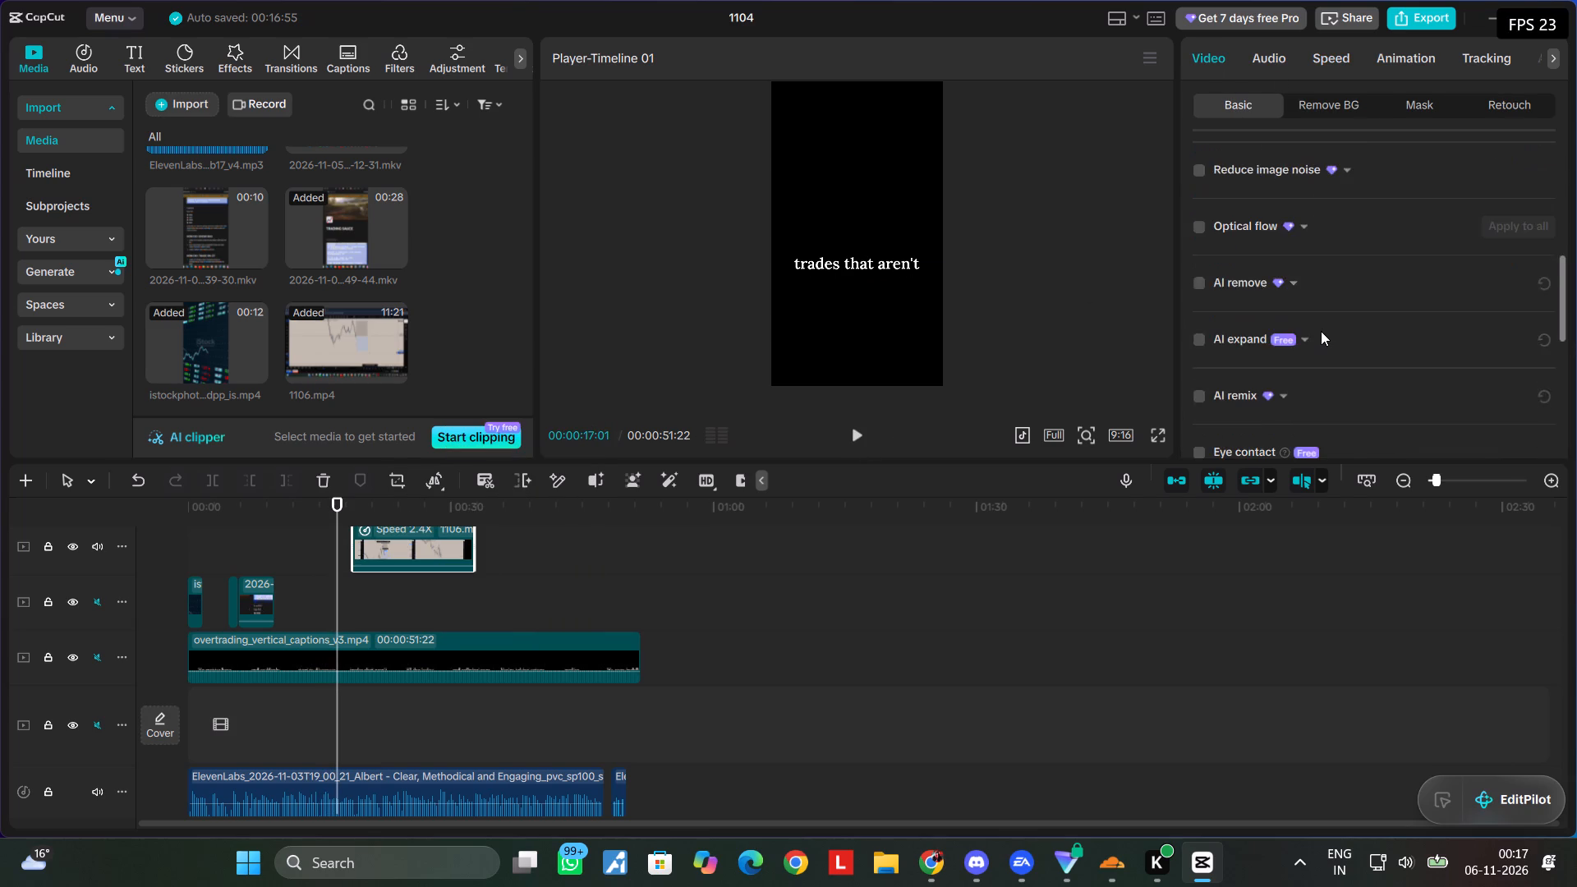
scroll(1321, 331, "up", 4)
scroll(1321, 331, "down", 1)
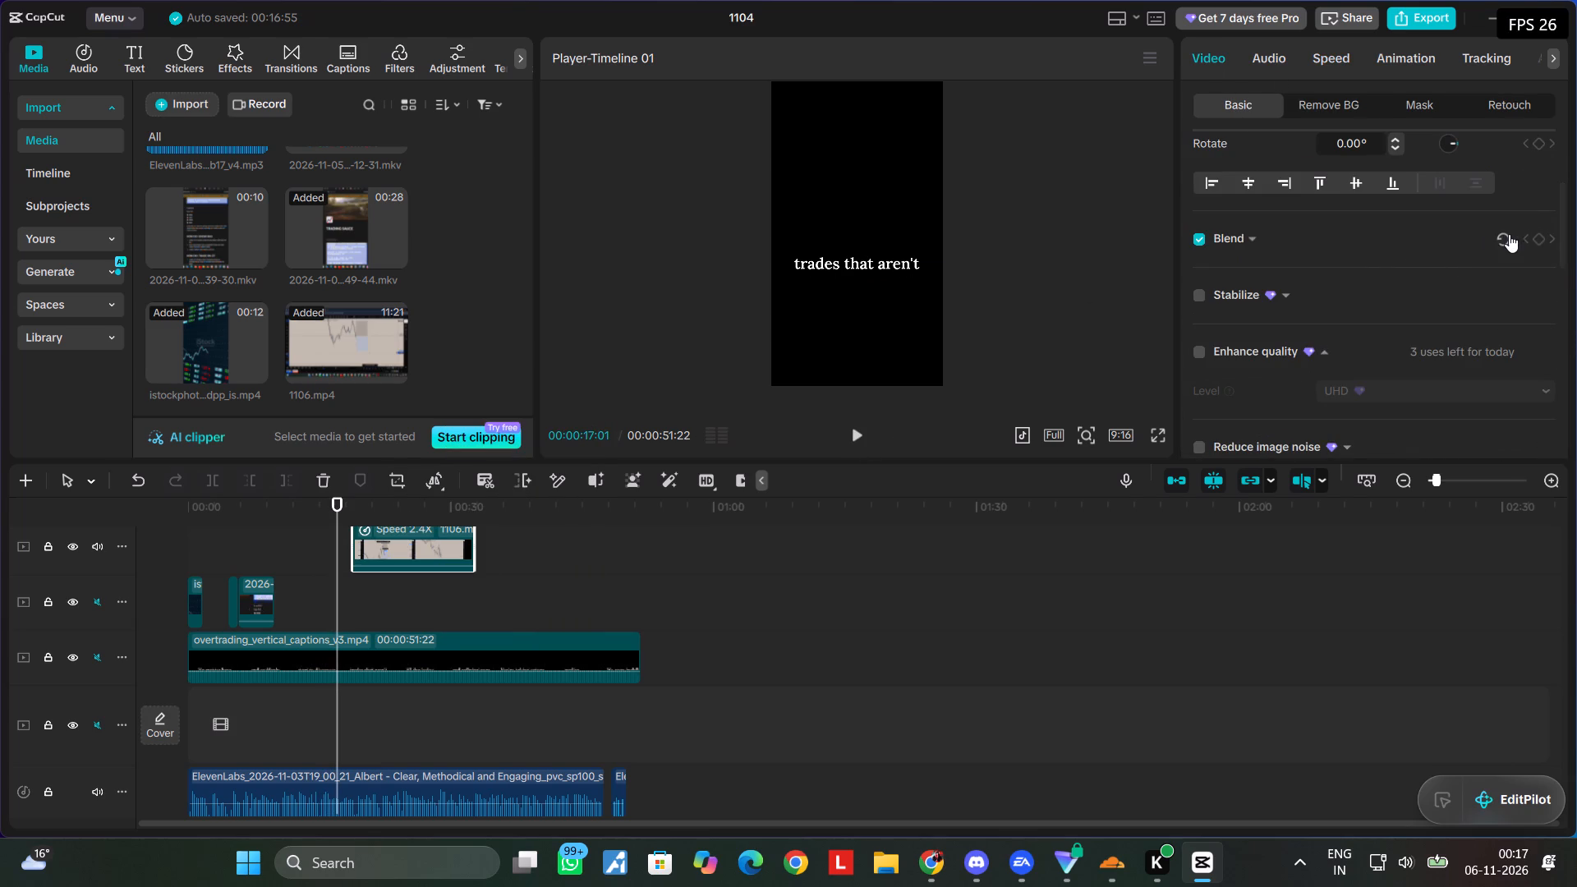
left_click(1262, 235)
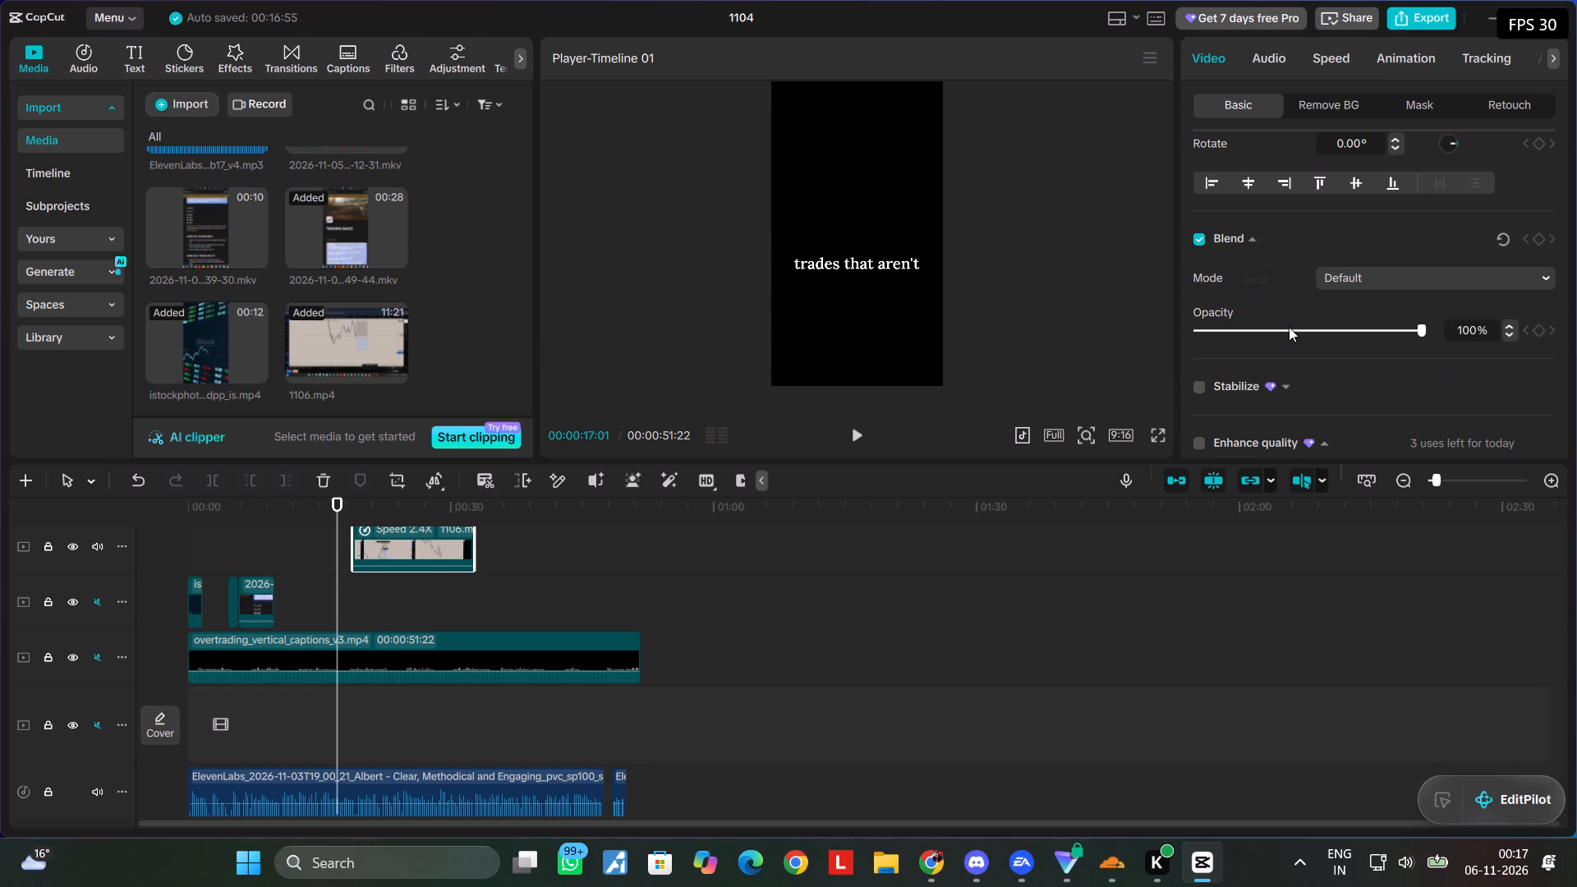
left_click_drag(1377, 327, 1285, 328)
left_click_drag(1285, 328, 1288, 326)
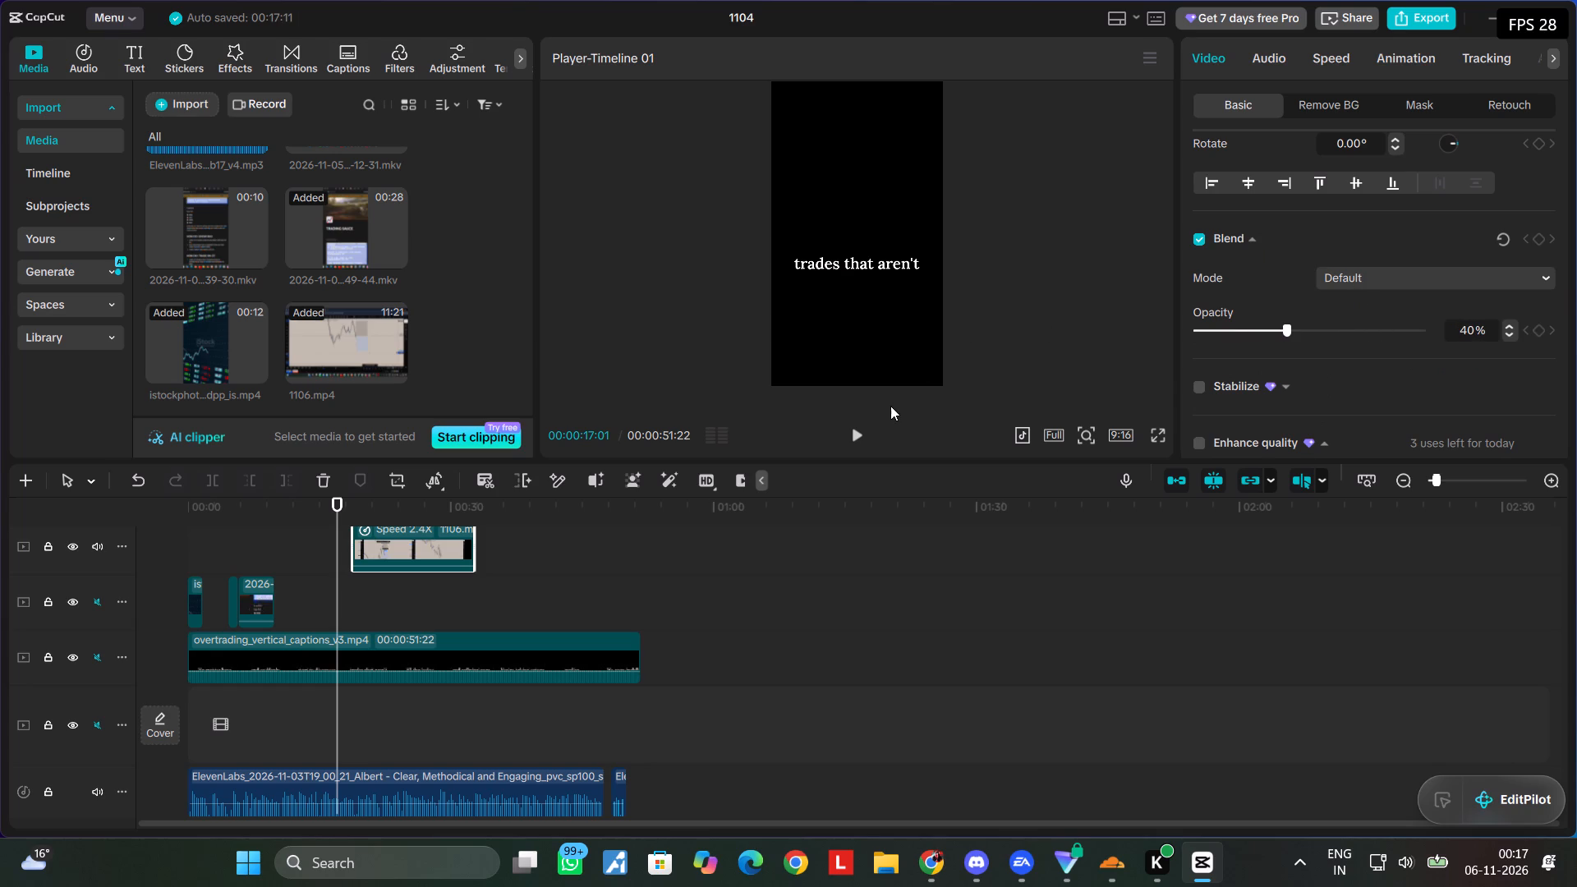
Play the narration in short bursts and add a 40% opacity keyframe to the 1106.mp4 clip at 00:00:24:18.
left_click(867, 431)
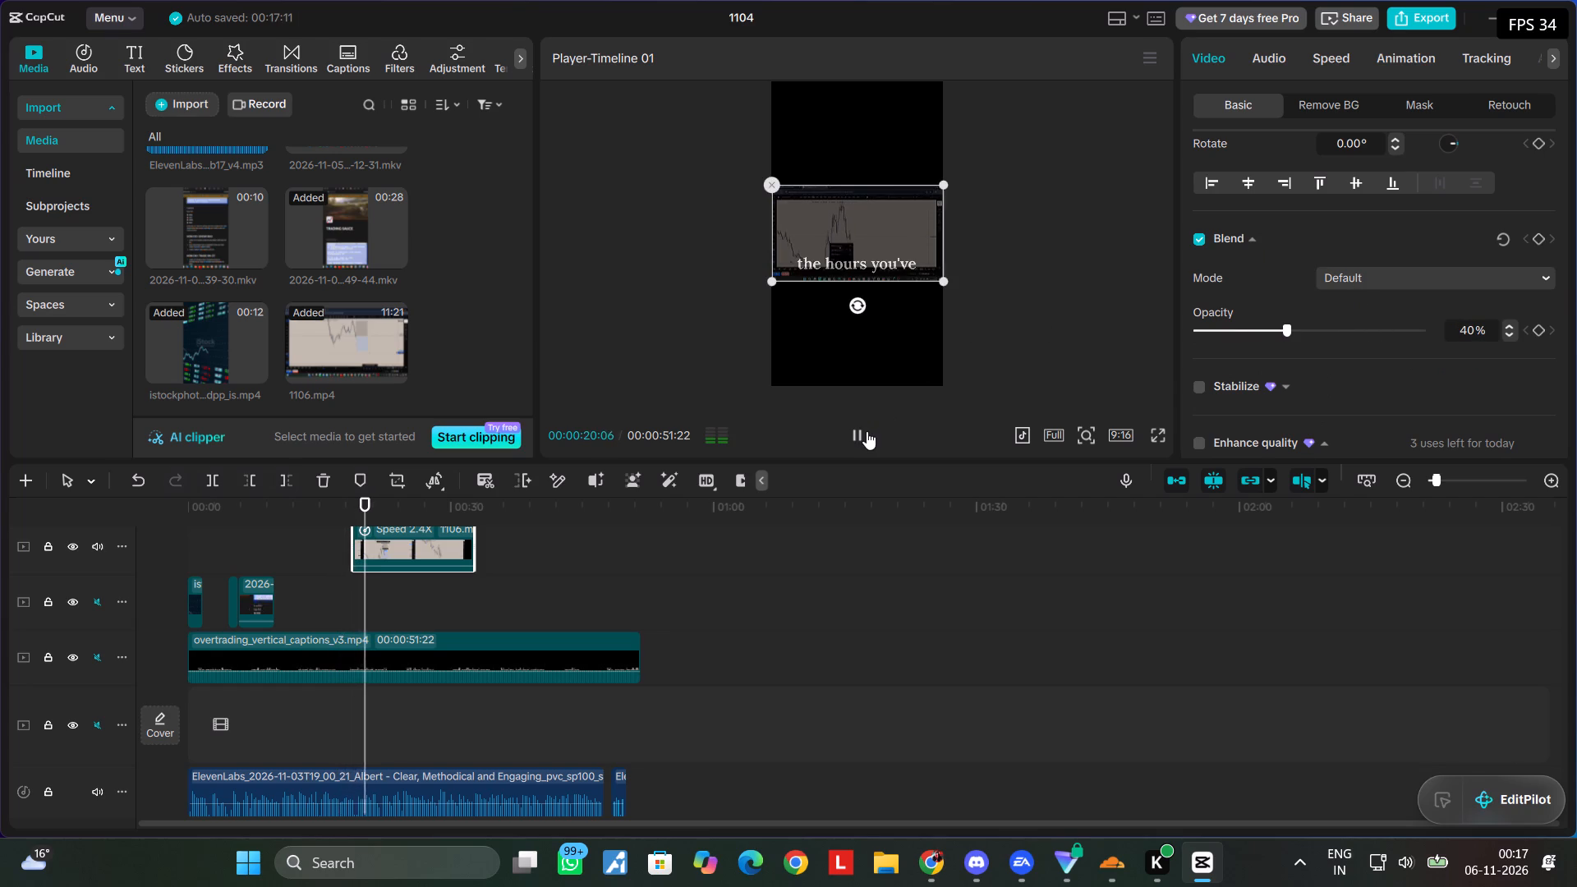
left_click(867, 431)
double_click(867, 431)
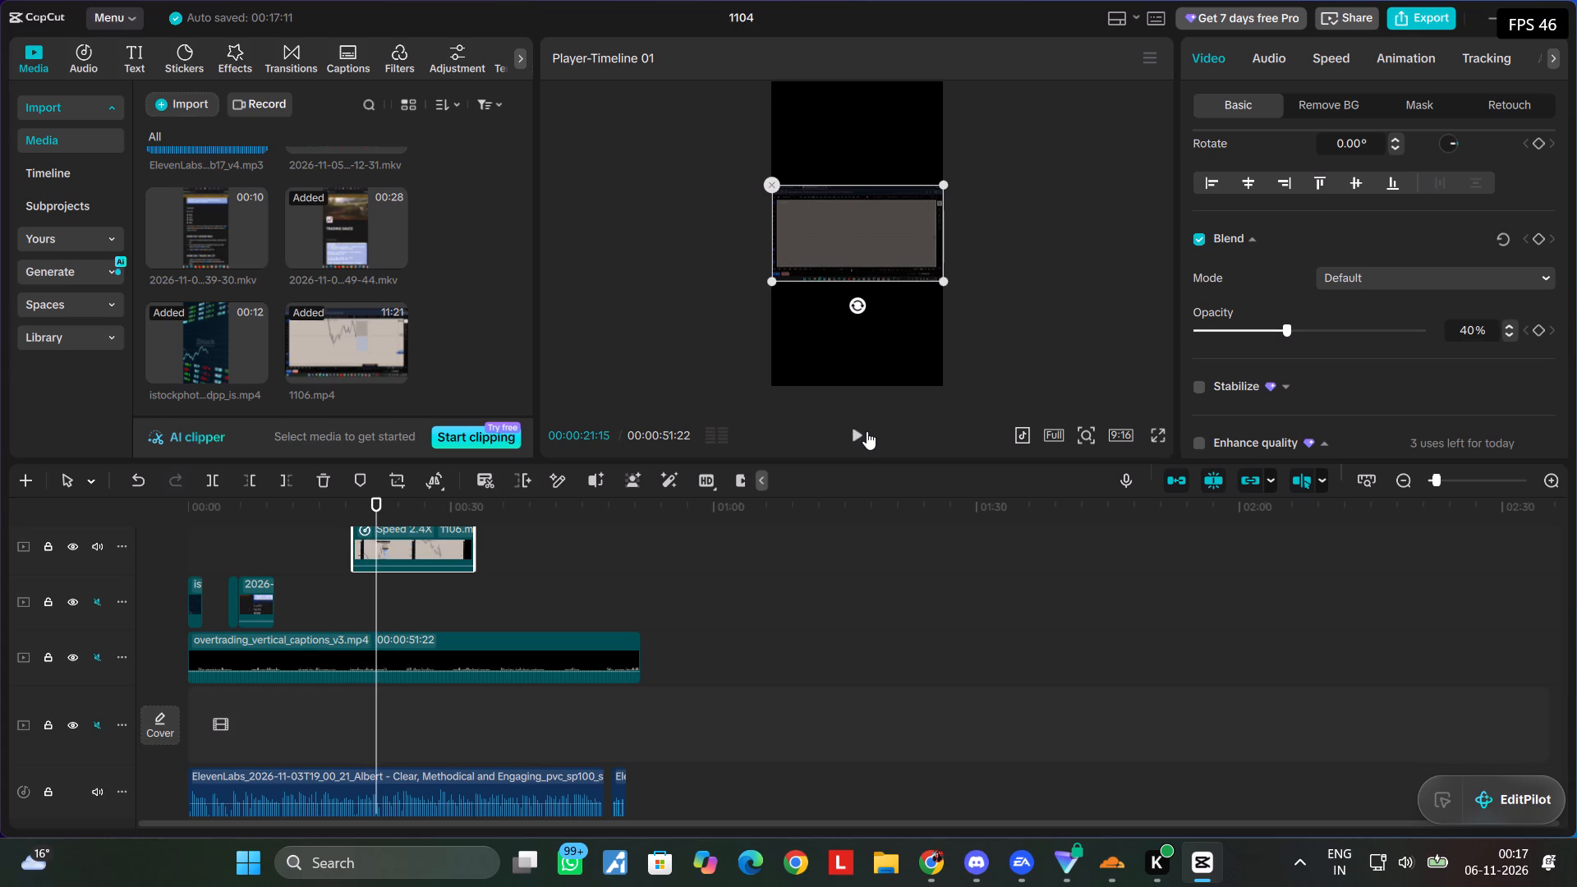
left_click(867, 431)
left_click(867, 431)
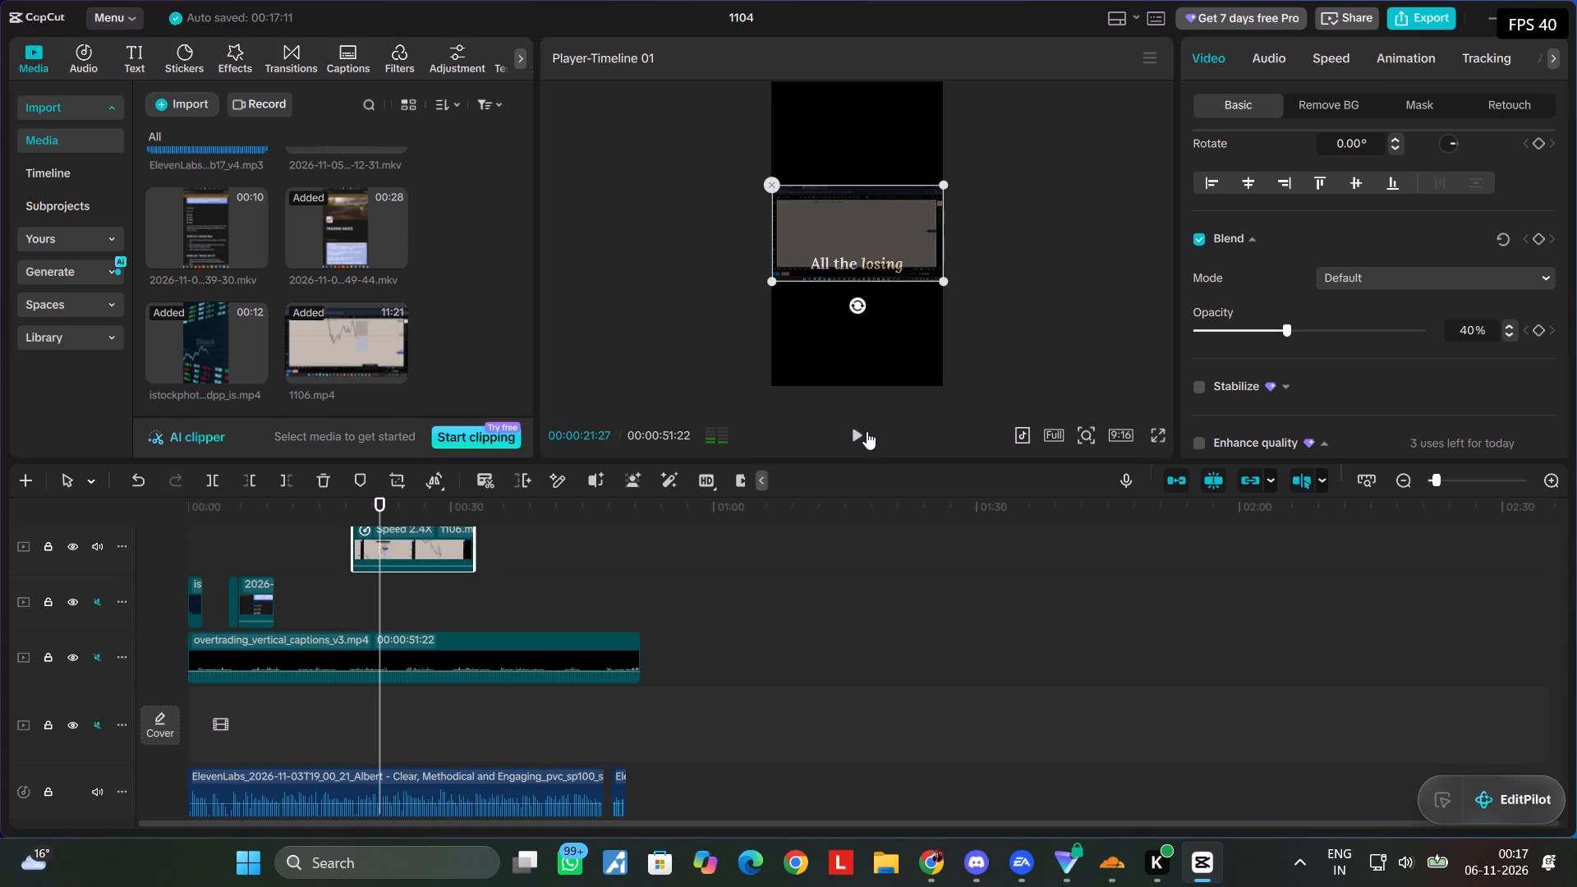
left_click(867, 431)
double_click(867, 431)
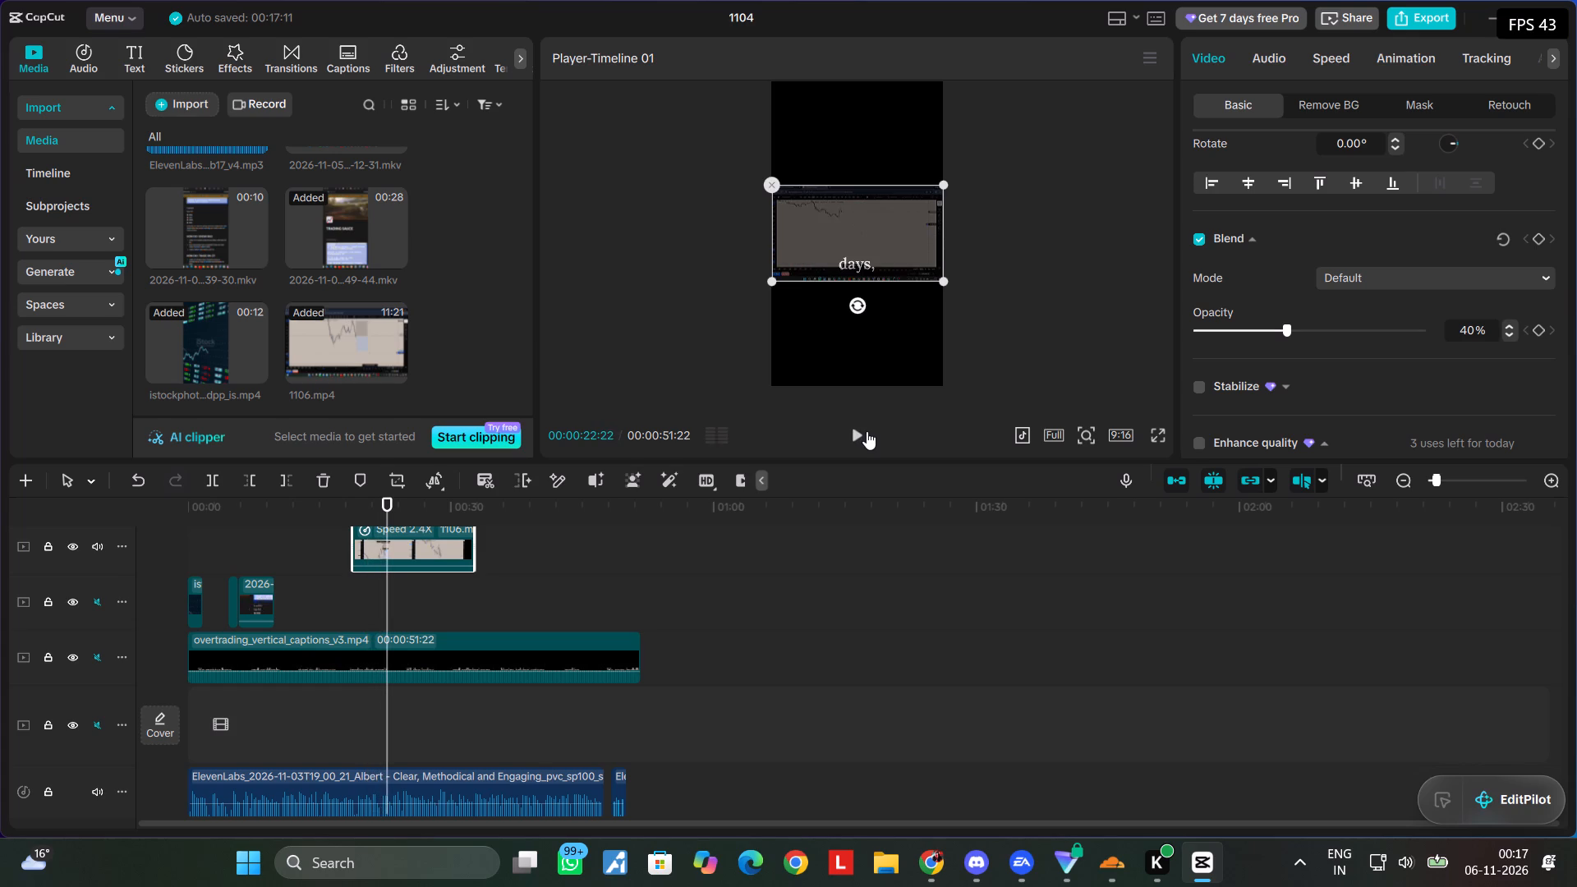
left_click(867, 431)
left_click(867, 431)
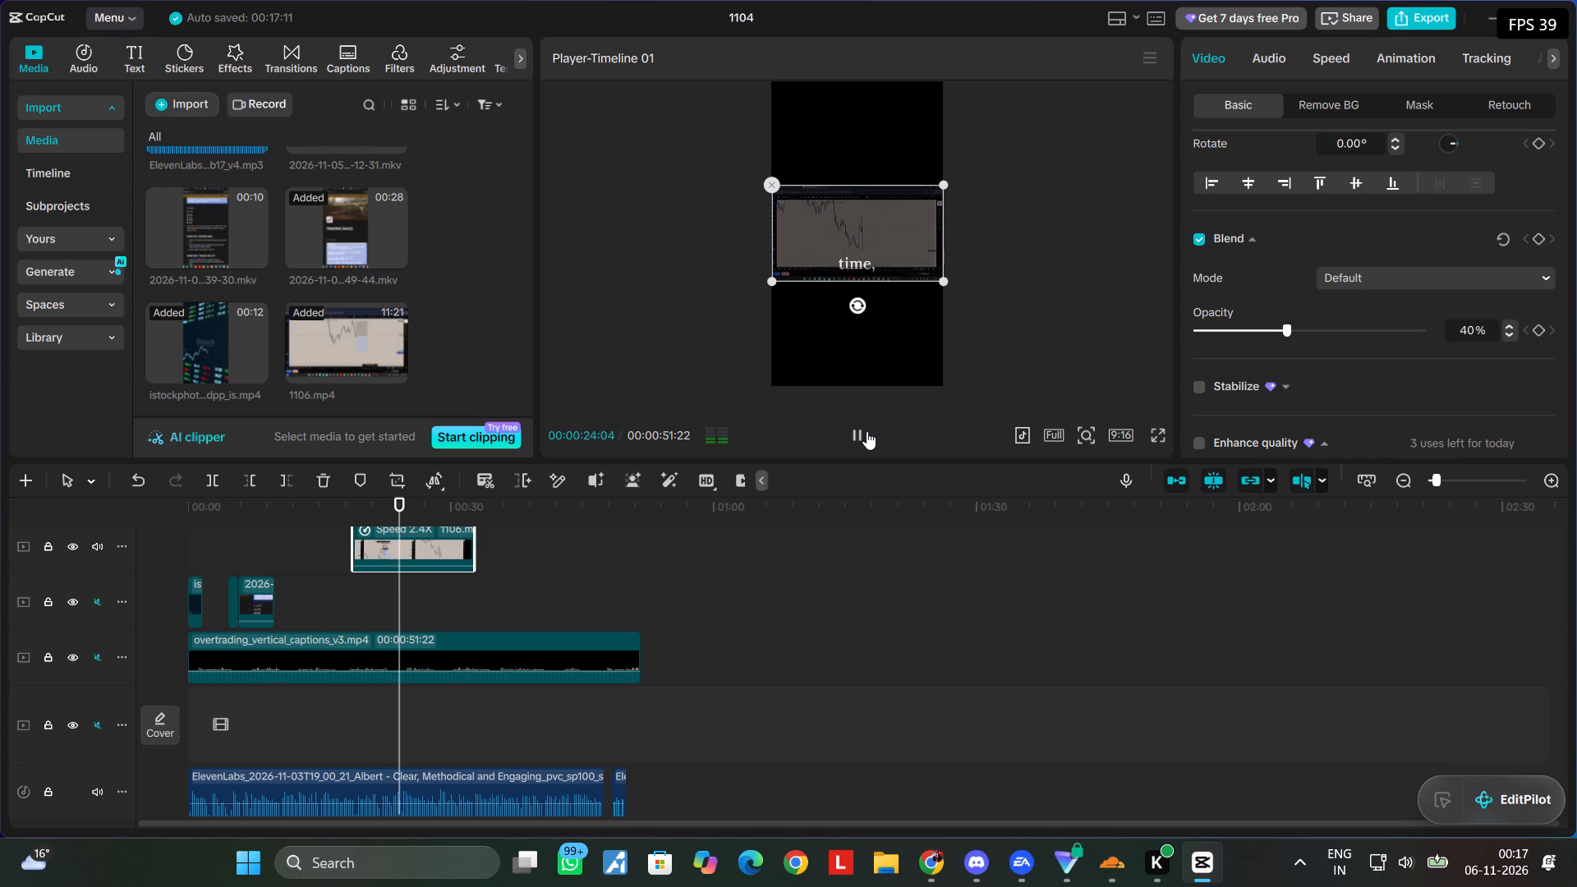
left_click(867, 431)
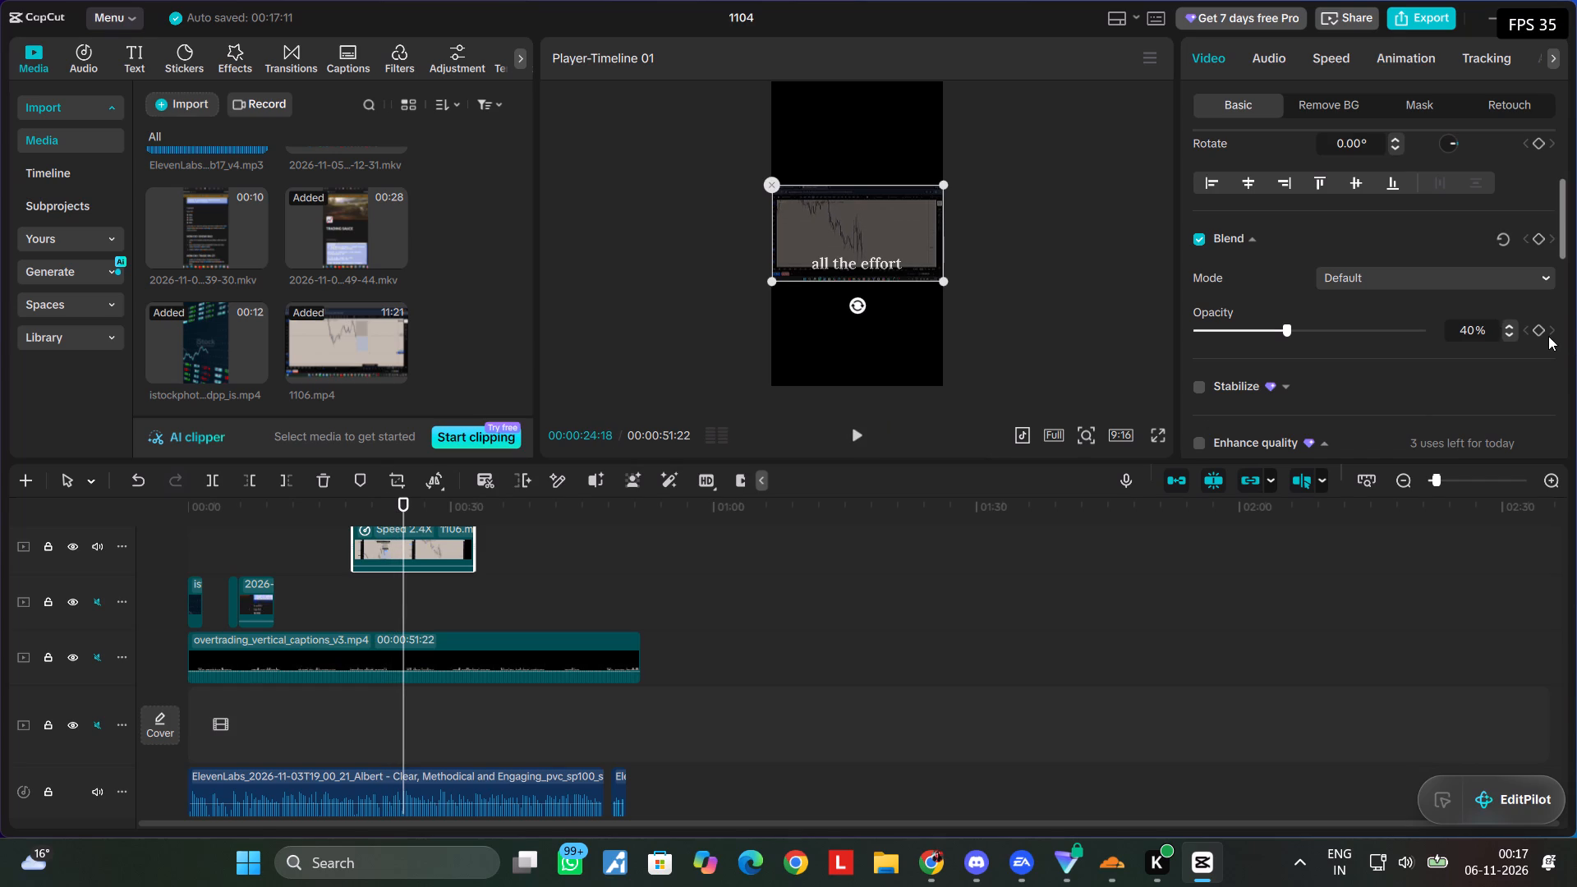
left_click(1544, 328)
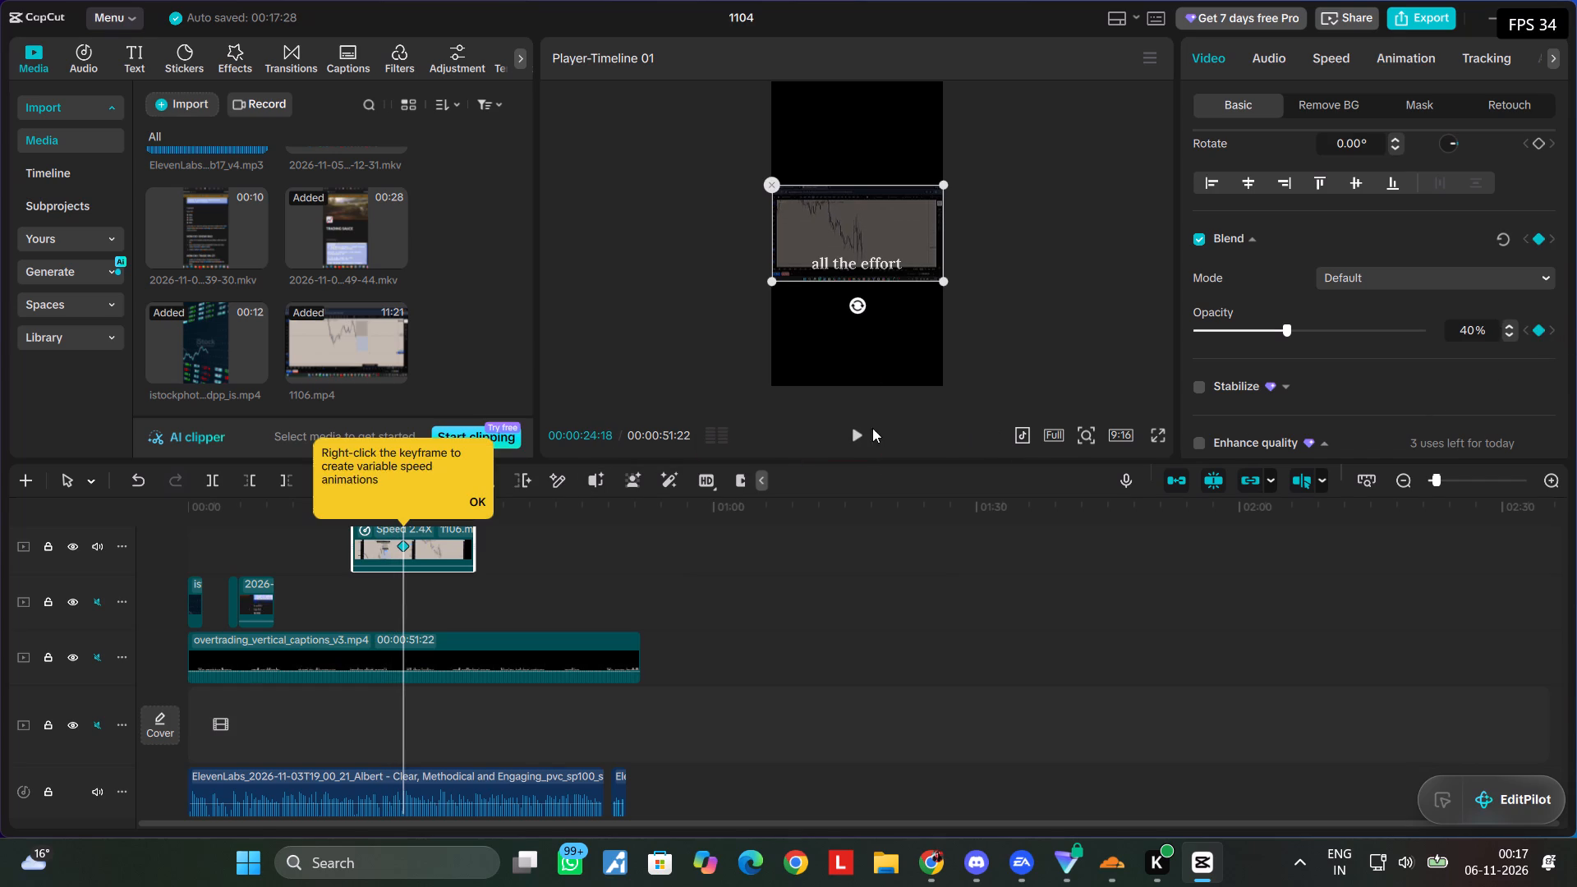
Lower the 1106.mp4 clip's blend opacity to 35% at 00:00:24:18, just before the 40% keyframe.
left_click(862, 430)
left_click(862, 430)
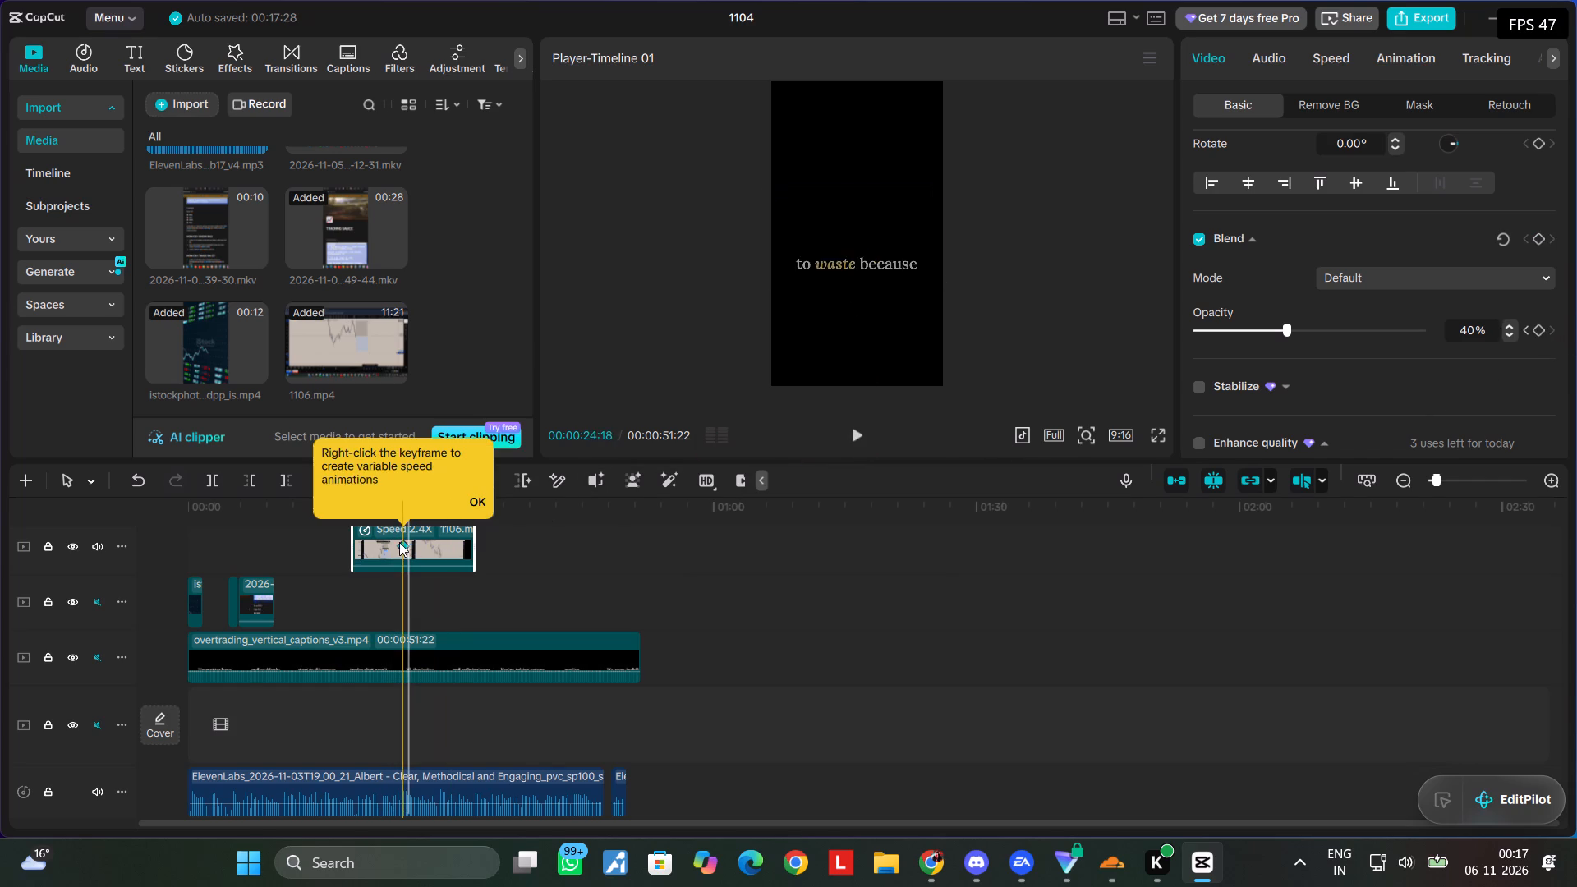
left_click(402, 542)
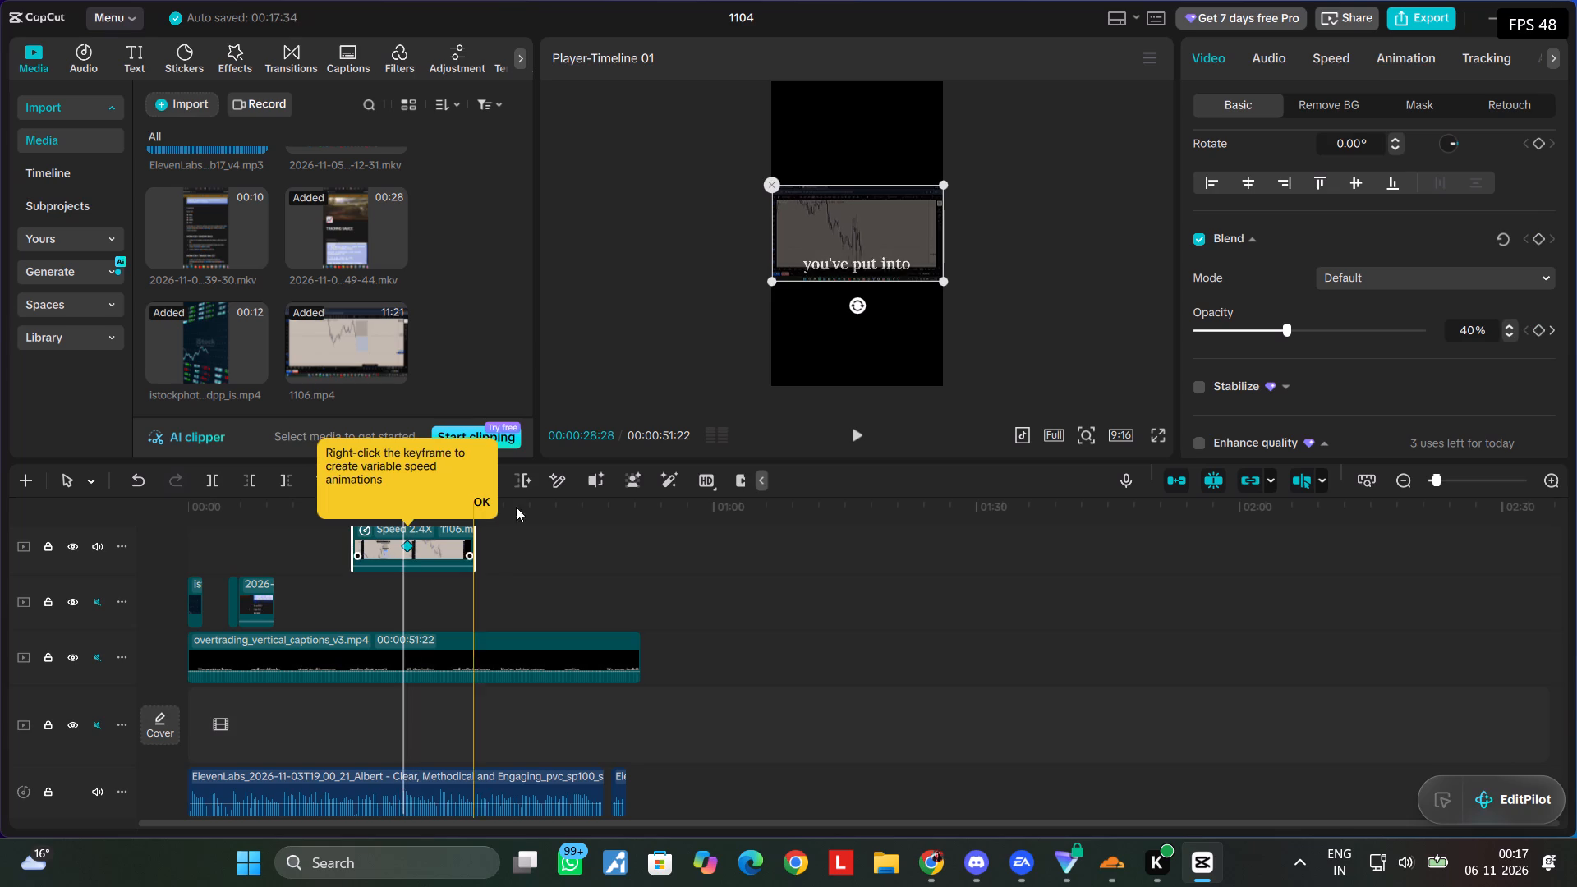
left_click_drag(1282, 330, 1265, 332)
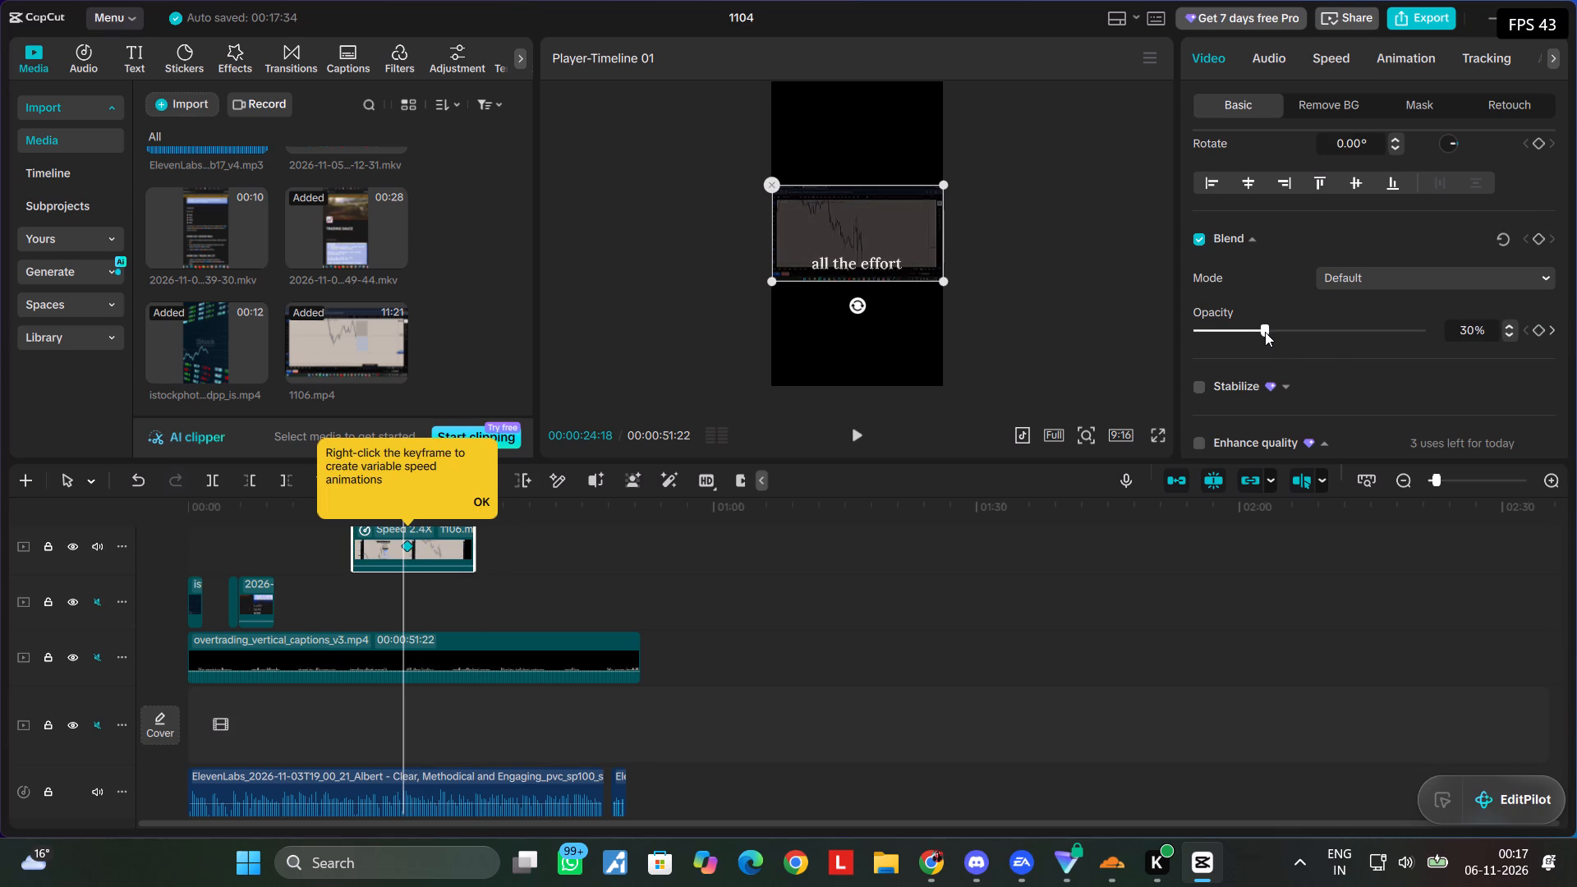
left_click_drag(1265, 332, 1275, 333)
Play on to 00:00:29:07, add an opacity keyframe to the 1106.mp4 clip there, and set its opacity to 20%.
left_click(858, 435)
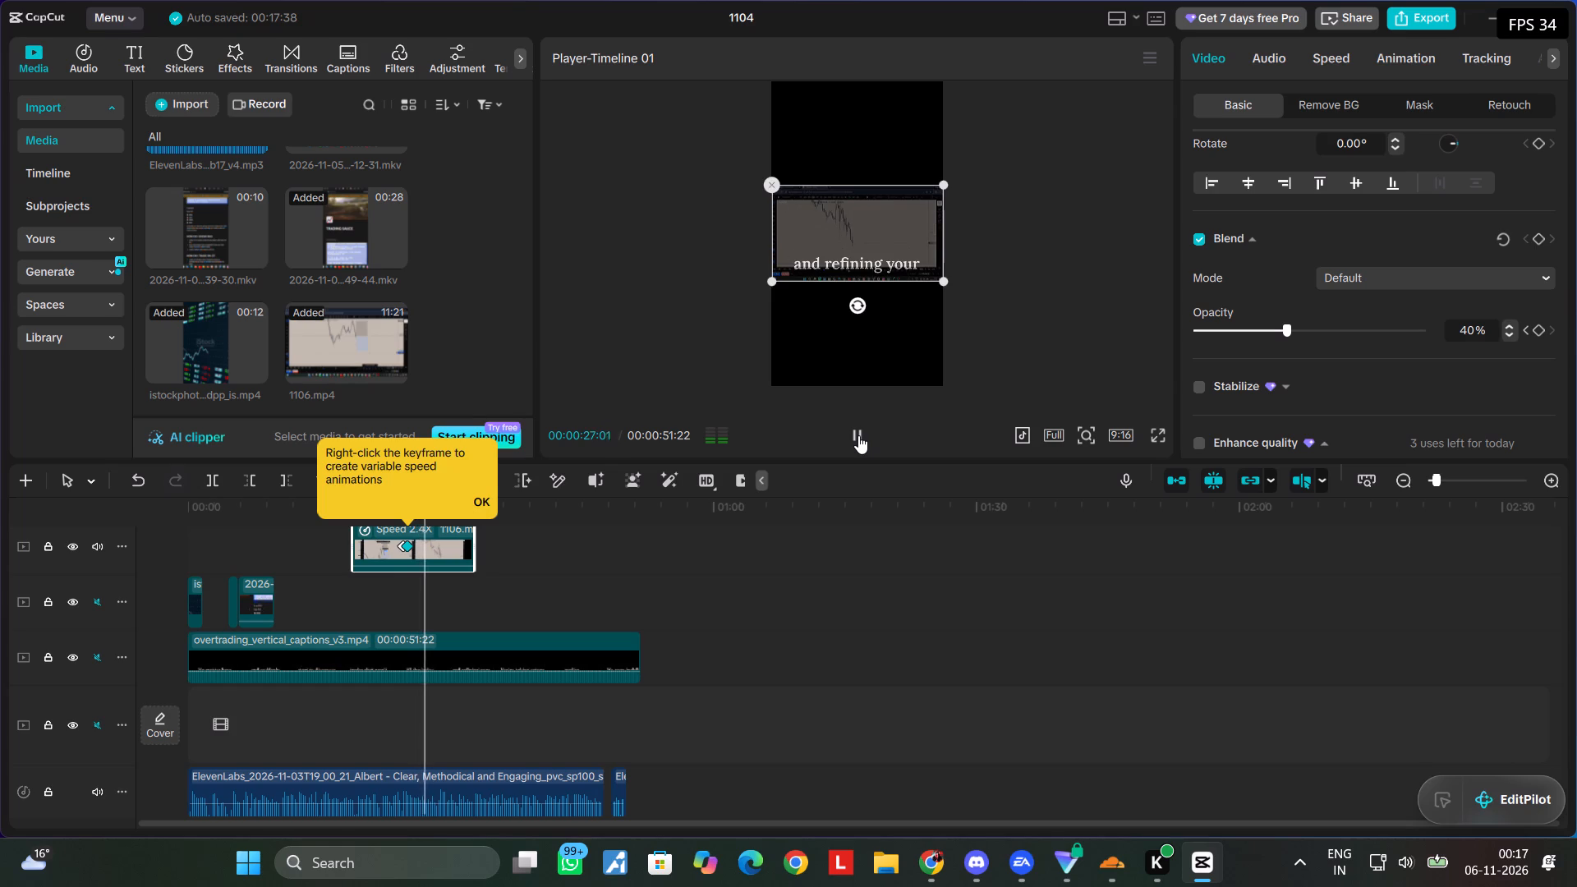
left_click(858, 435)
left_click(858, 435)
left_click(858, 435)
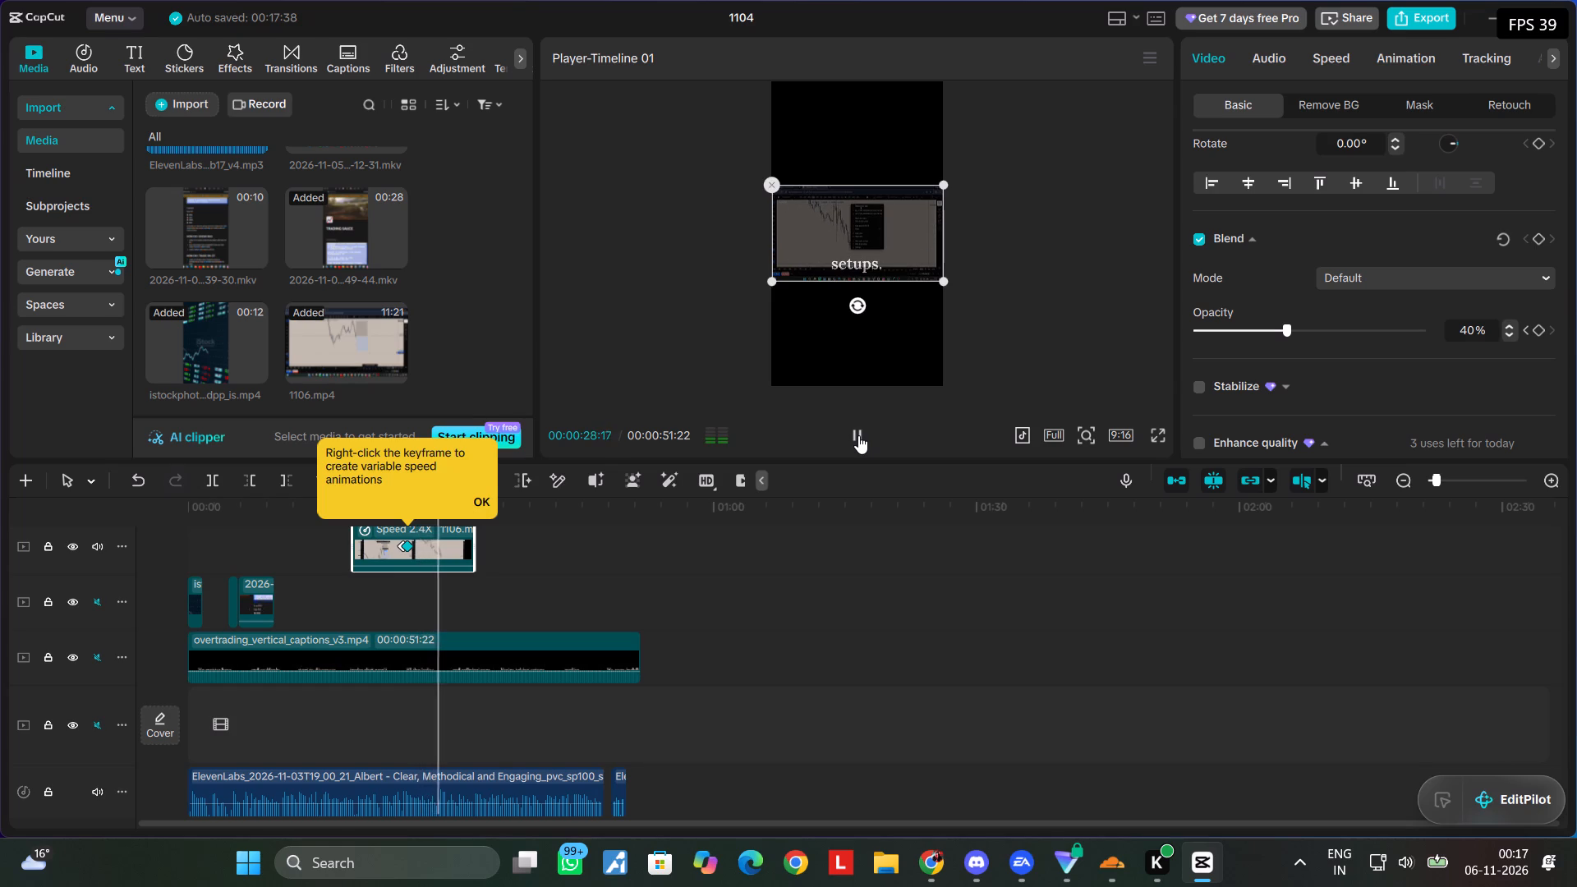
left_click(858, 435)
left_click(858, 435)
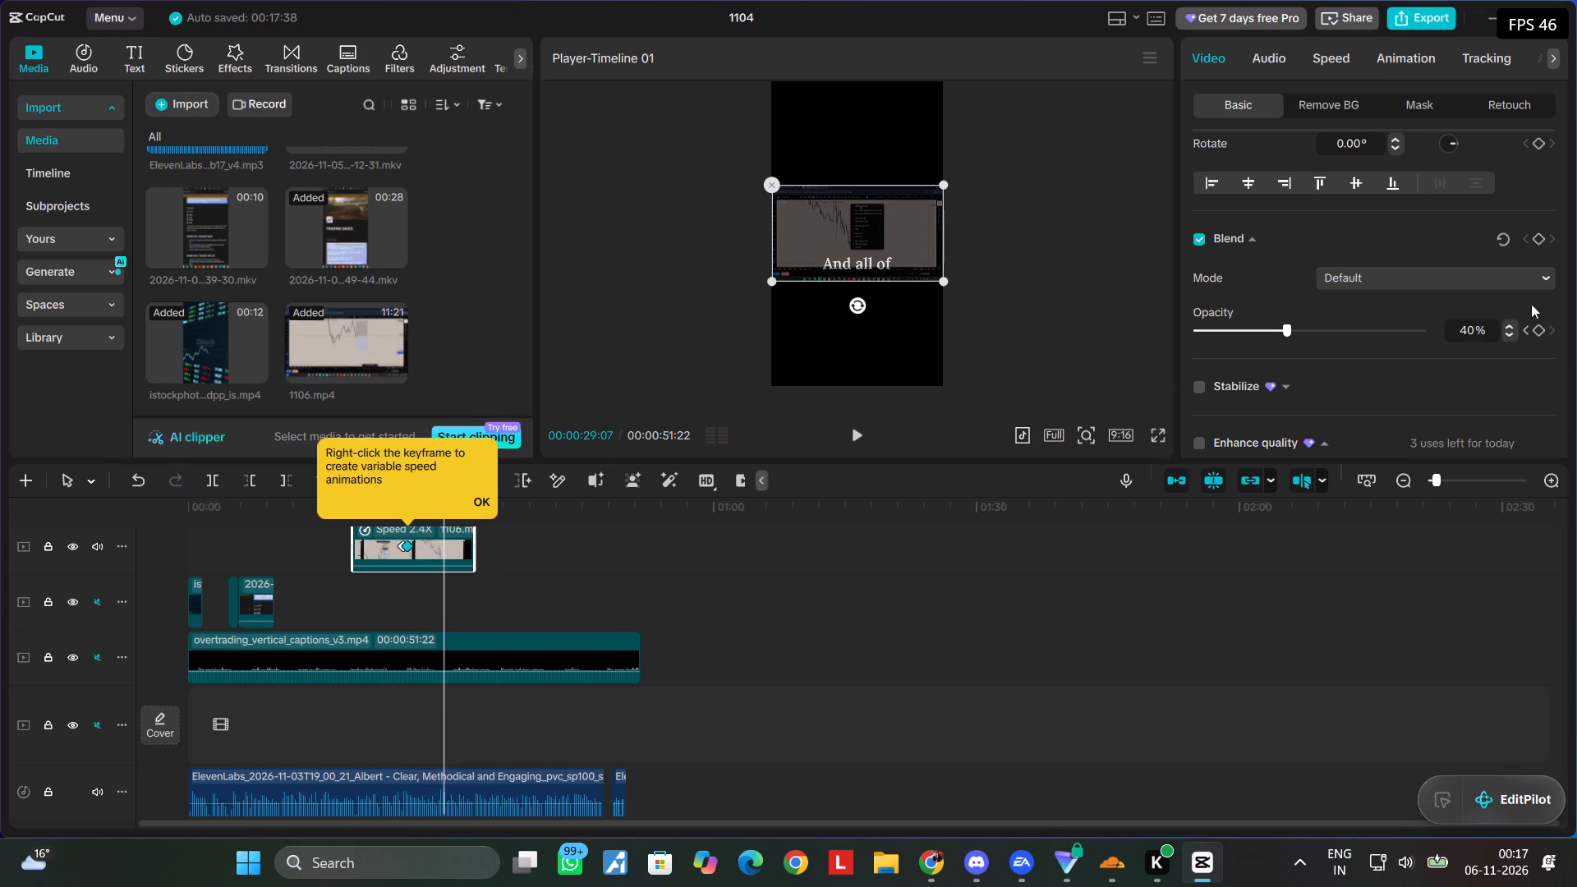
left_click(1536, 329)
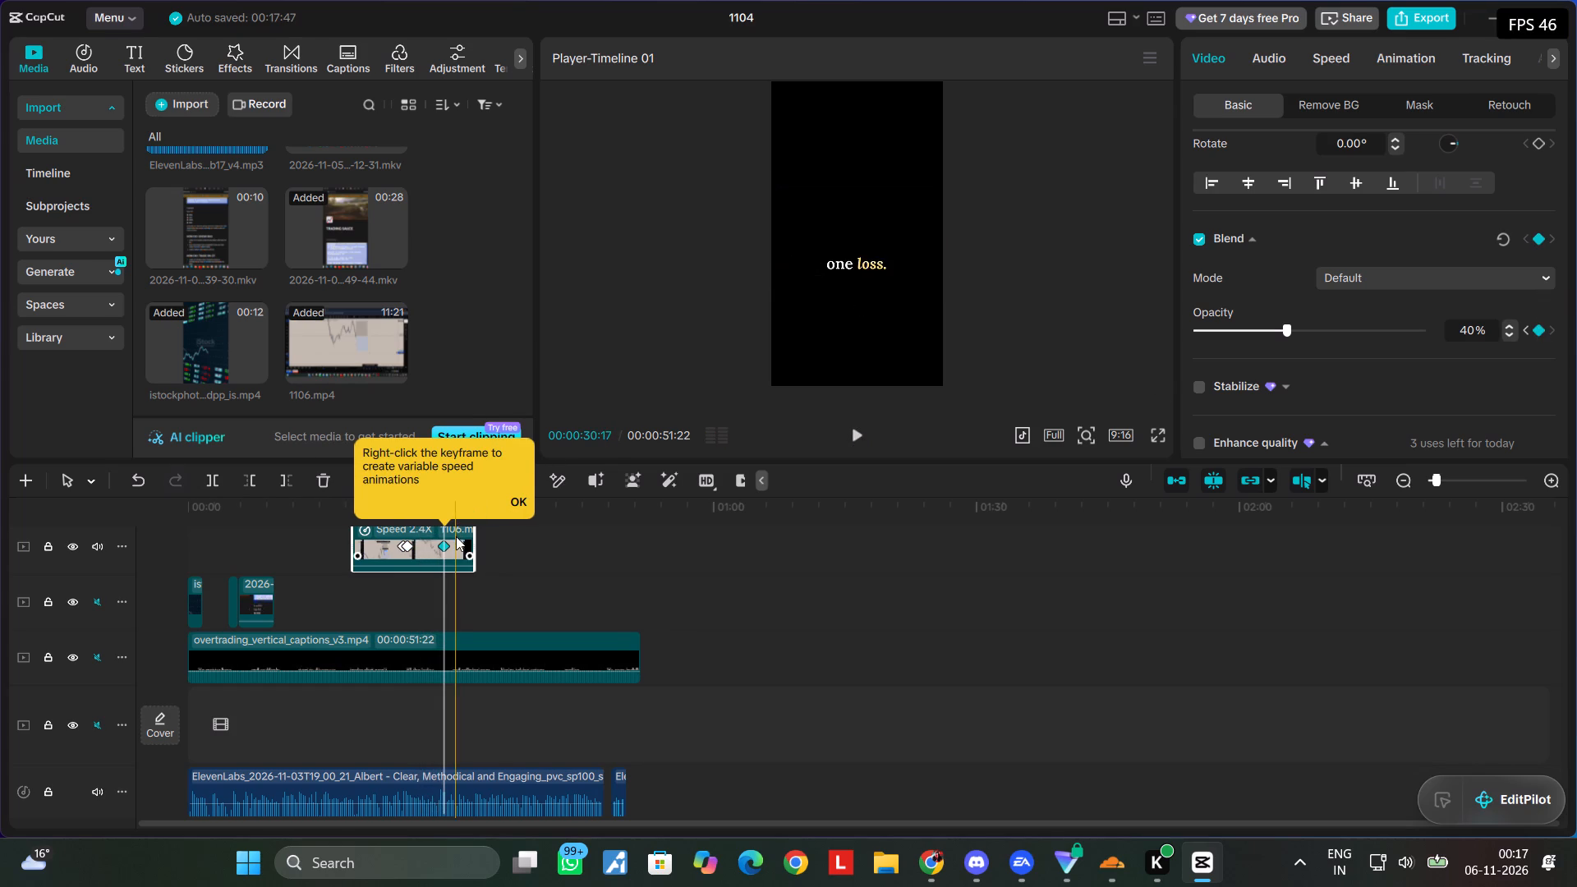
left_click(444, 545)
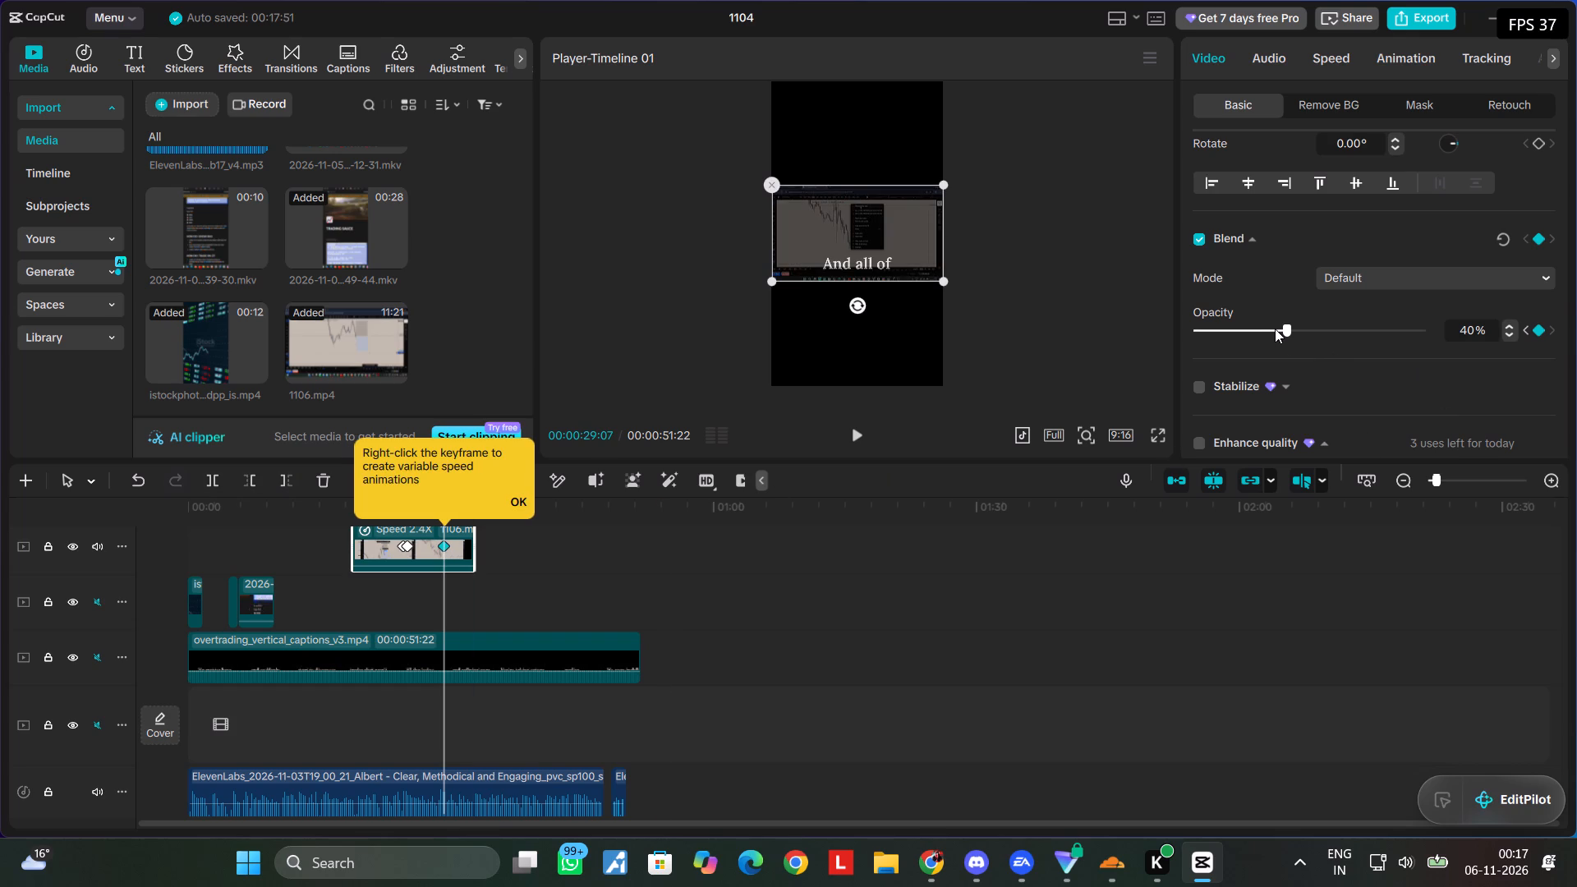
left_click_drag(1283, 328, 1238, 339)
Play past the end of the 1106.mp4 clip and replay it from 00:00:27:09 to check the opacity fade.
left_click(853, 439)
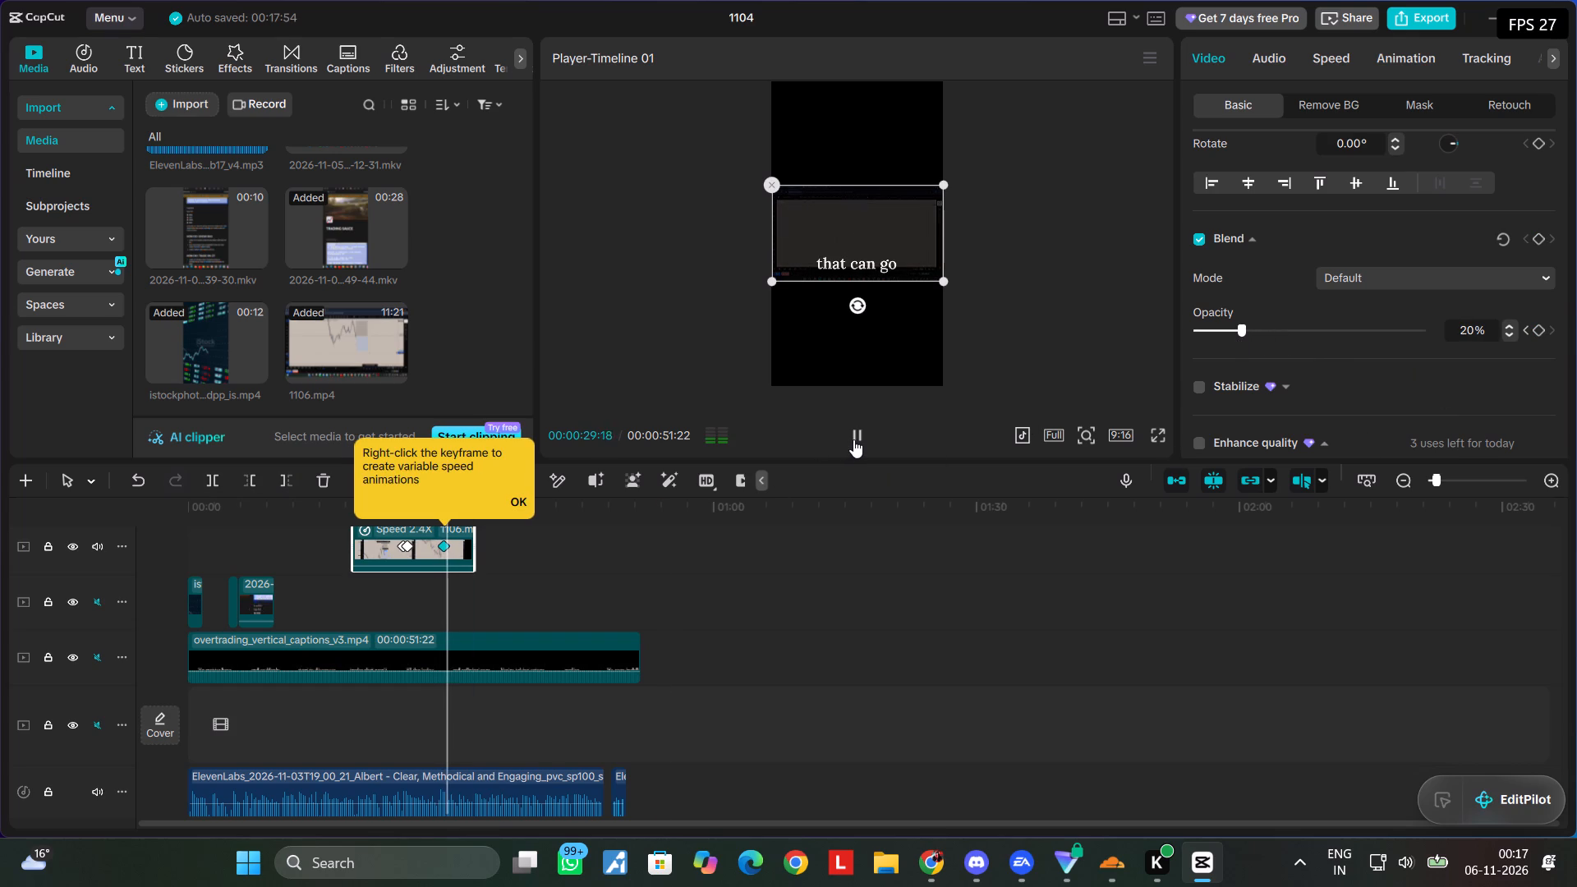
left_click(853, 439)
left_click(853, 439)
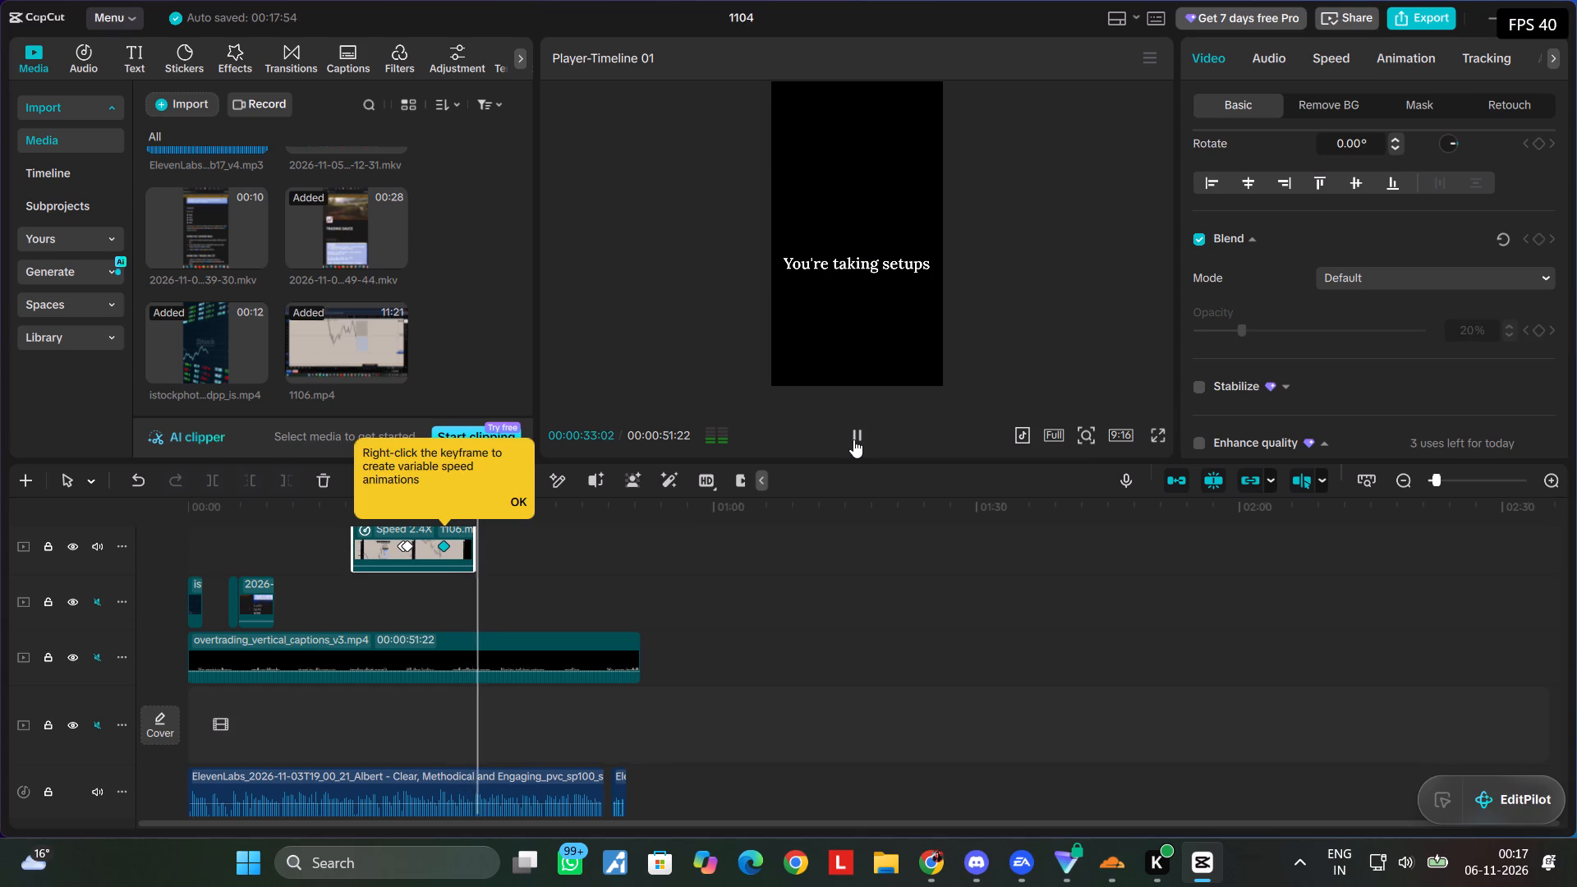
left_click_drag(486, 572, 427, 568)
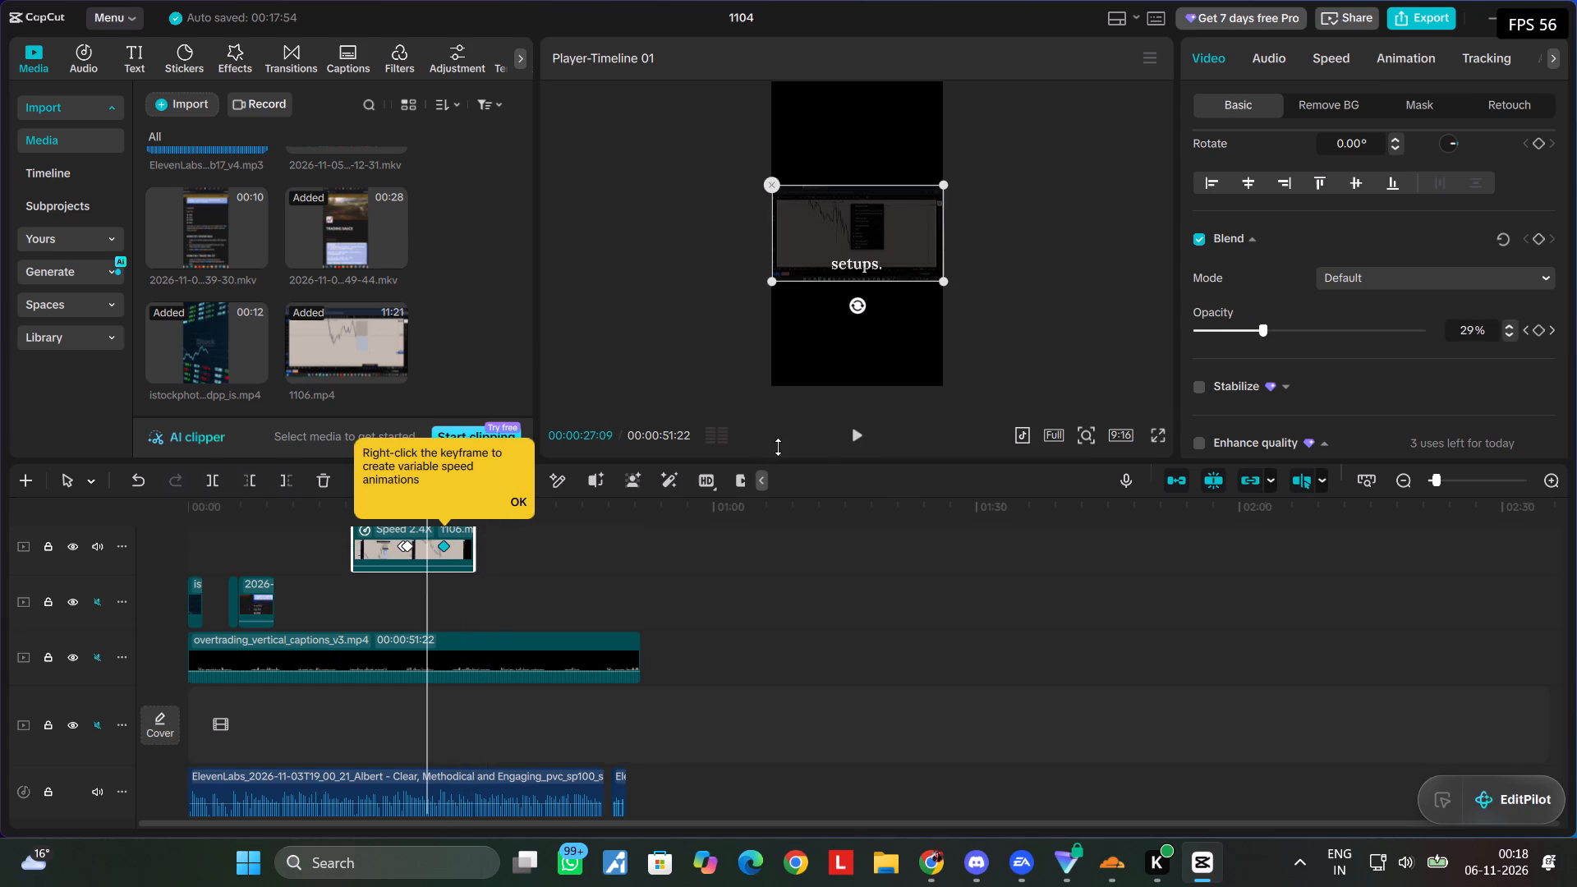
left_click(853, 447)
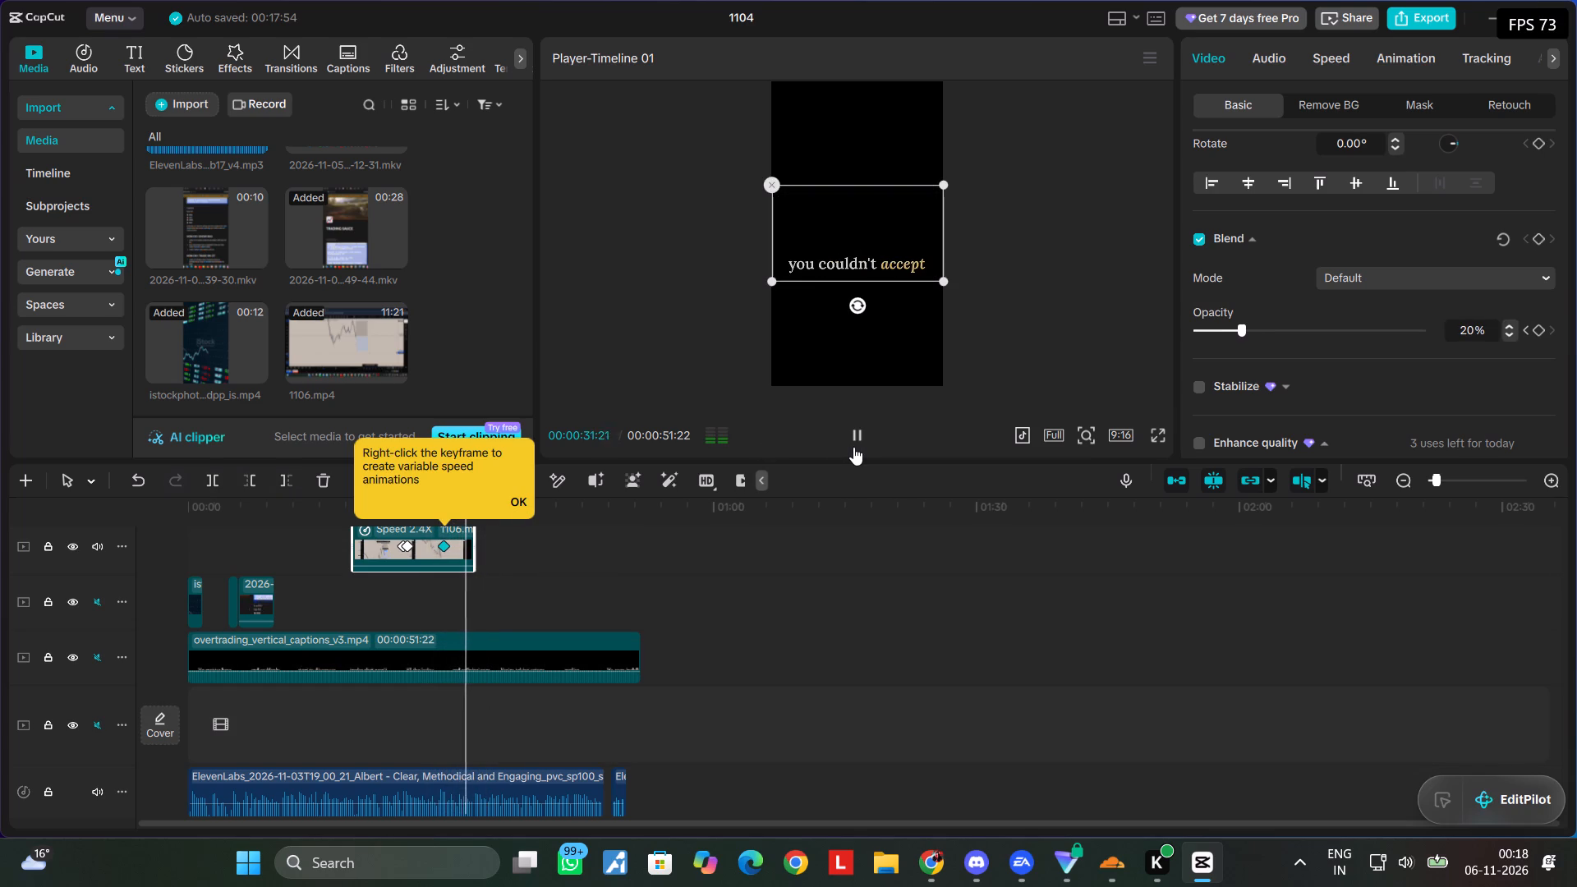
left_click(1012, 329)
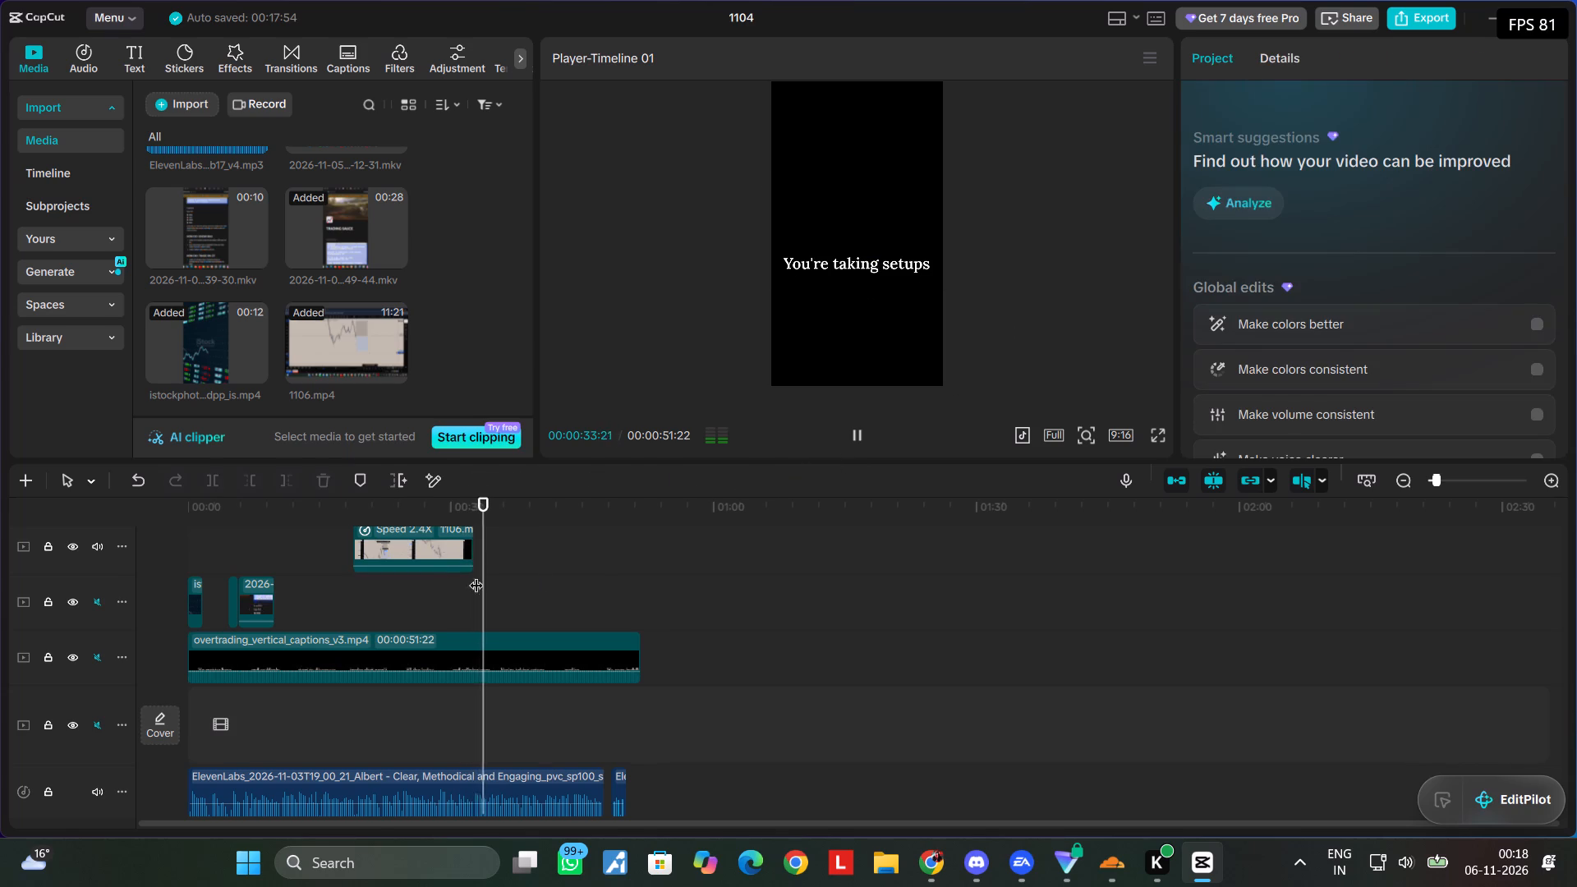
Enlarge the 1106.mp4 footage to 169% uniform scale, working at its first frame at 00:00:18:27.
left_click(388, 566)
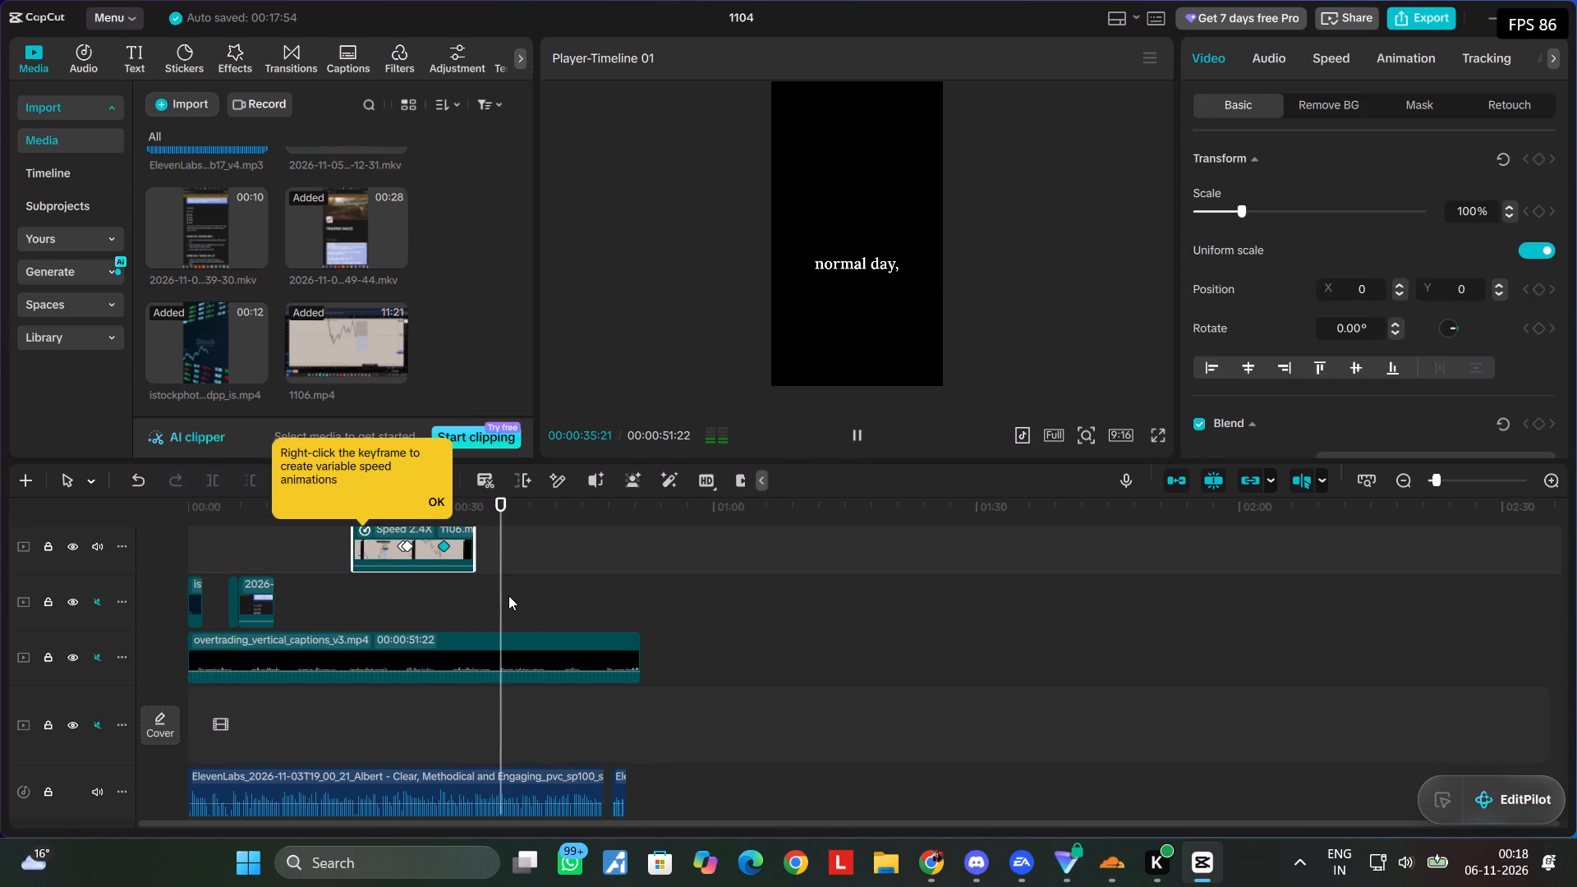
left_click_drag(508, 595, 359, 589)
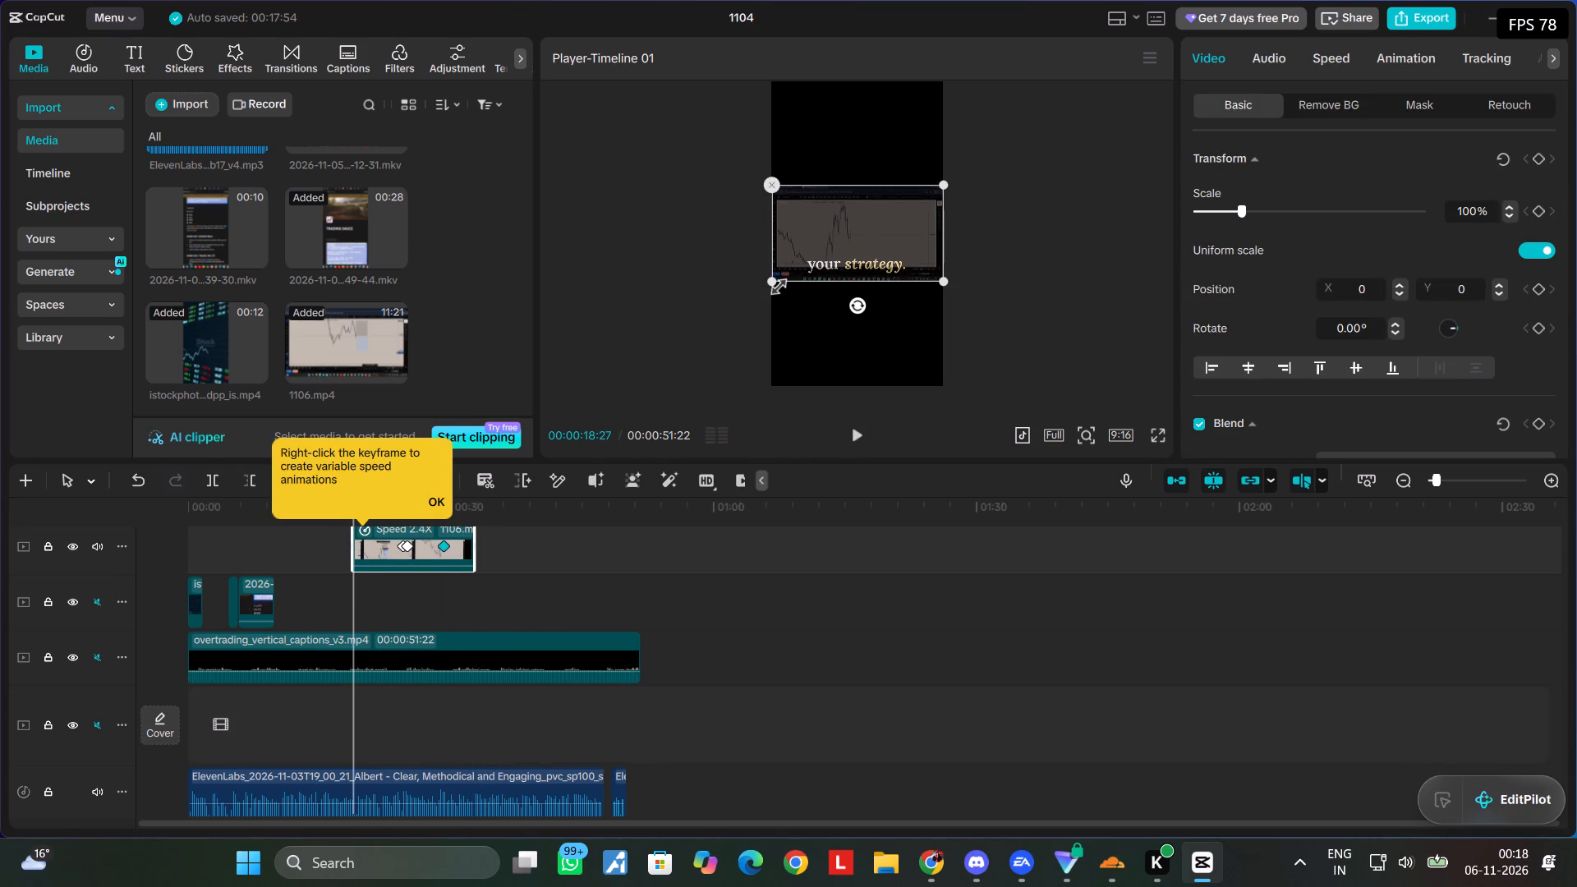
left_click_drag(775, 283, 797, 471)
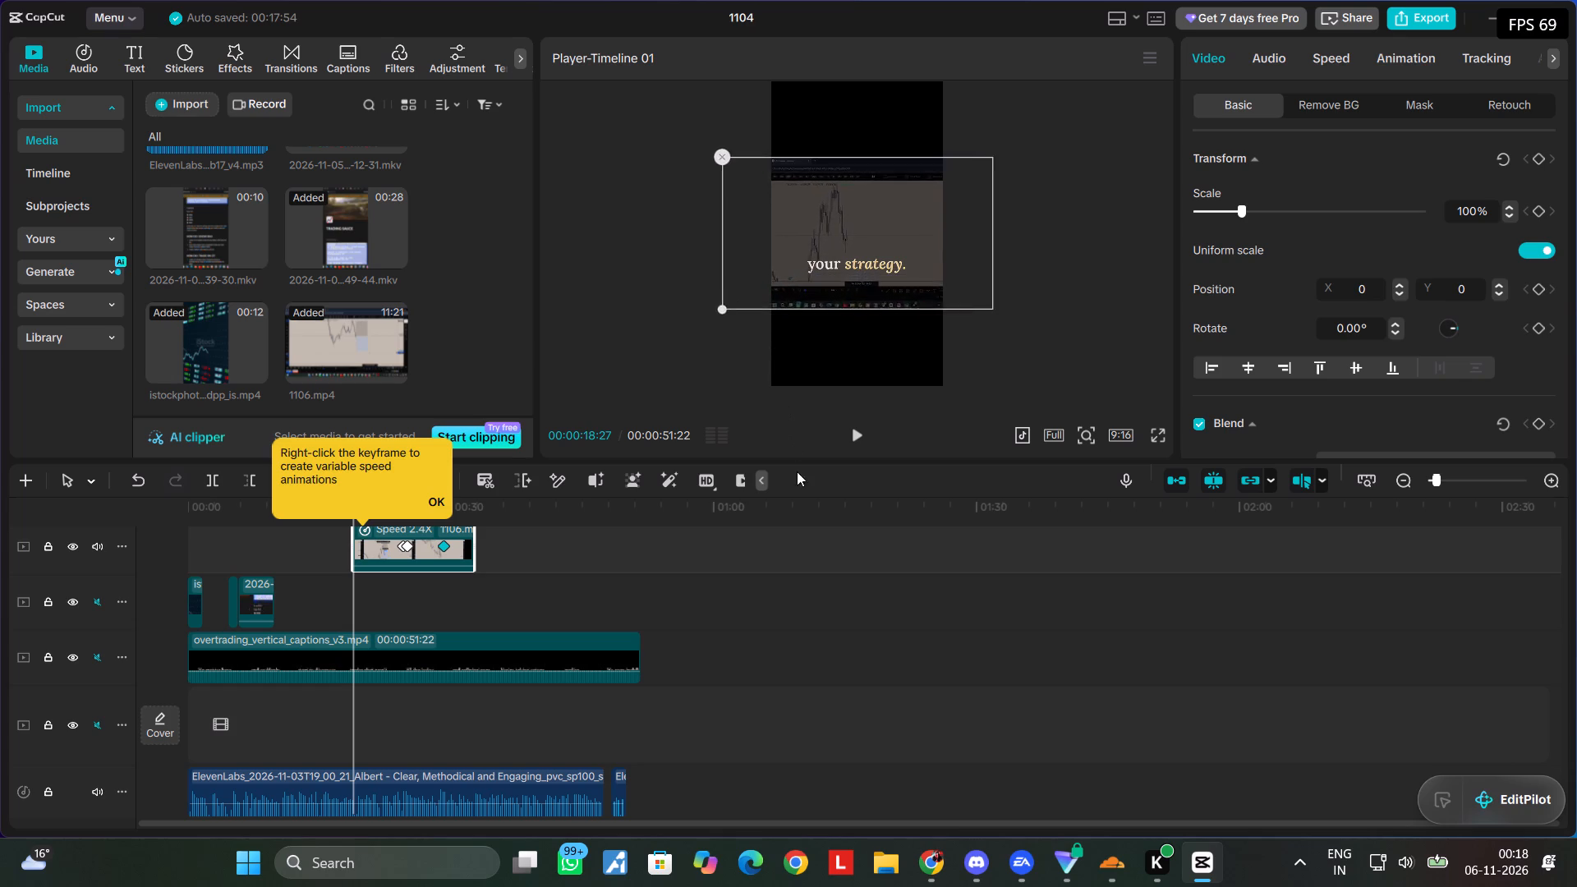
left_click_drag(797, 471, 819, 540)
Move the enlarged 1106.mp4 footage to the top of the video frame above the captions, at about X 452, Y 1035.
left_click_drag(862, 209, 866, 255)
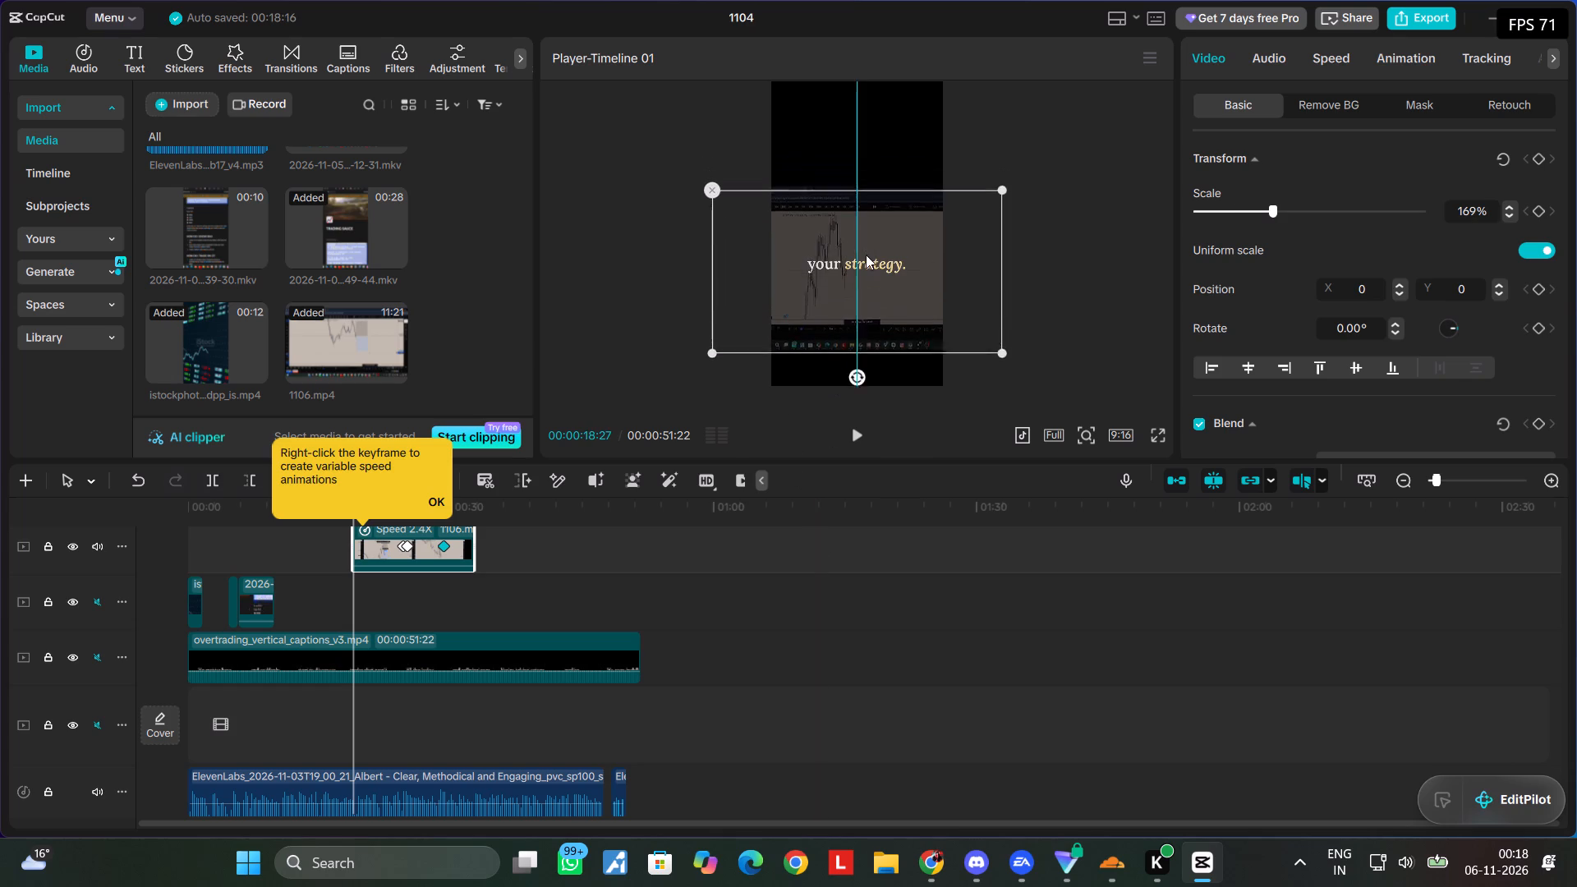
left_click_drag(866, 255, 867, 300)
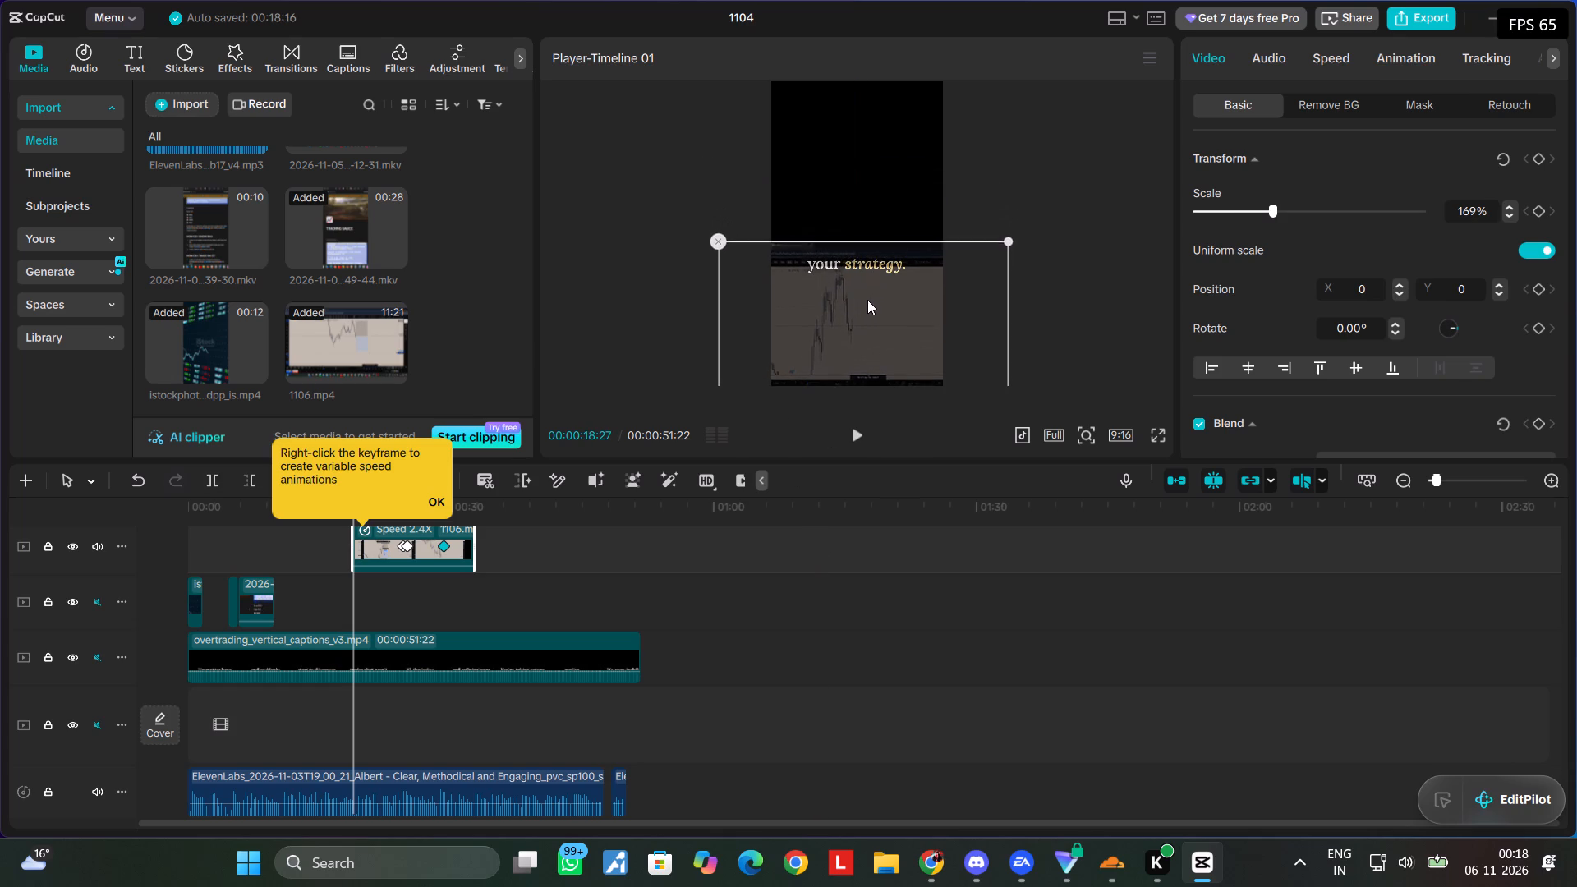
left_click_drag(867, 300, 864, 214)
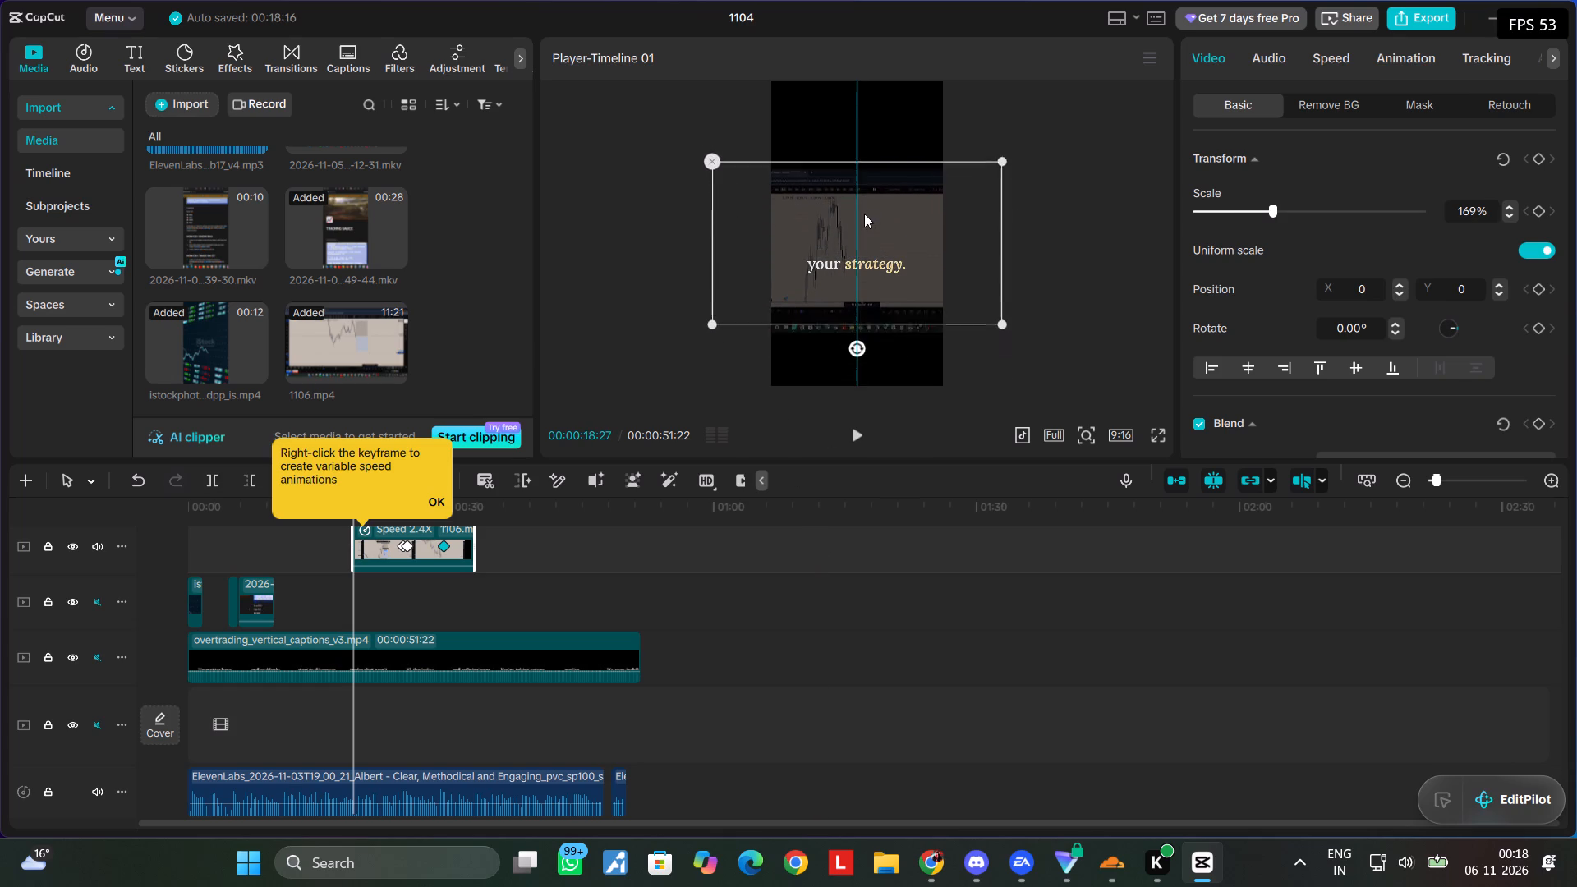
left_click_drag(864, 214, 862, 125)
left_click_drag(863, 208, 912, 207)
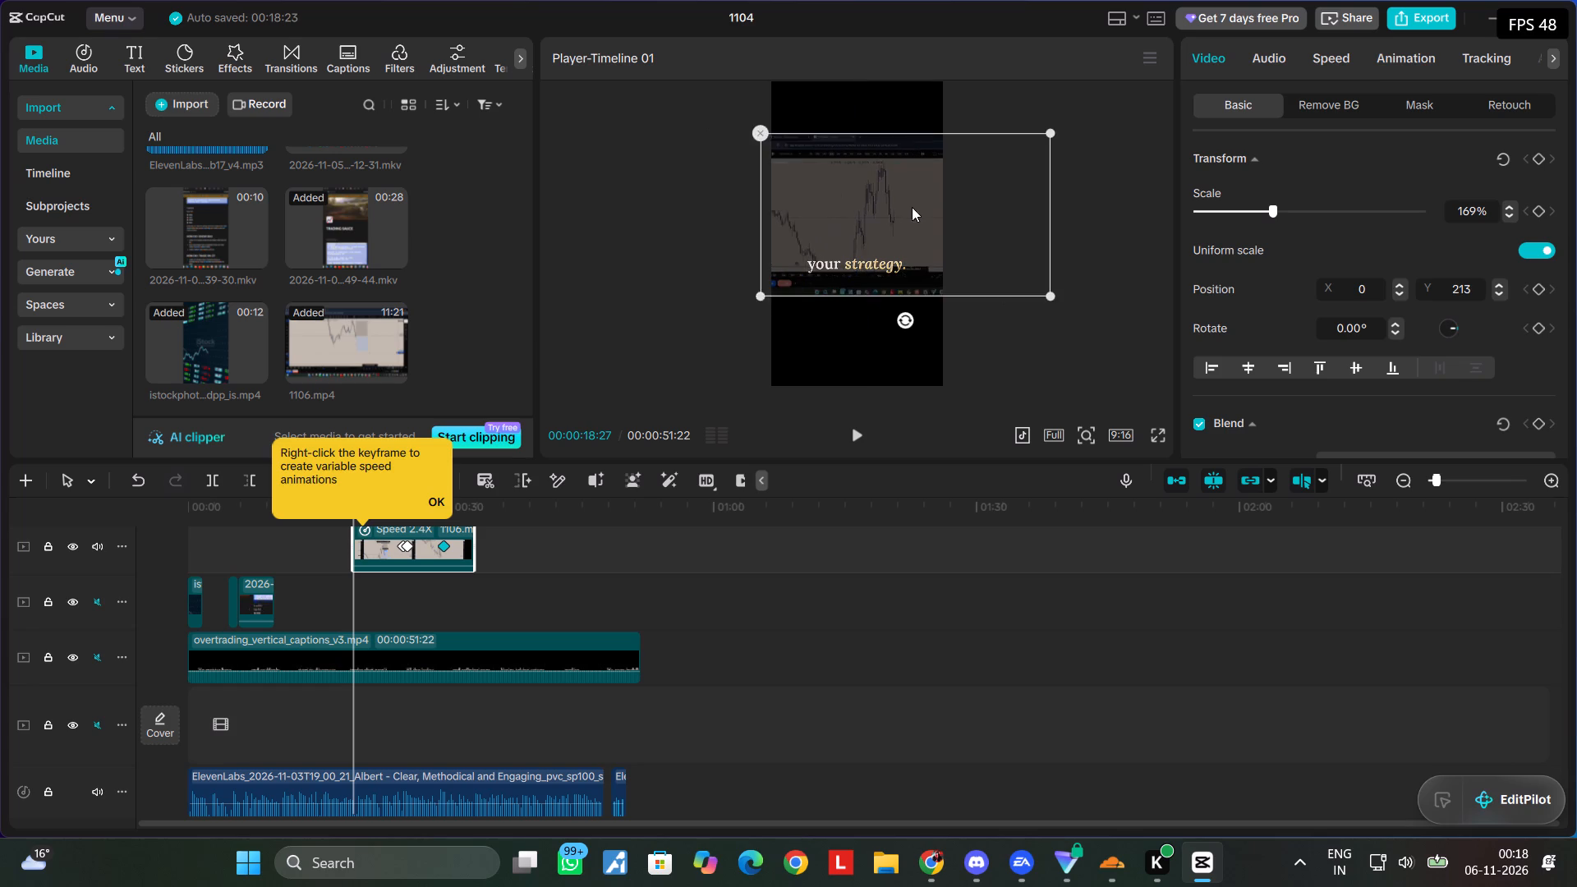
left_click_drag(912, 207, 899, 133)
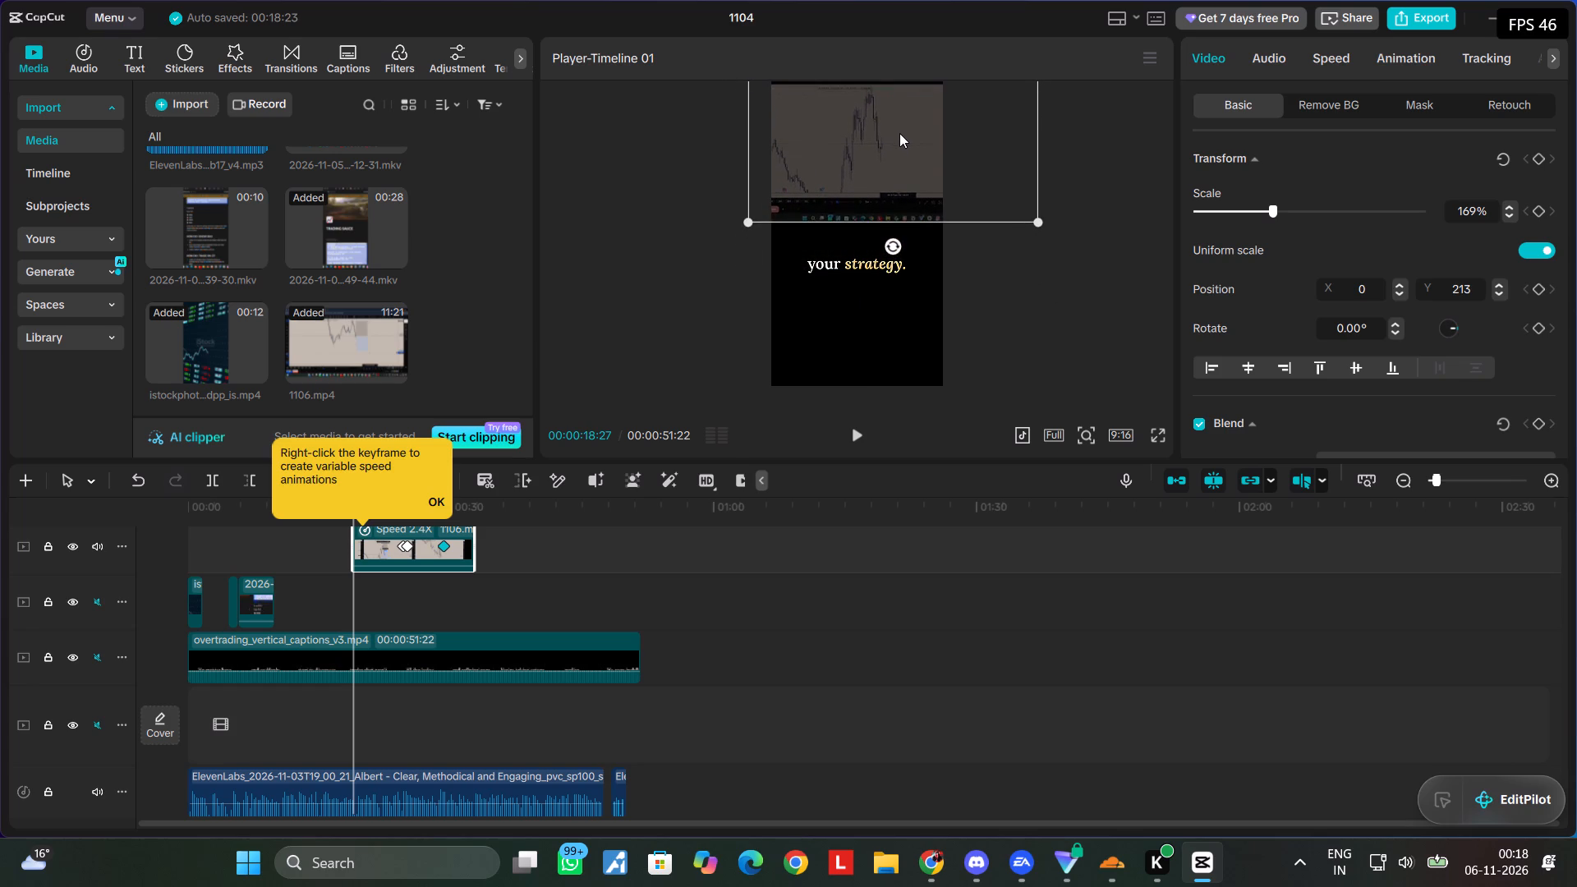
left_click_drag(899, 133, 899, 131)
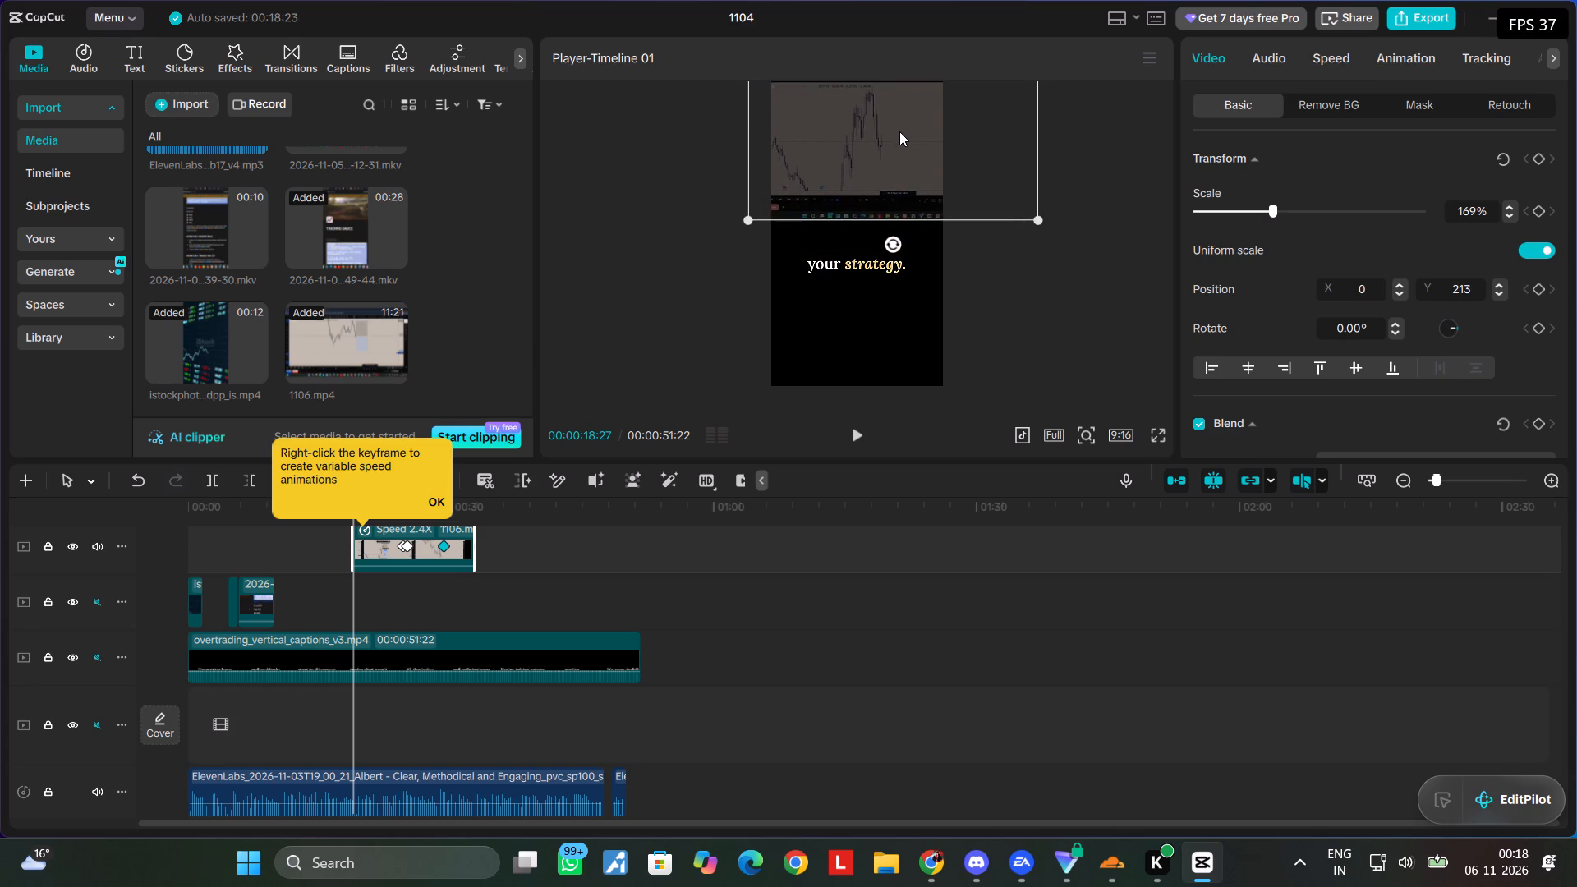
left_click_drag(899, 131, 899, 143)
left_click(1061, 248)
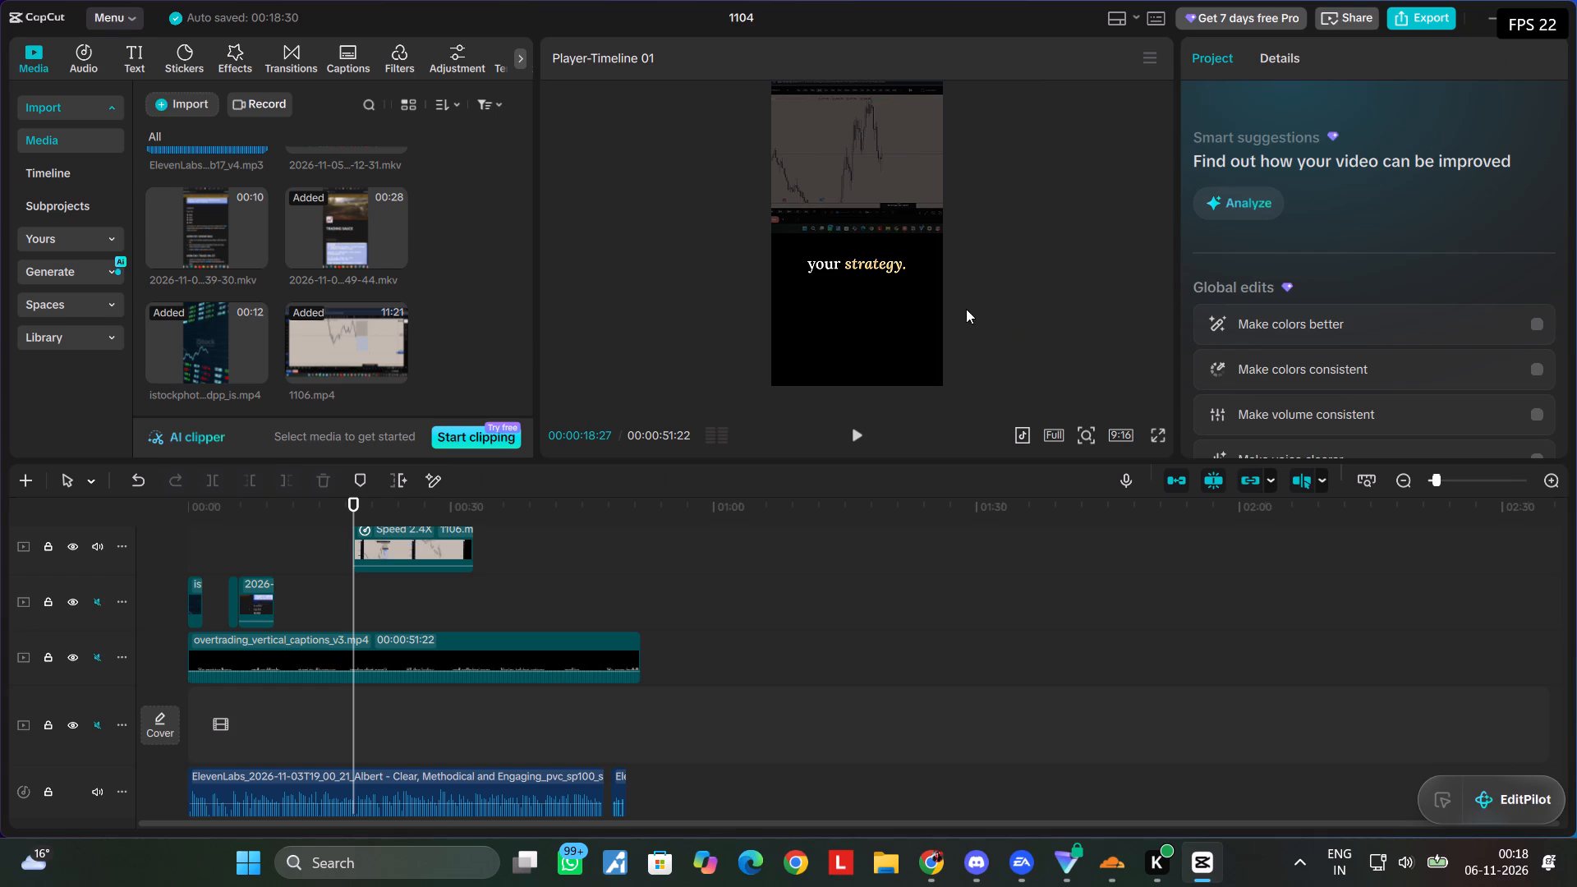
Play the repositioned 1106.mp4 section against the captions, then replay it from its start.
left_click(860, 429)
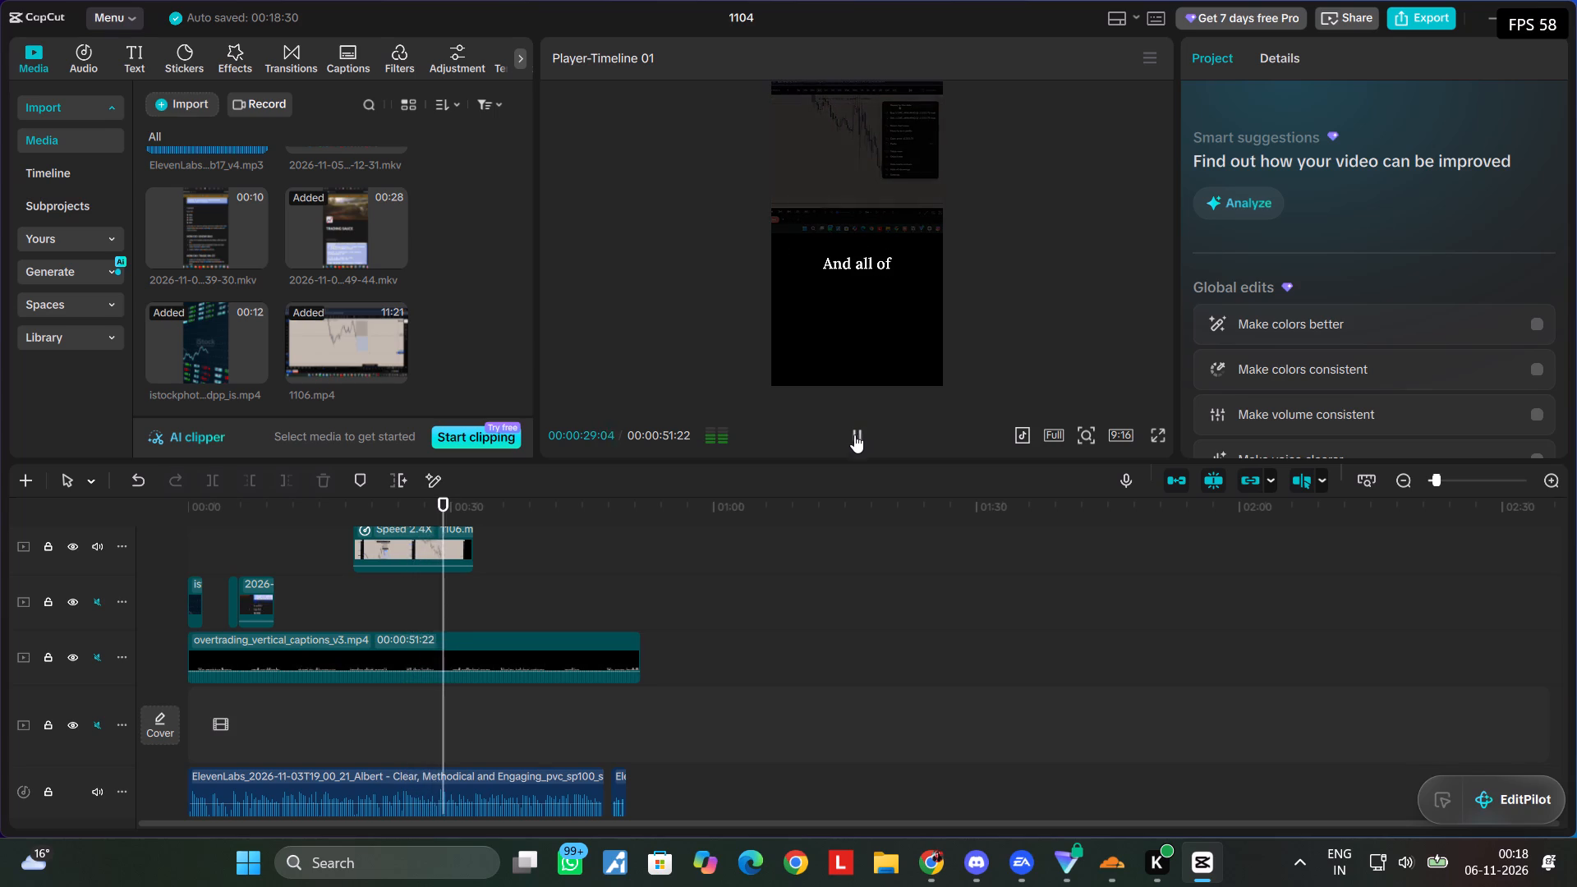
left_click_drag(455, 499, 349, 508)
left_click(854, 430)
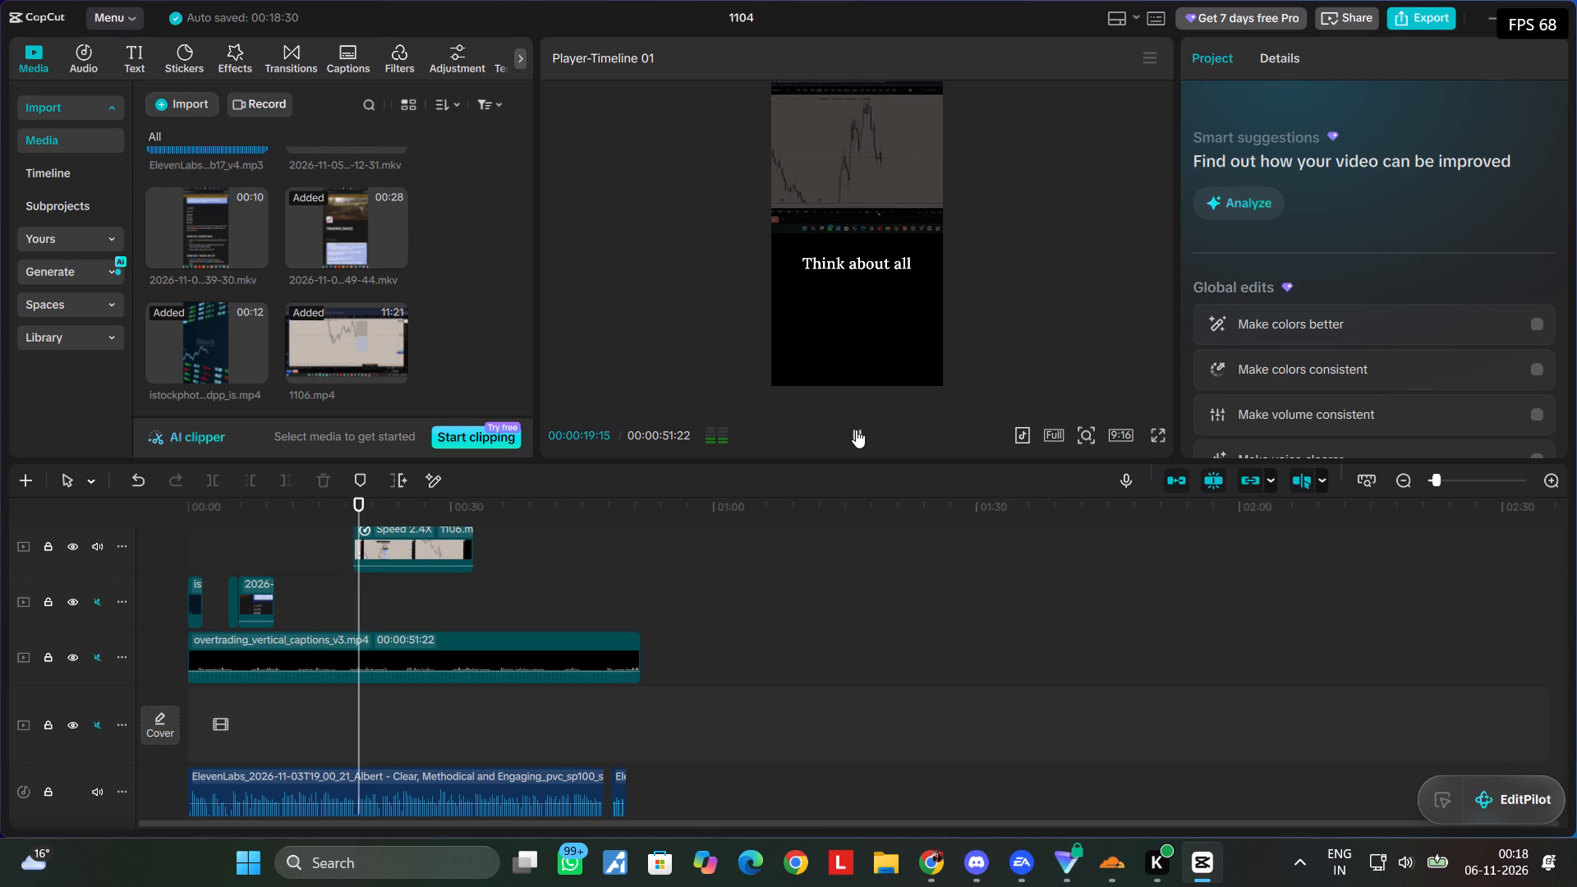
Select the 1106.mp4 clip and play it in stages to check its opacity values across the section.
left_click(444, 564)
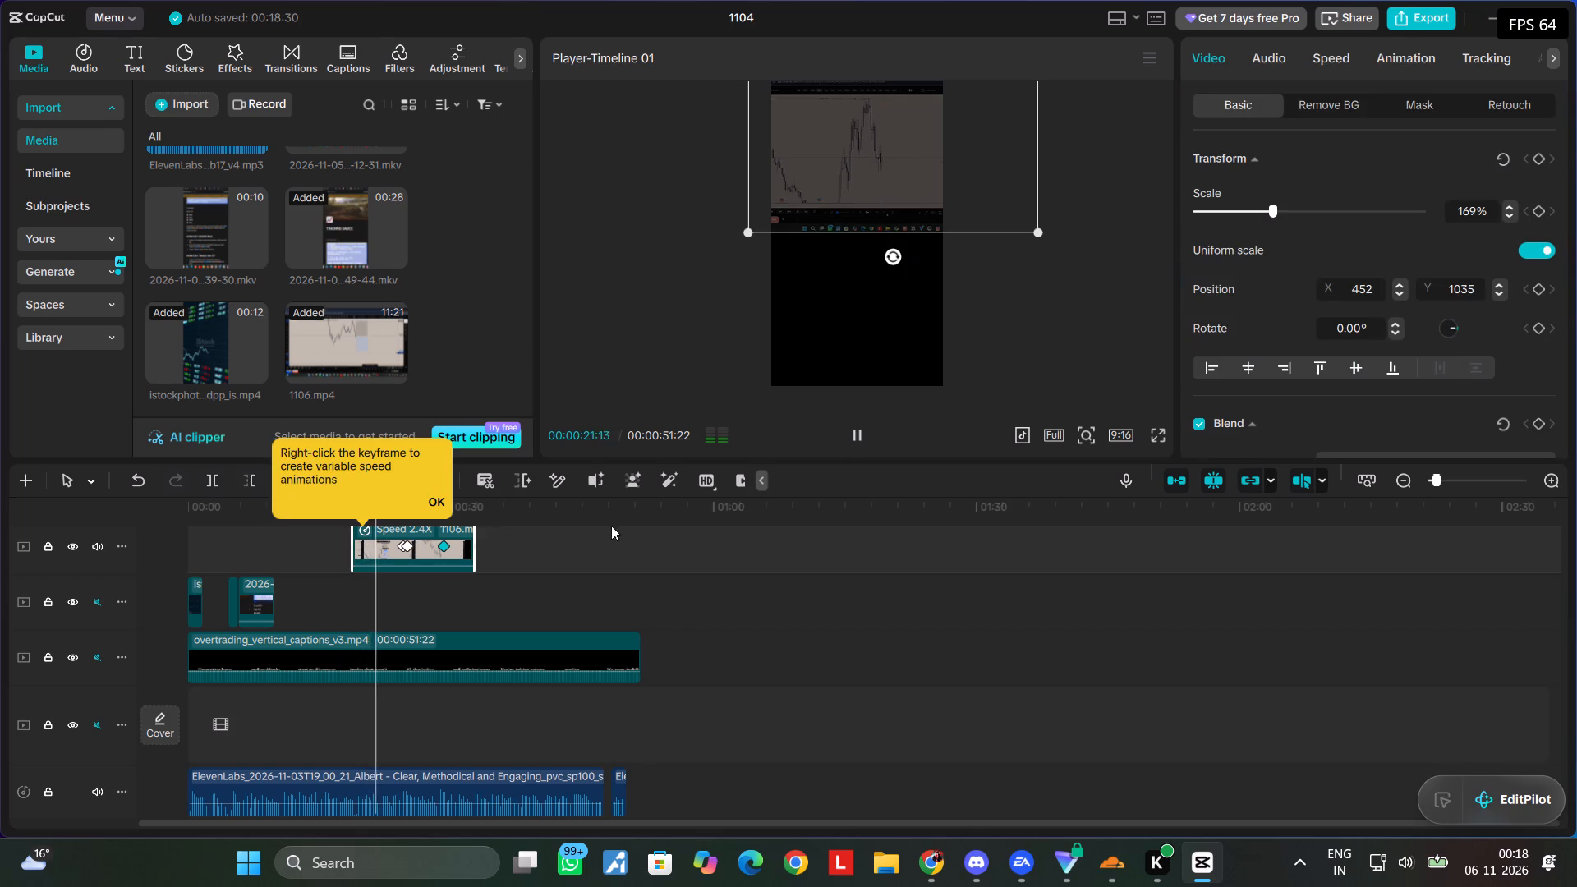
left_click(855, 435)
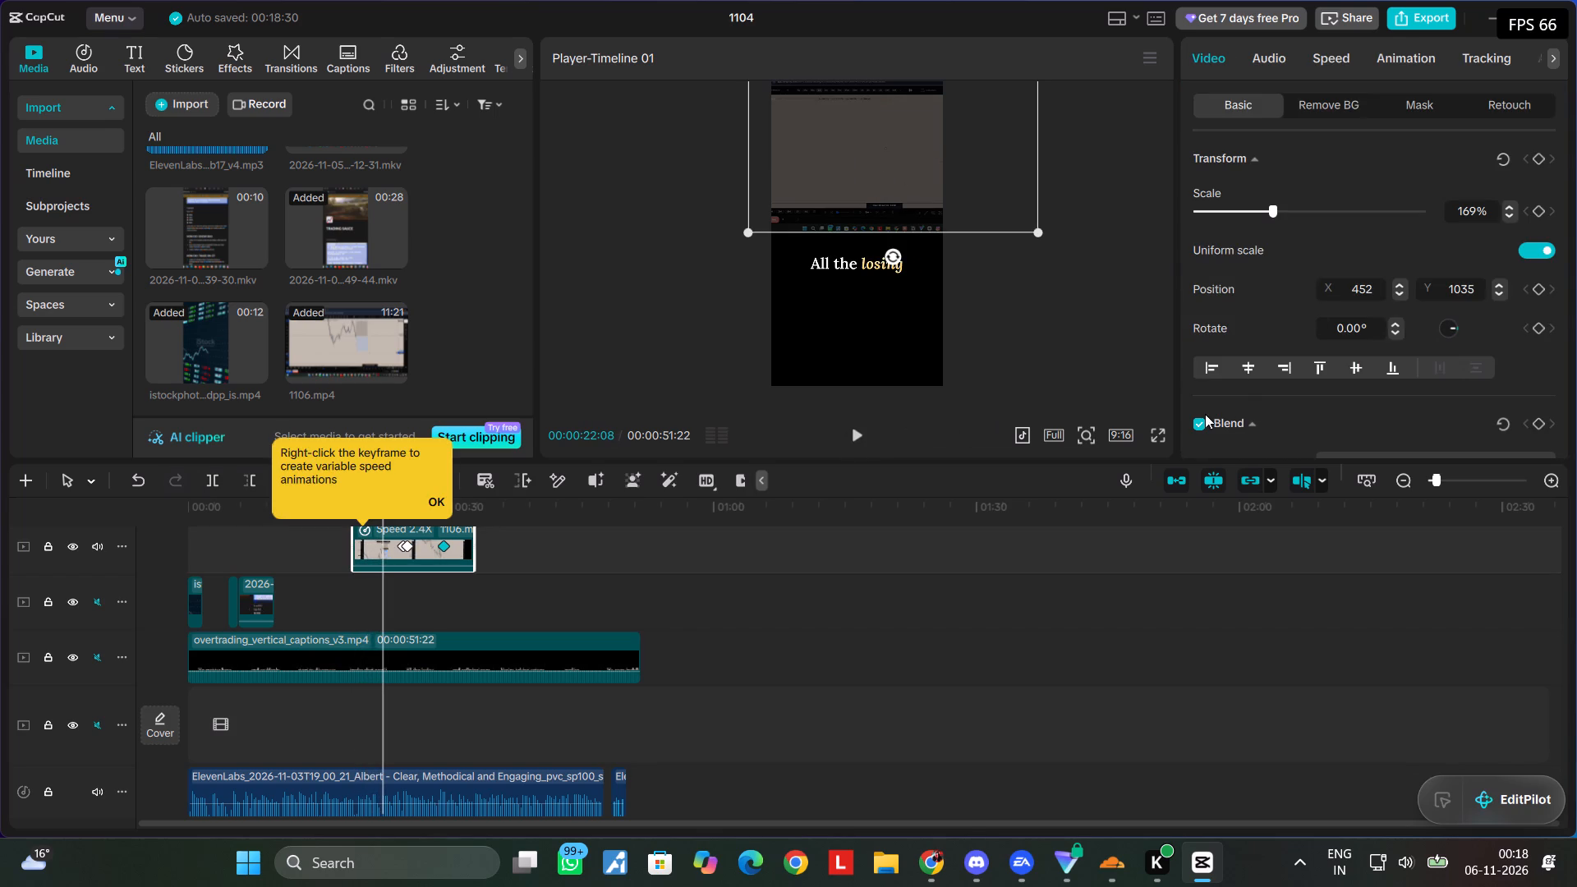
scroll(1291, 306, "down", 2)
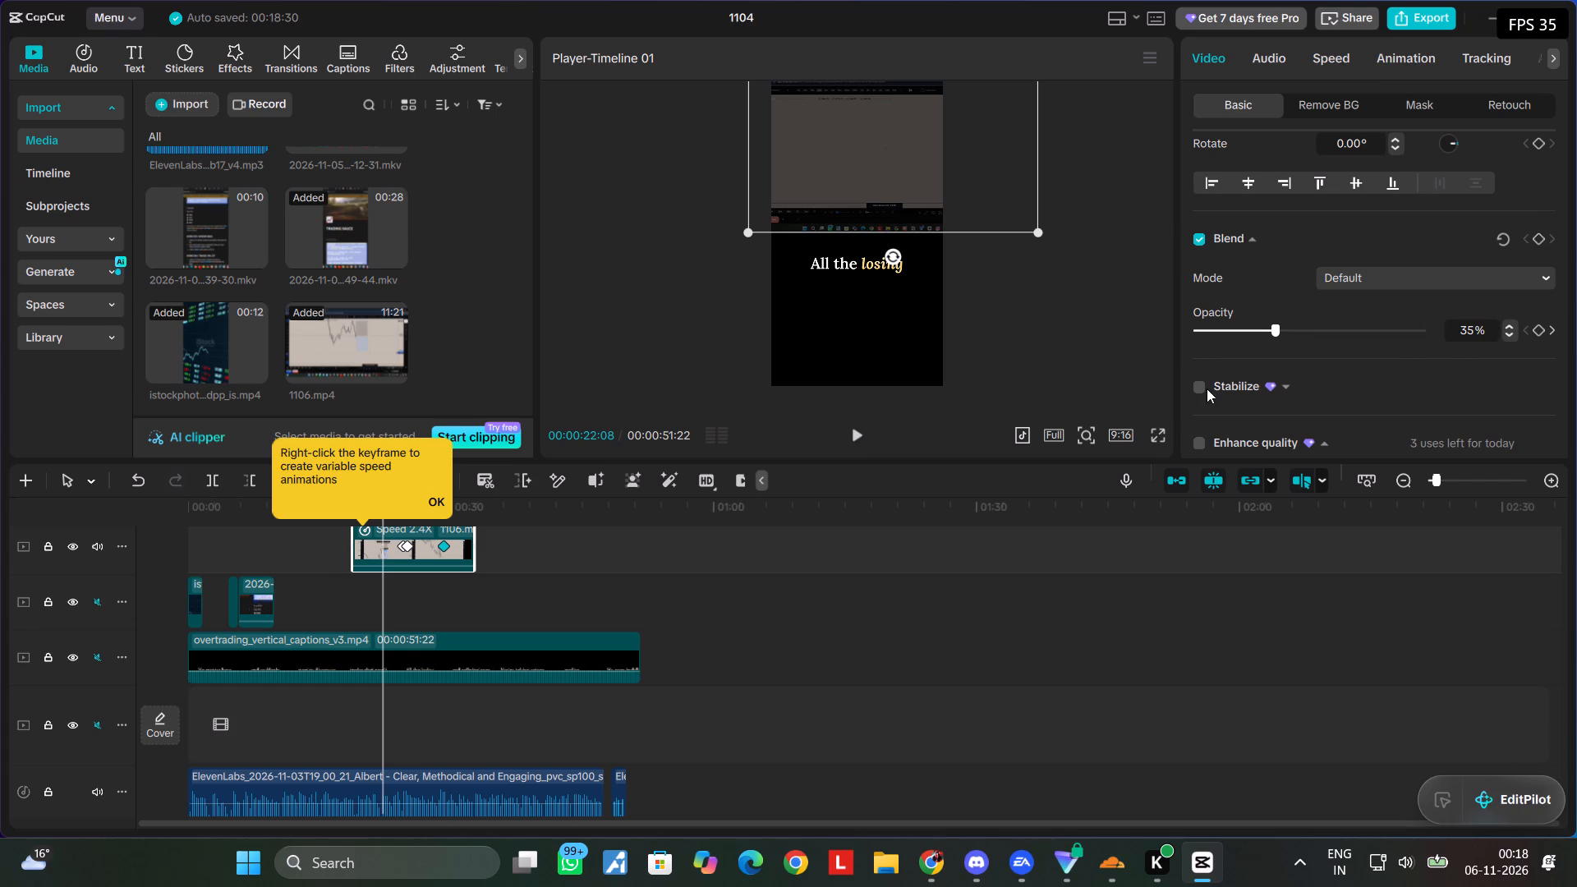
left_click(860, 438)
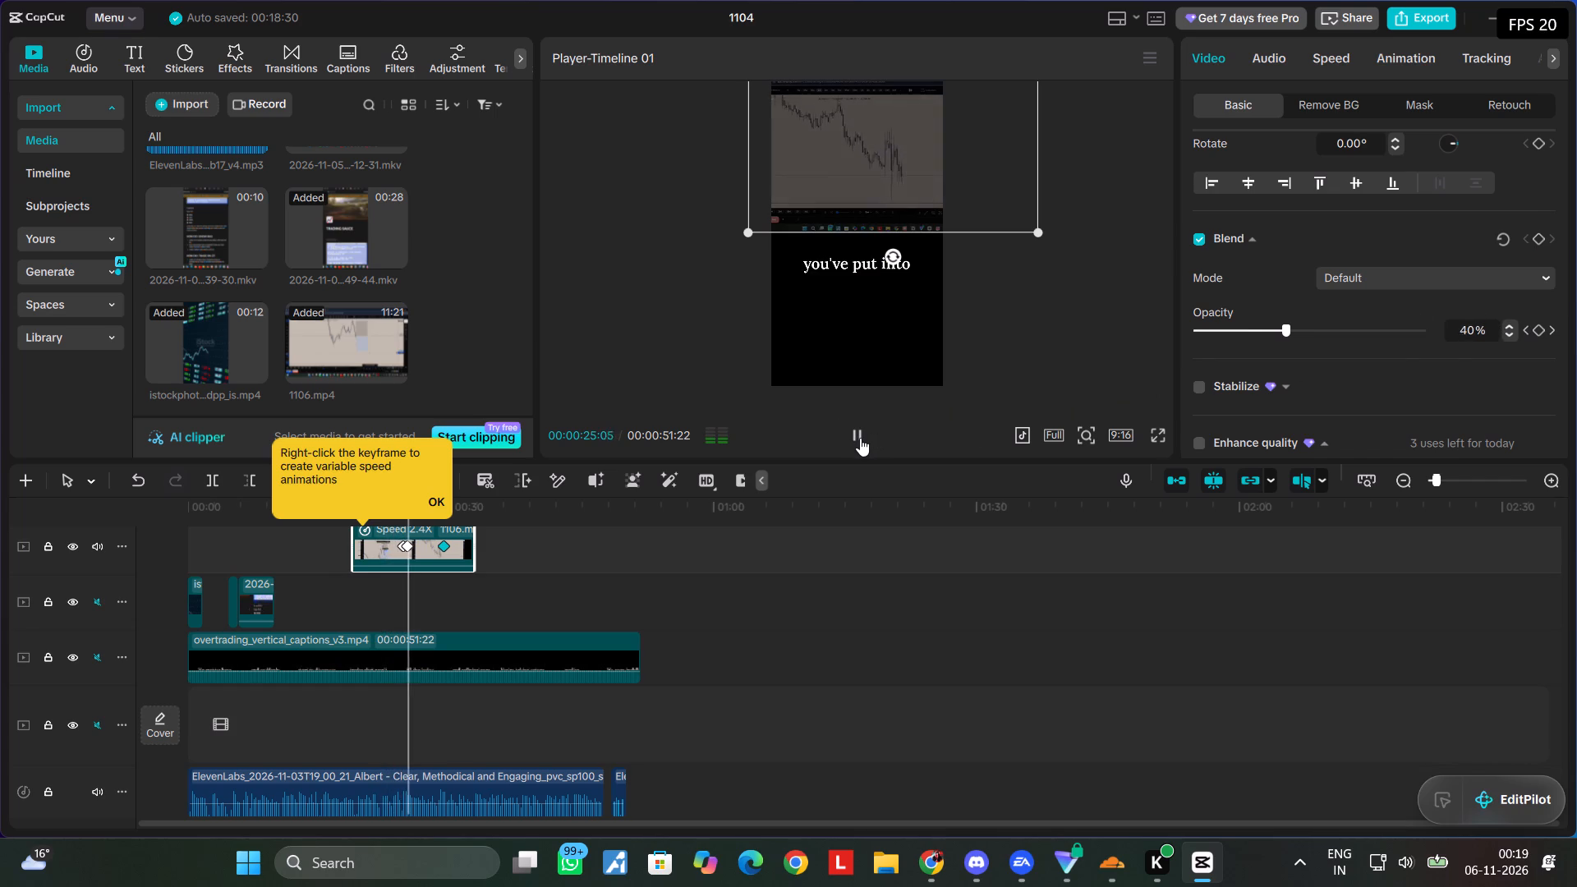
left_click(860, 438)
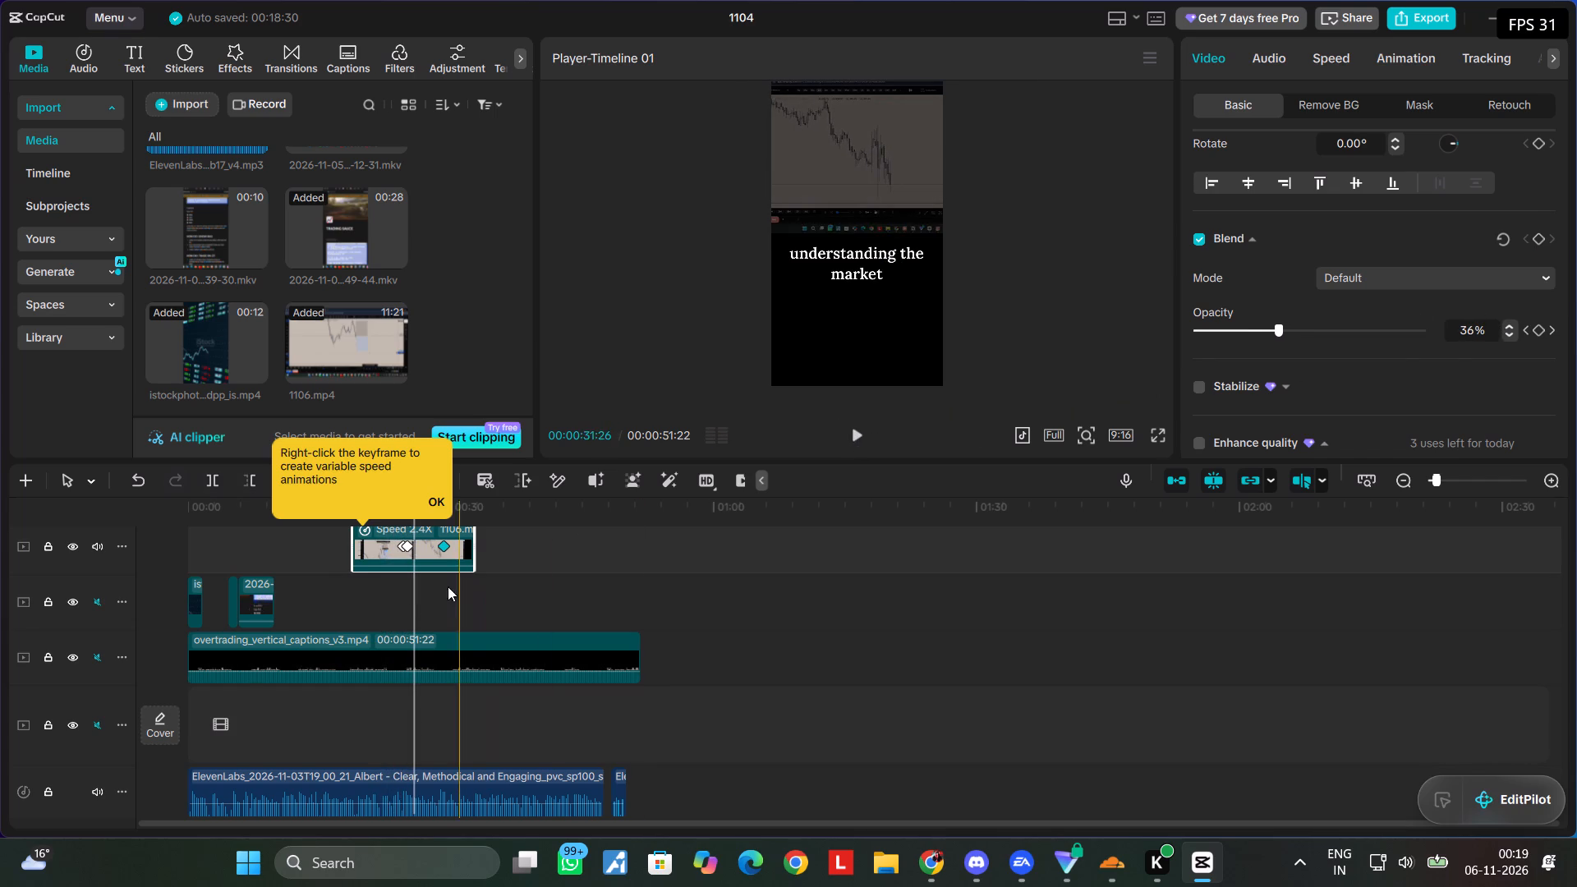
Delete the 40% opacity keyframe at 00:00:25:02 on the 1106.mp4 clip.
left_click_drag(418, 577, 378, 575)
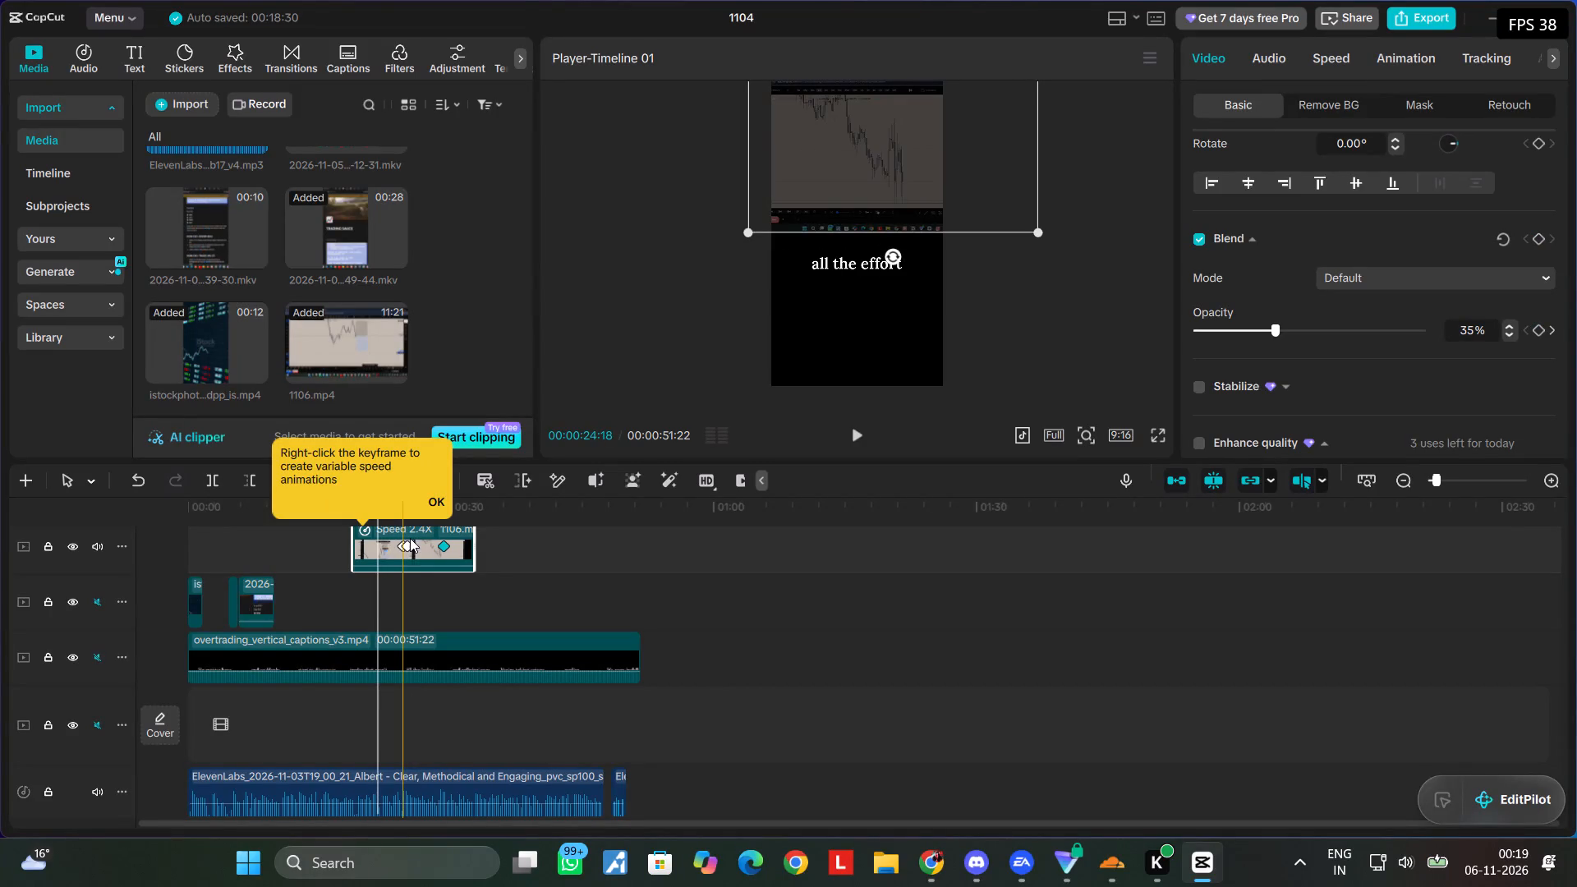
left_click(402, 541)
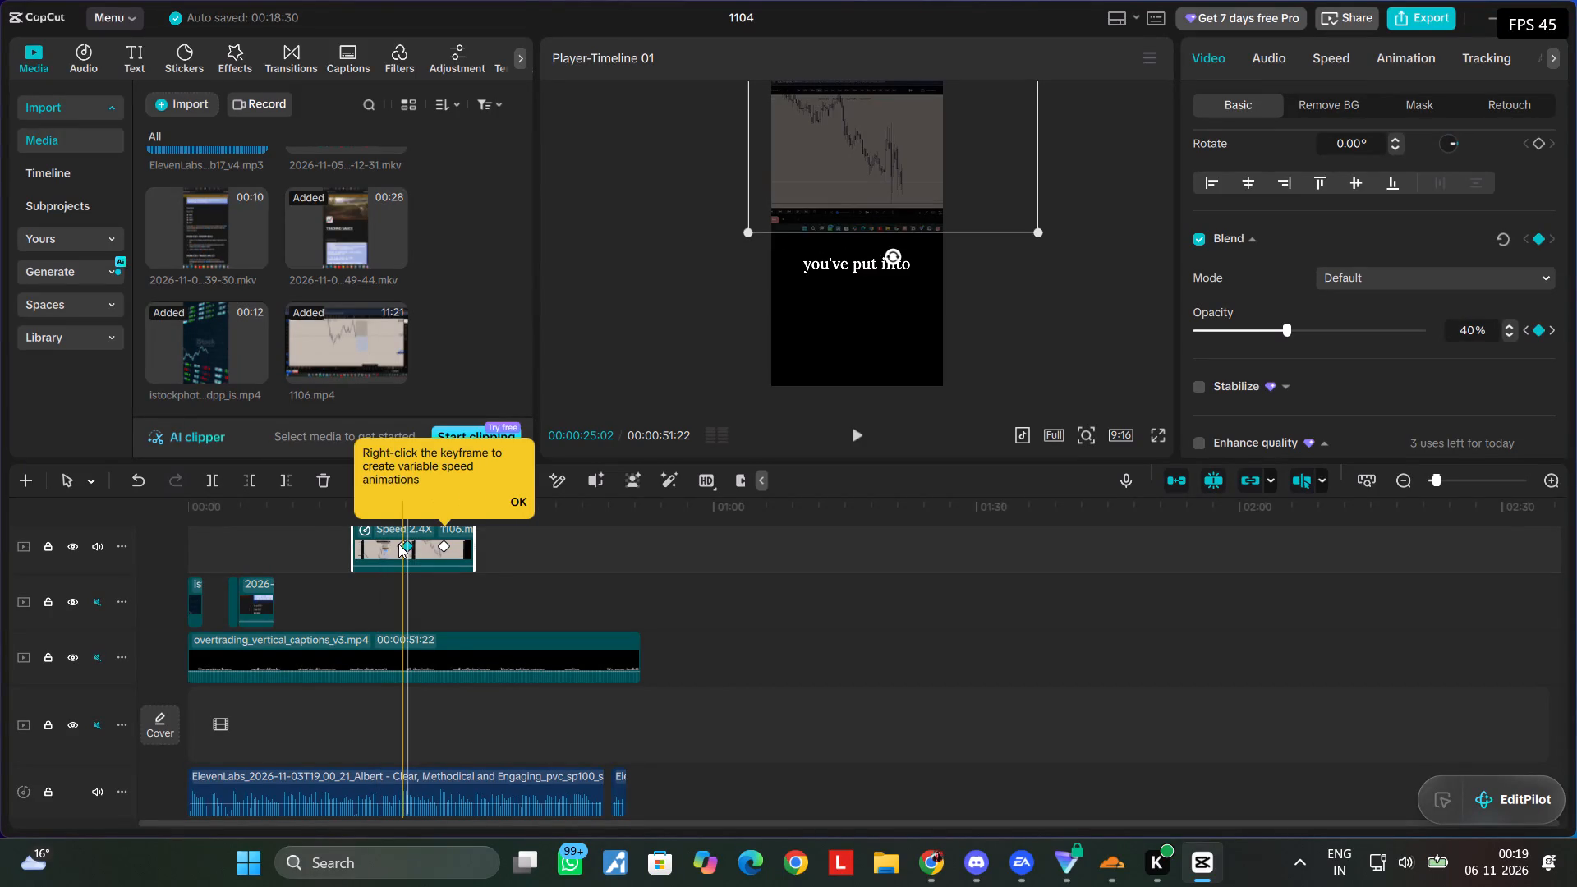
key("Delete")
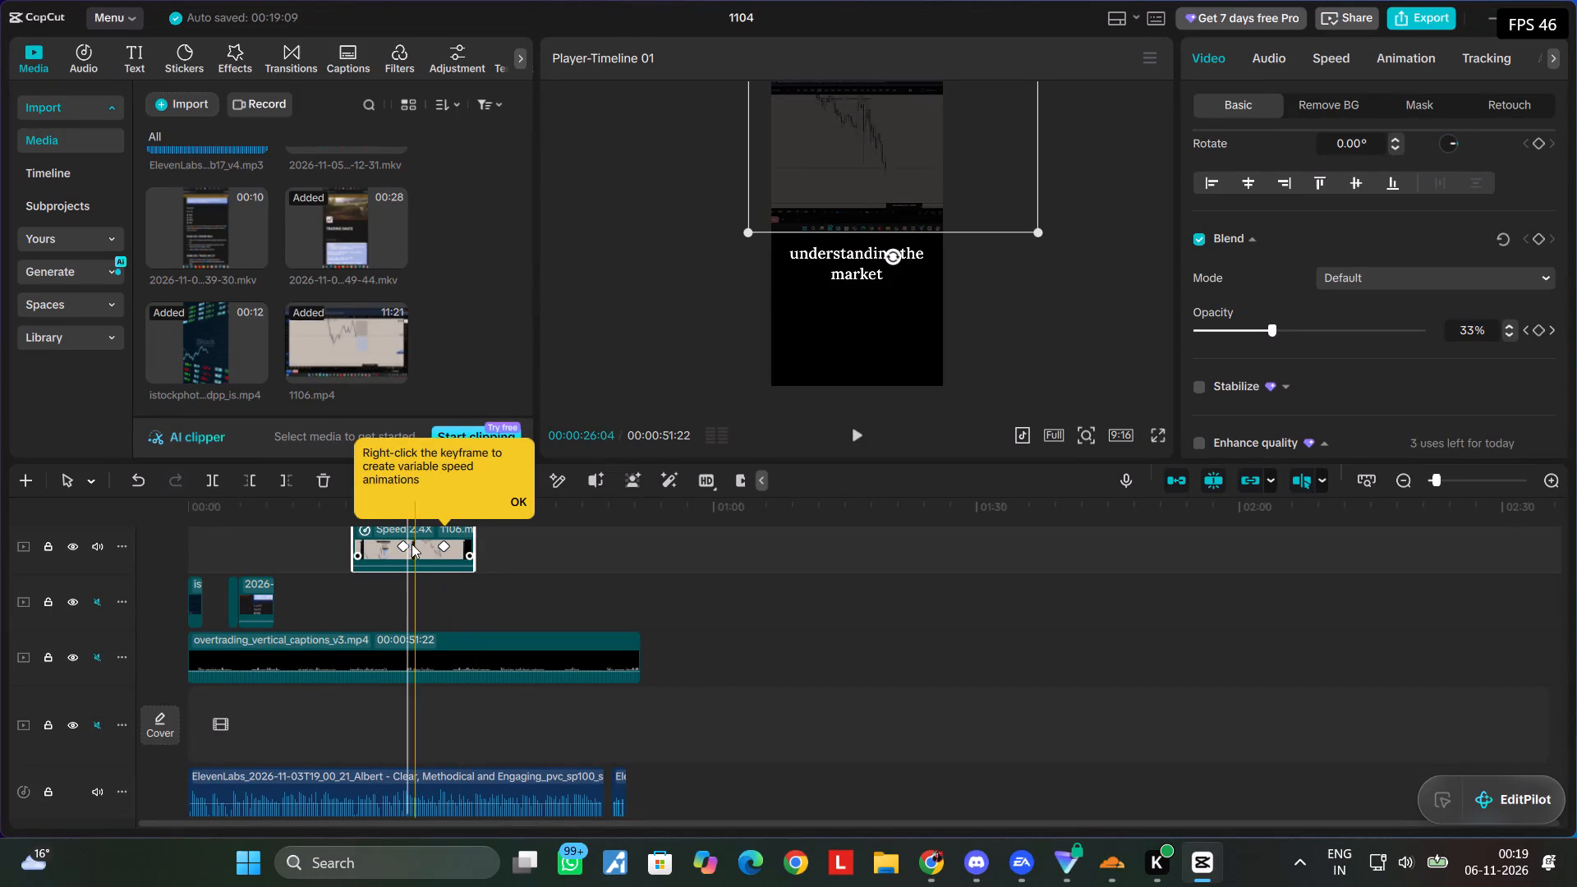
Add an opacity keyframe at the 1106.mp4 clip's first frame, 00:00:18:27, and raise its opacity to 40%.
left_click(404, 542)
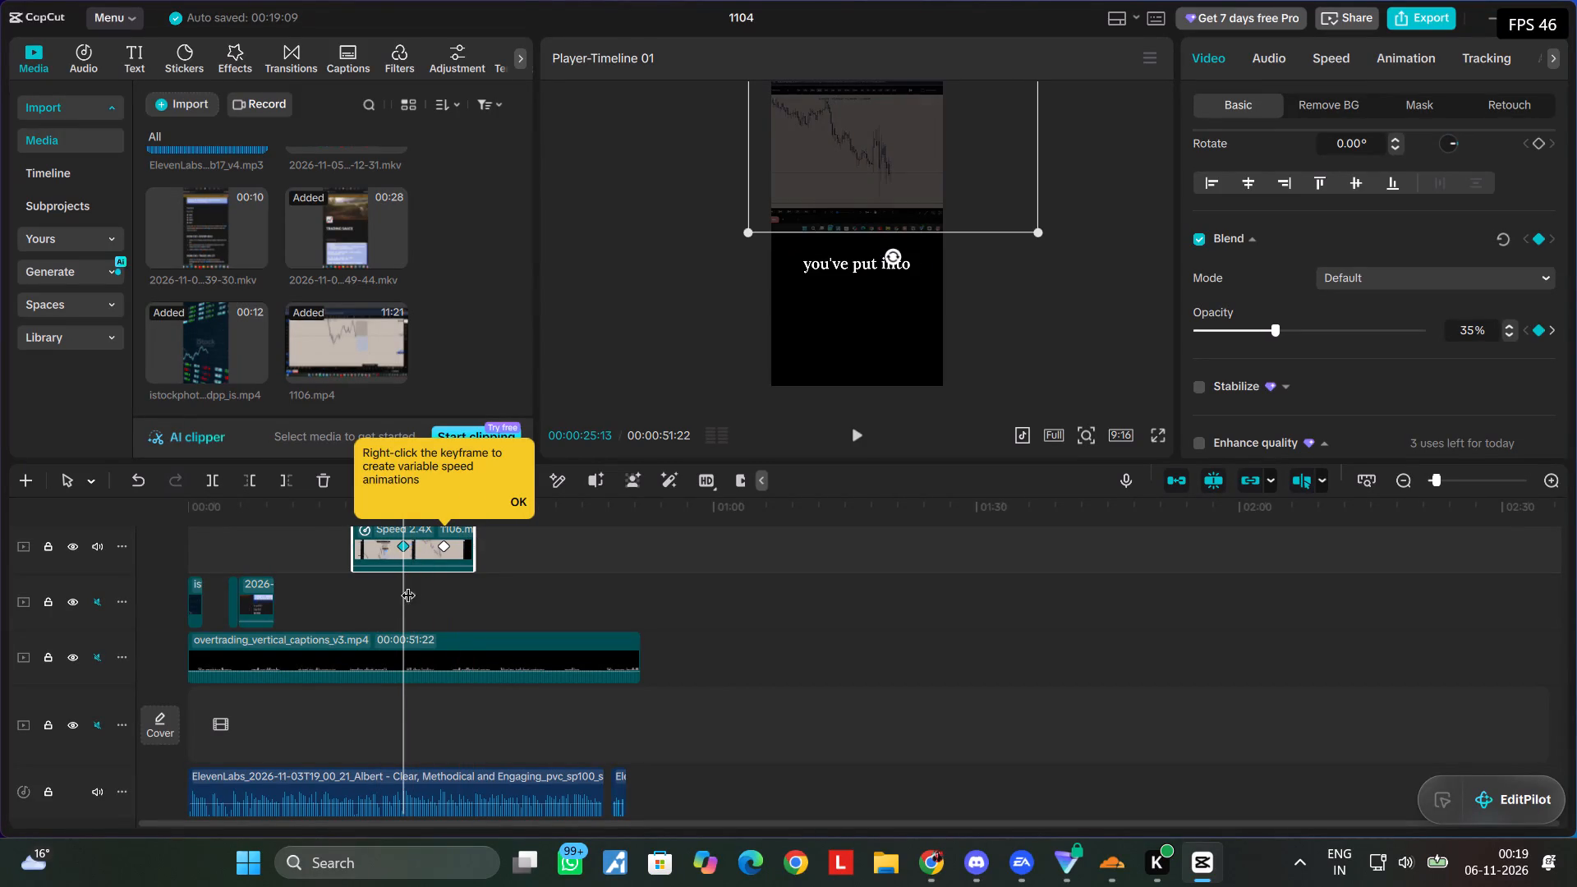
left_click_drag(407, 586, 361, 577)
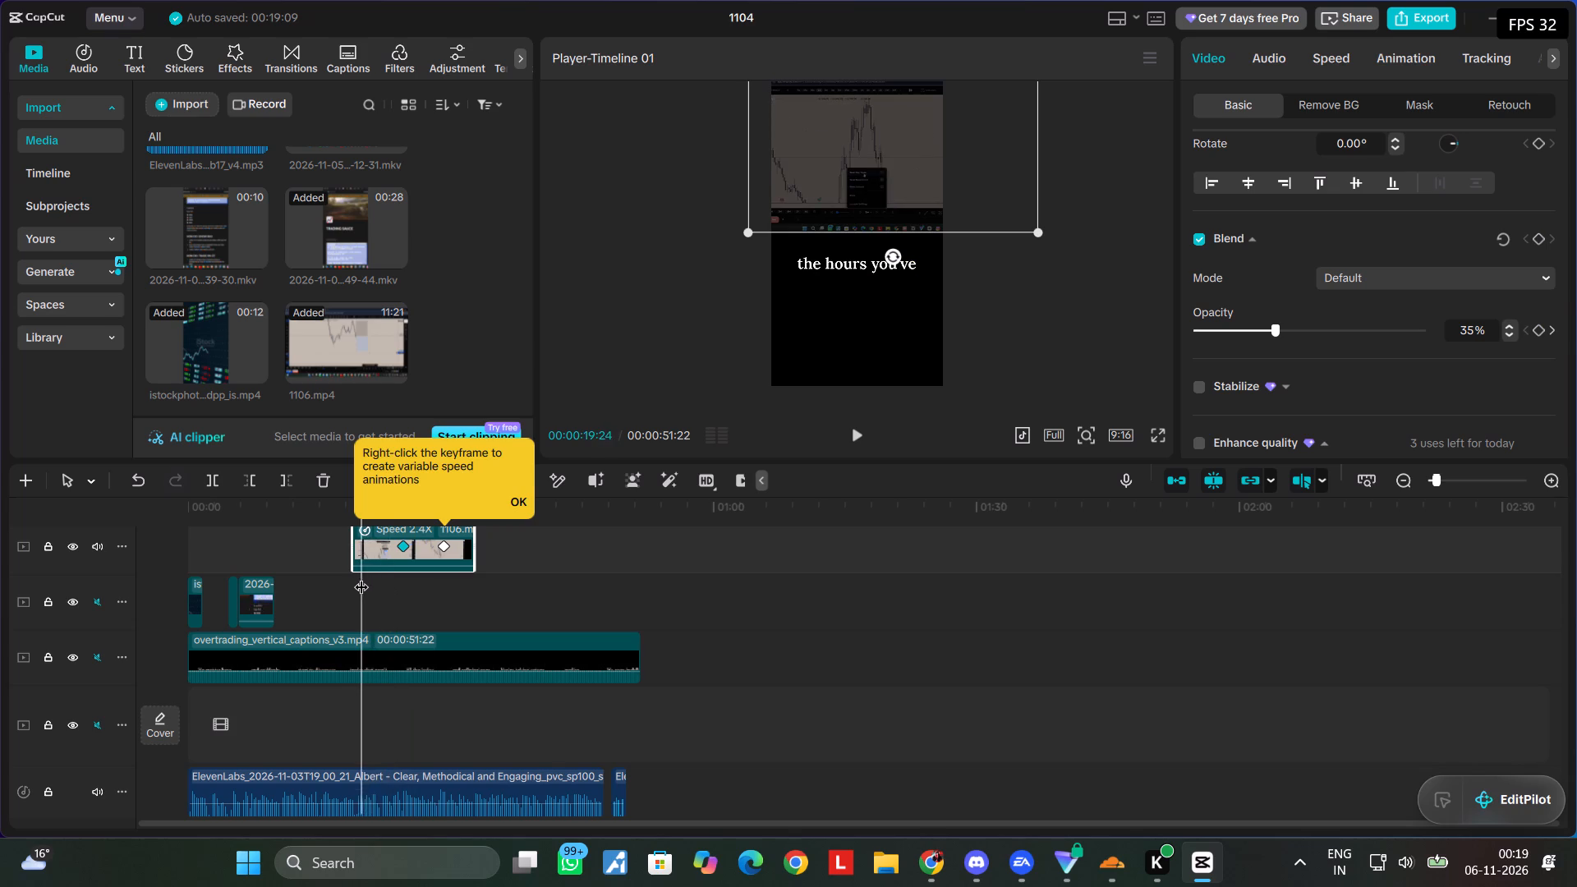
left_click_drag(361, 577, 356, 577)
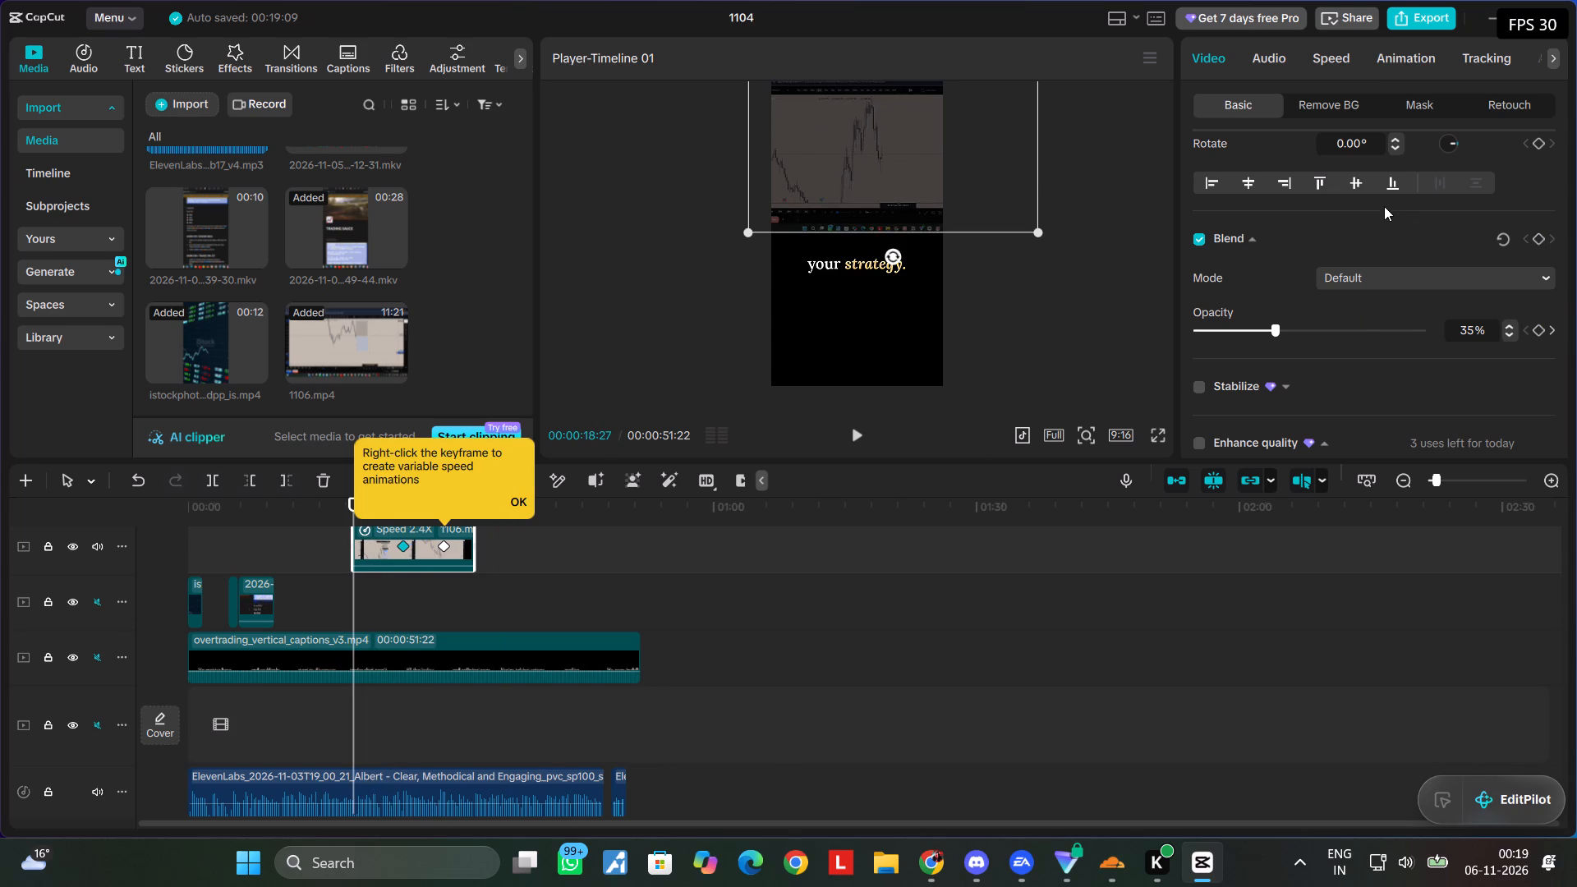
left_click(1546, 332)
left_click(1532, 332)
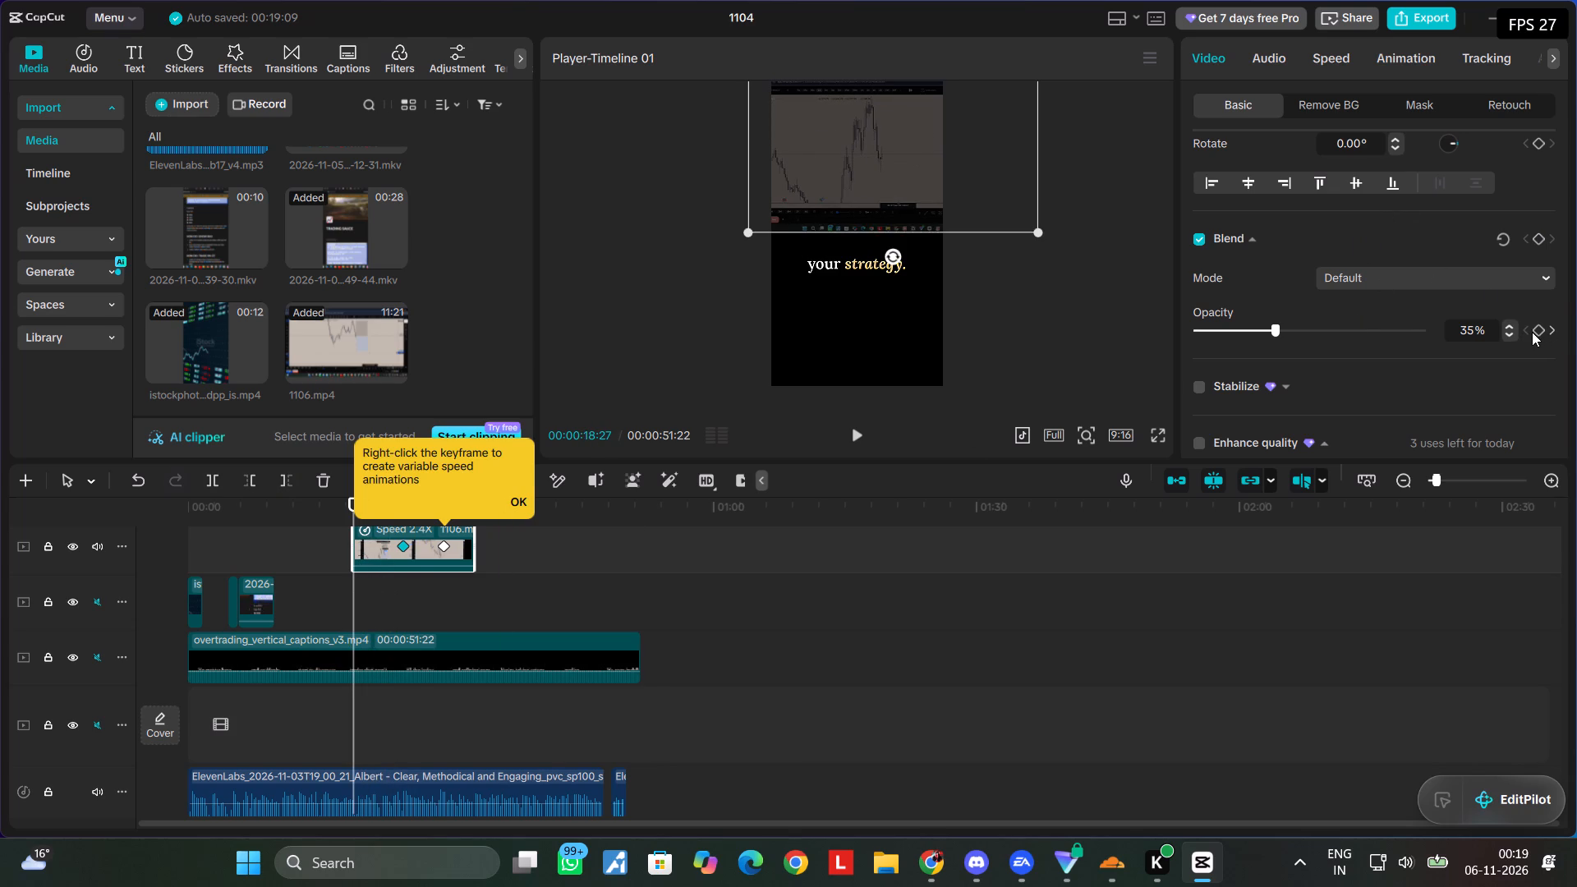
left_click(1533, 330)
triple_click(1508, 324)
left_click(1508, 324)
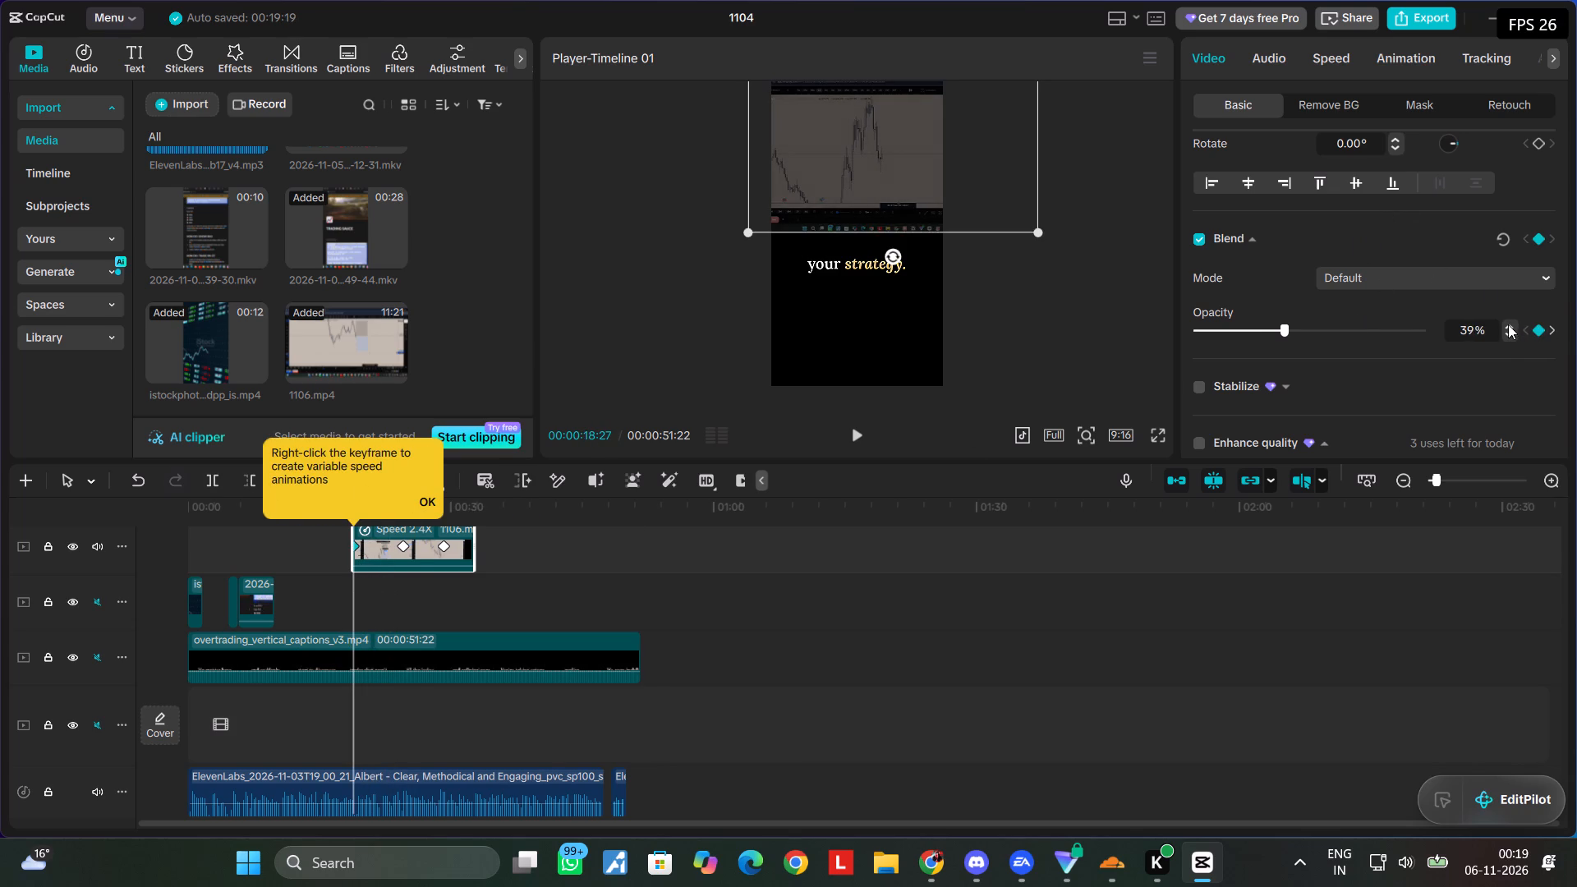
left_click(1508, 324)
Play the 1106.mp4 section from its start through to the captions after it to check the revised opacity fade.
left_click(848, 425)
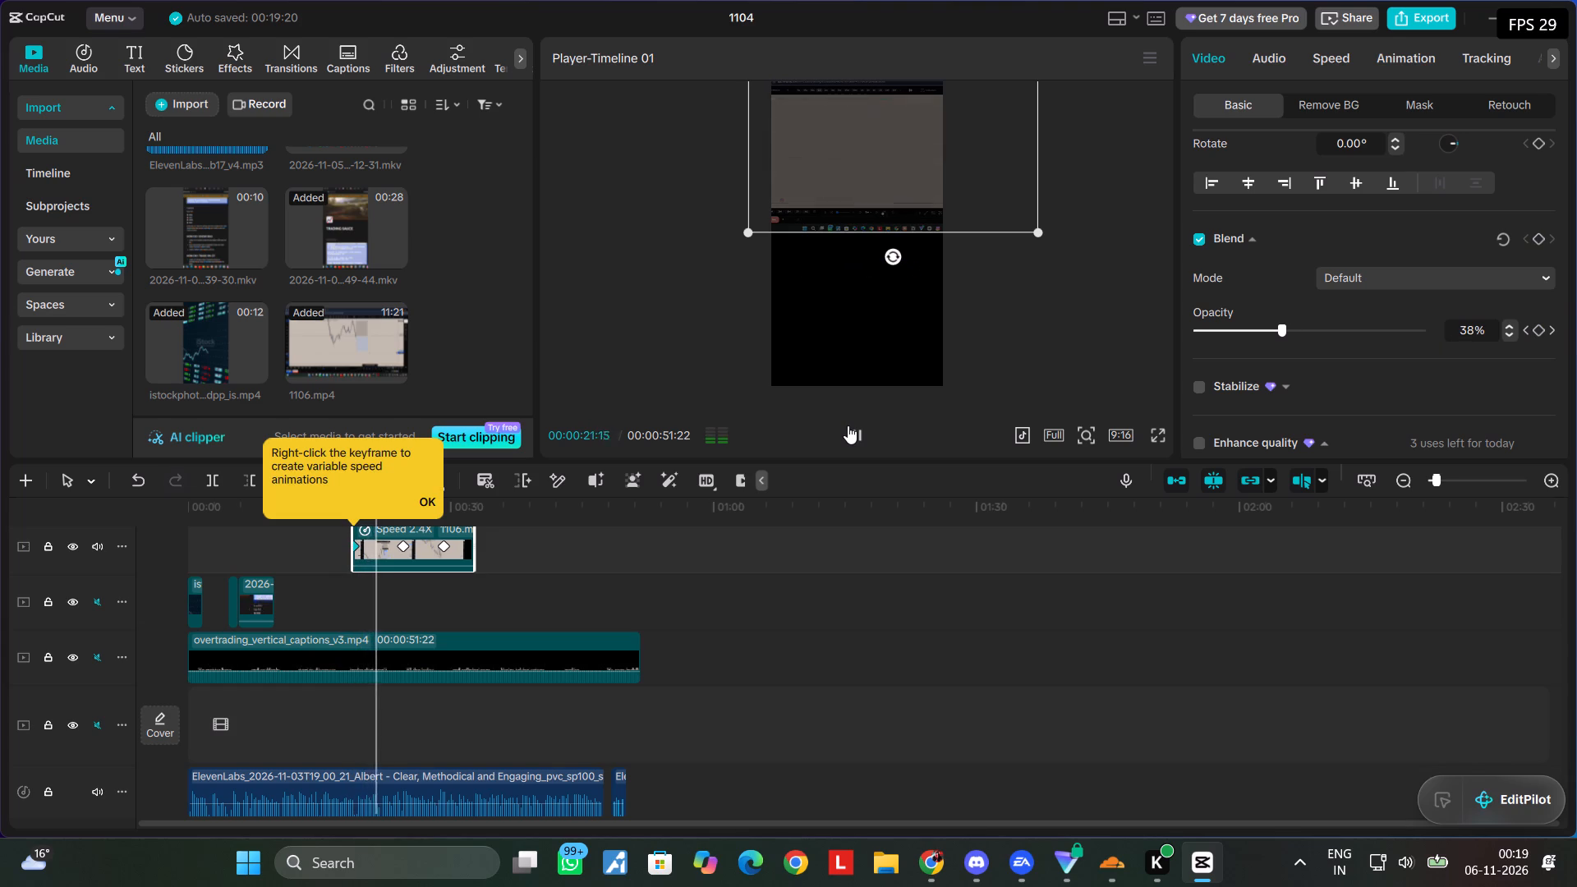
left_click(1045, 350)
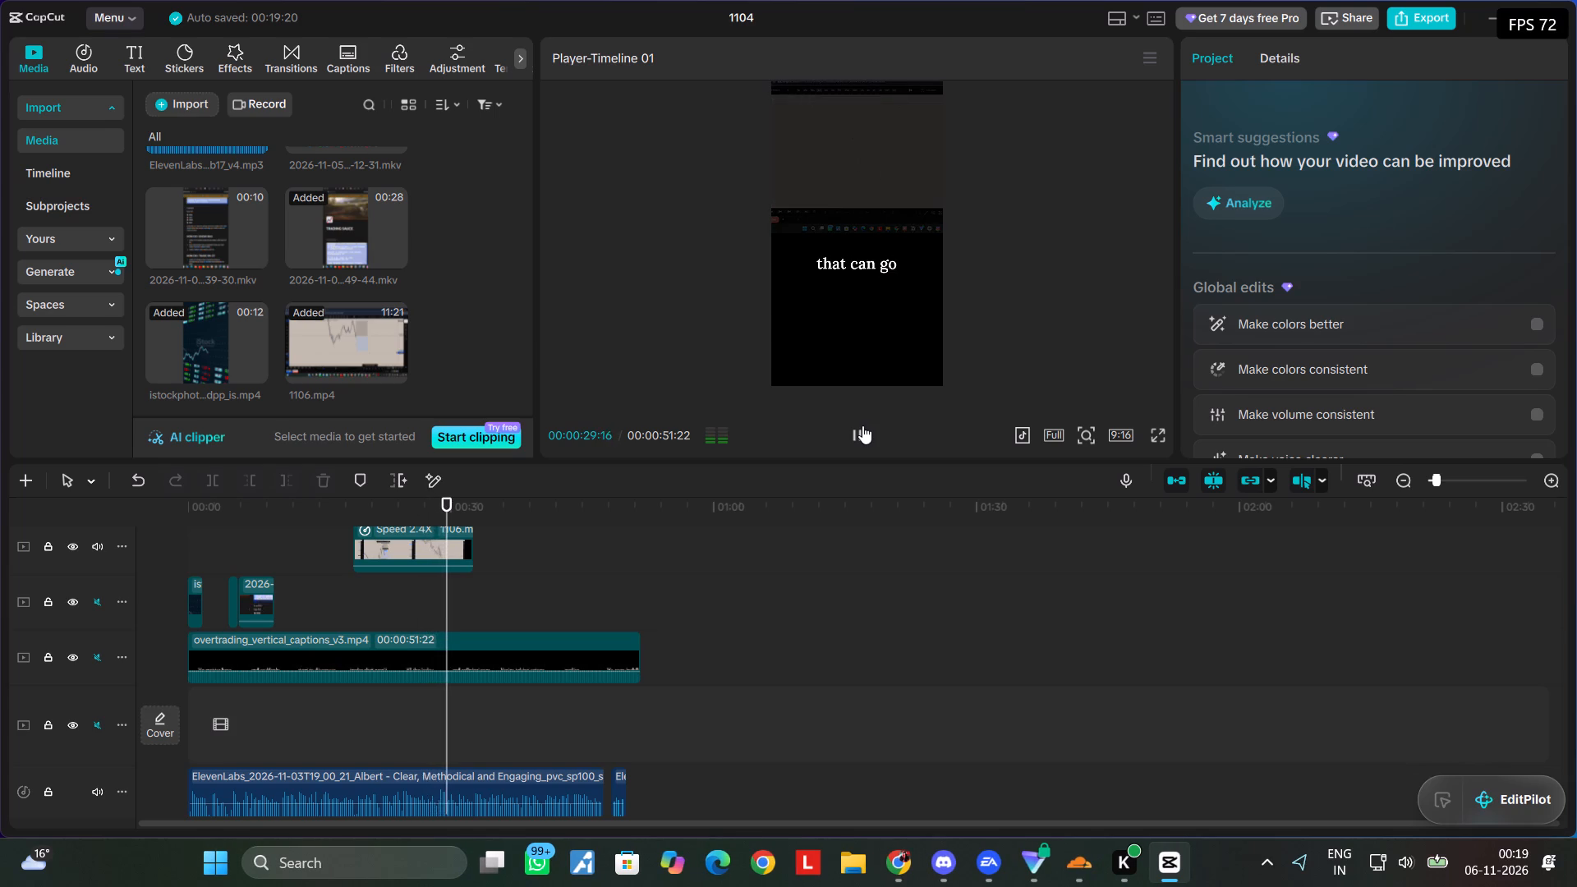
left_click(862, 425)
left_click(862, 425)
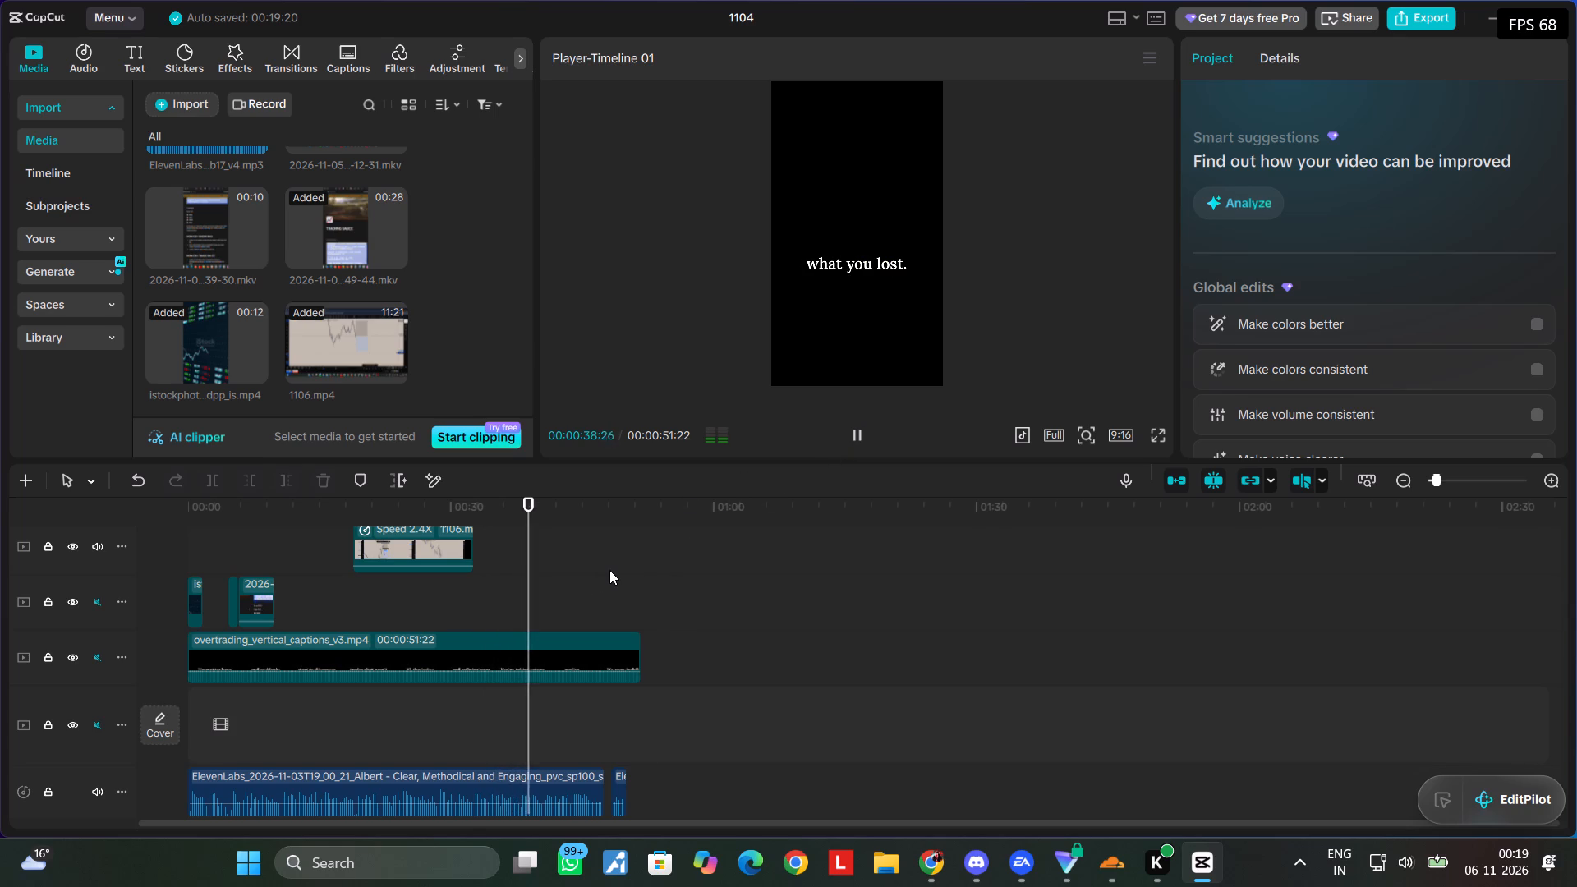
Save the project.
key("ctrl+s")
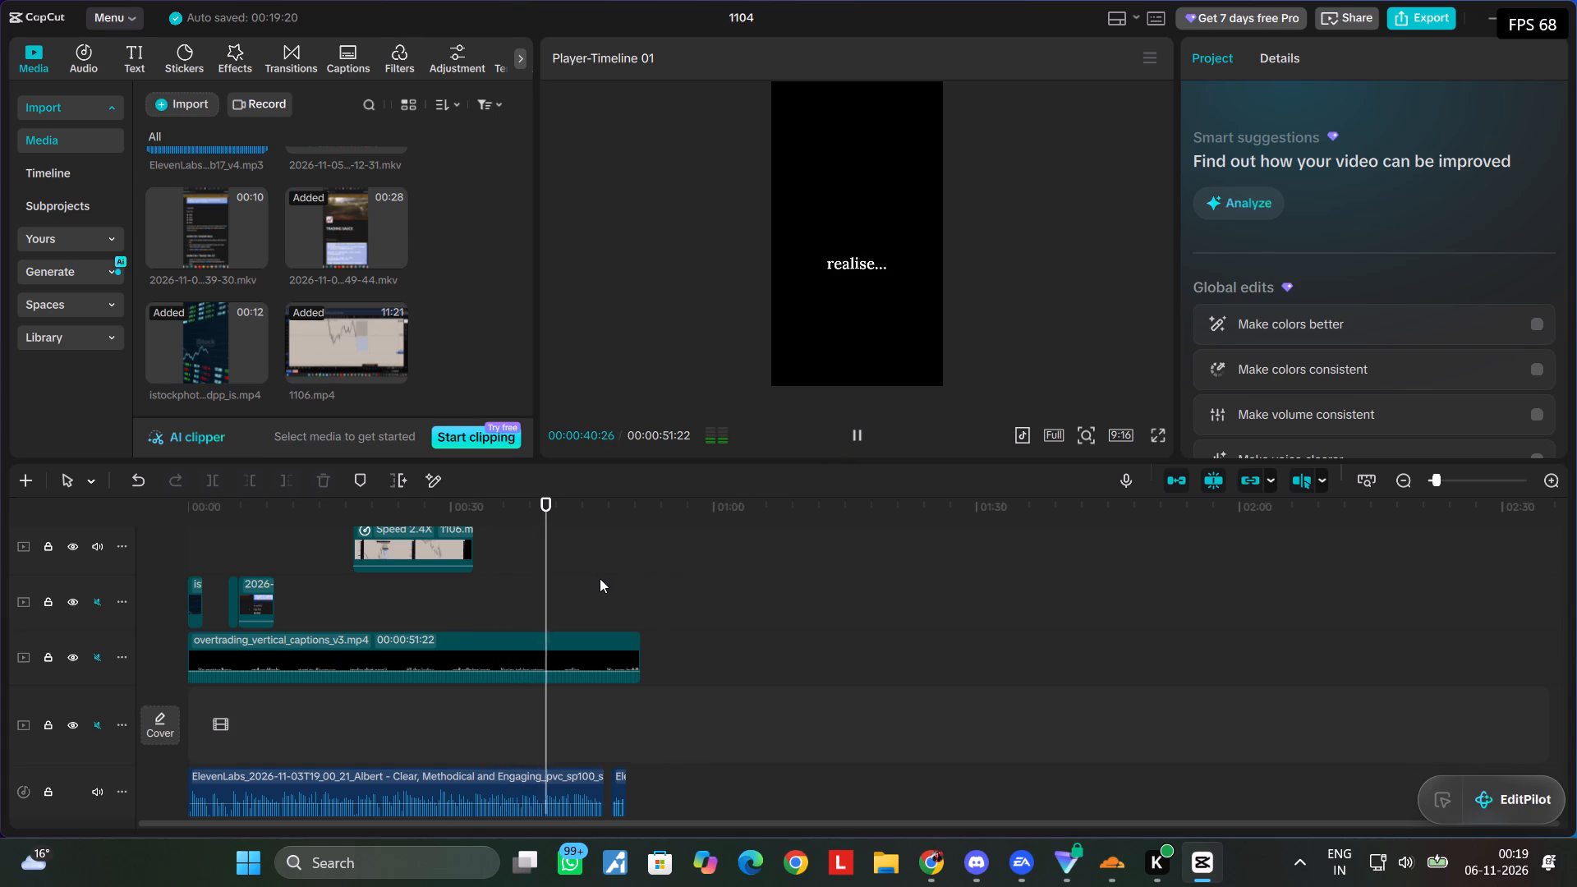
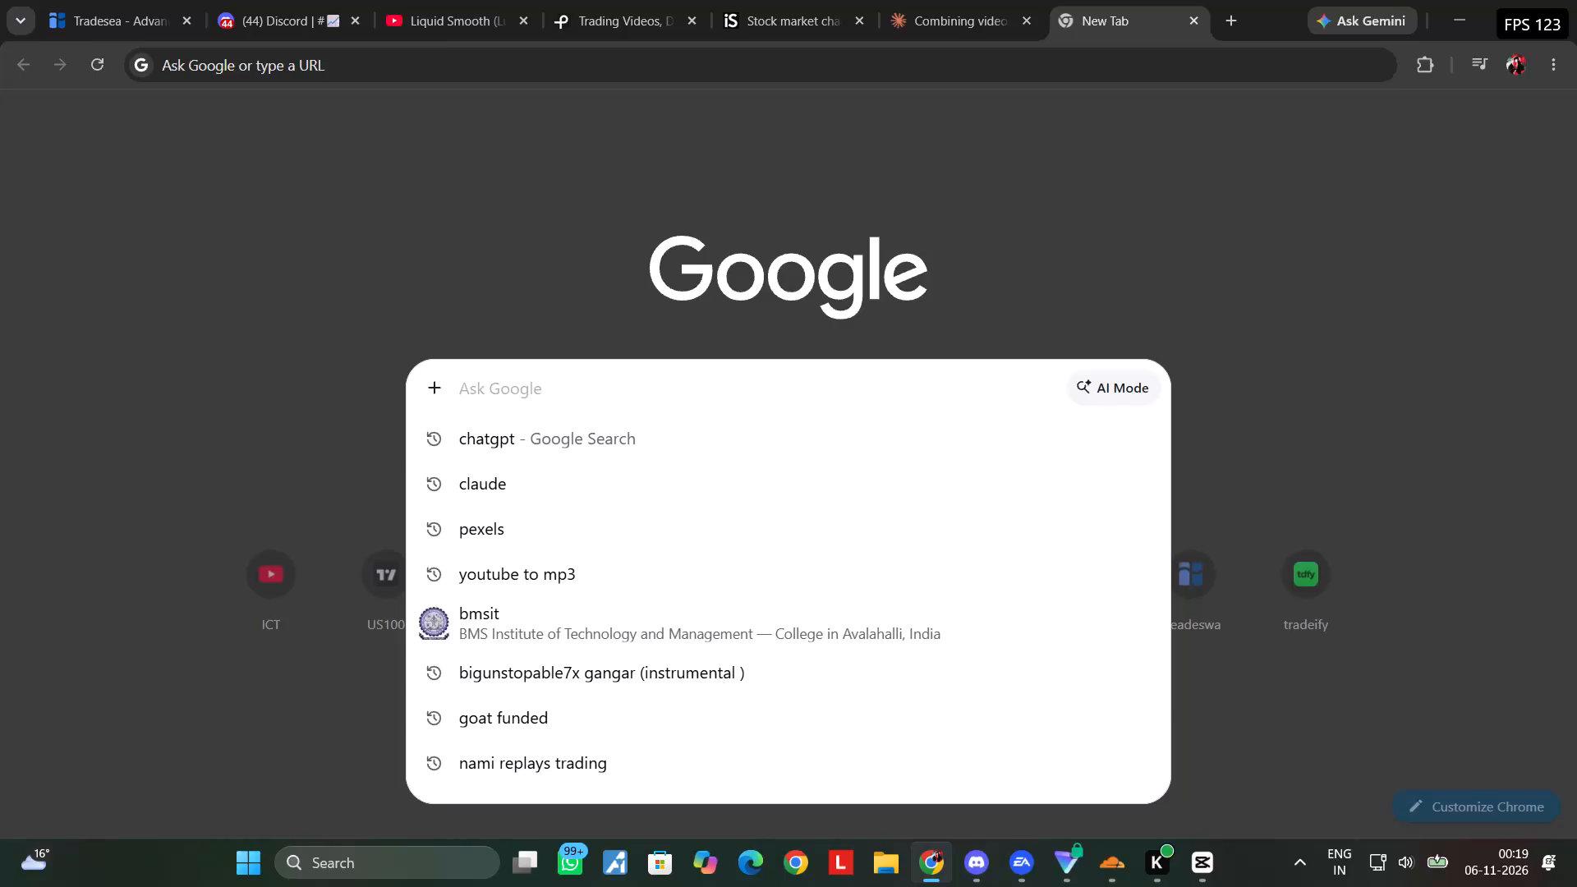
Search the web for "its you vs you" and show the image results.
type("its you vs you")
key("Return")
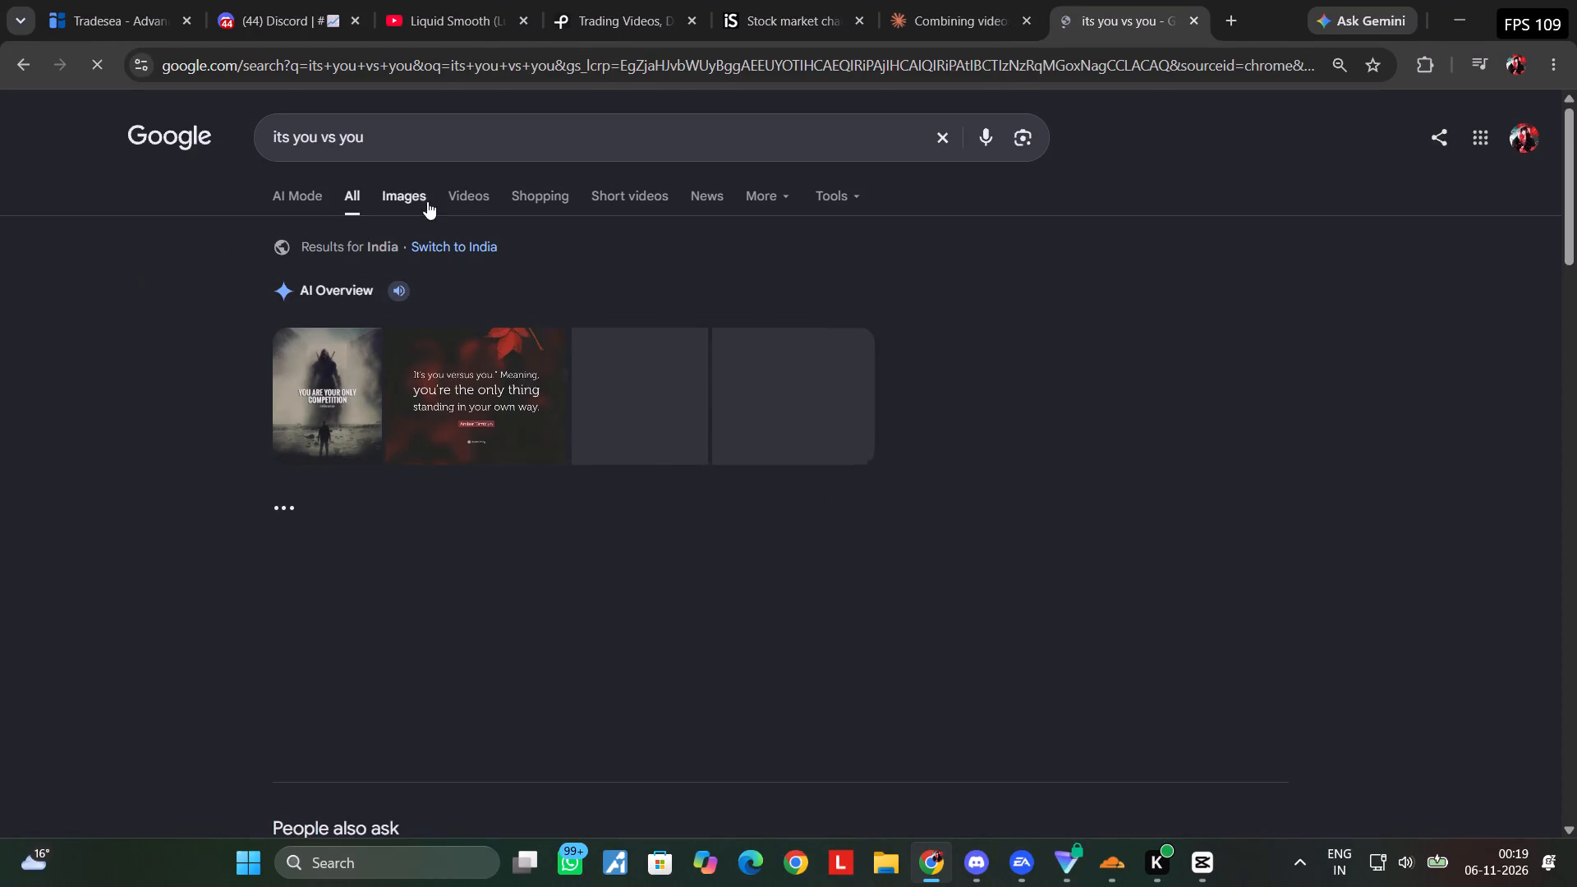
left_click(427, 201)
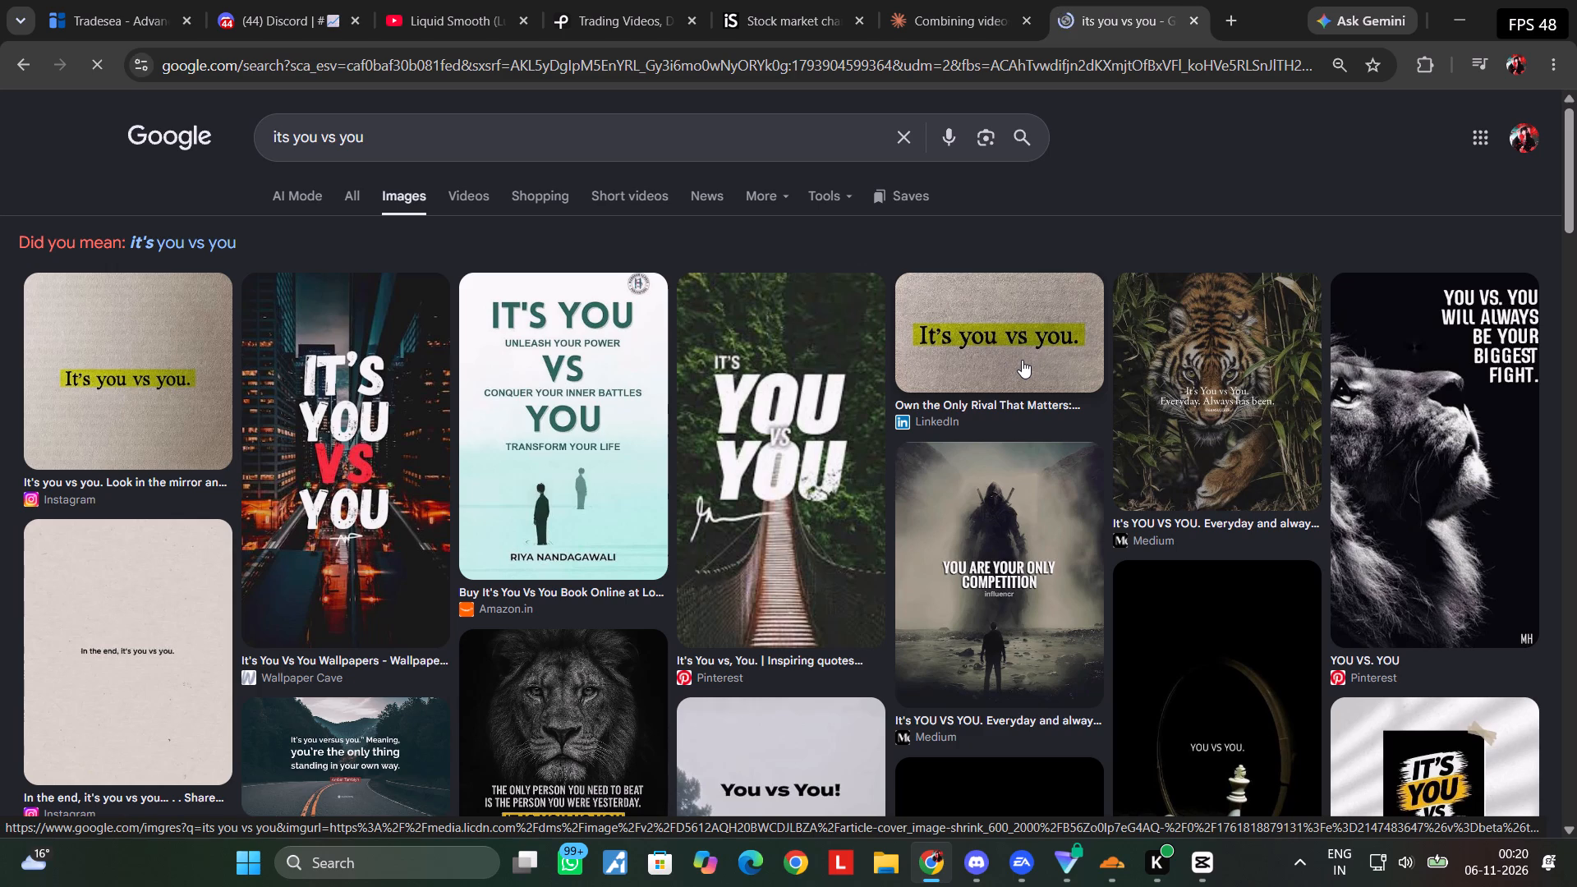
Copy the LinkedIn image of "It's you vs you." highlighted in yellow on textured paper from the image results.
scroll(1022, 360, "down", 1)
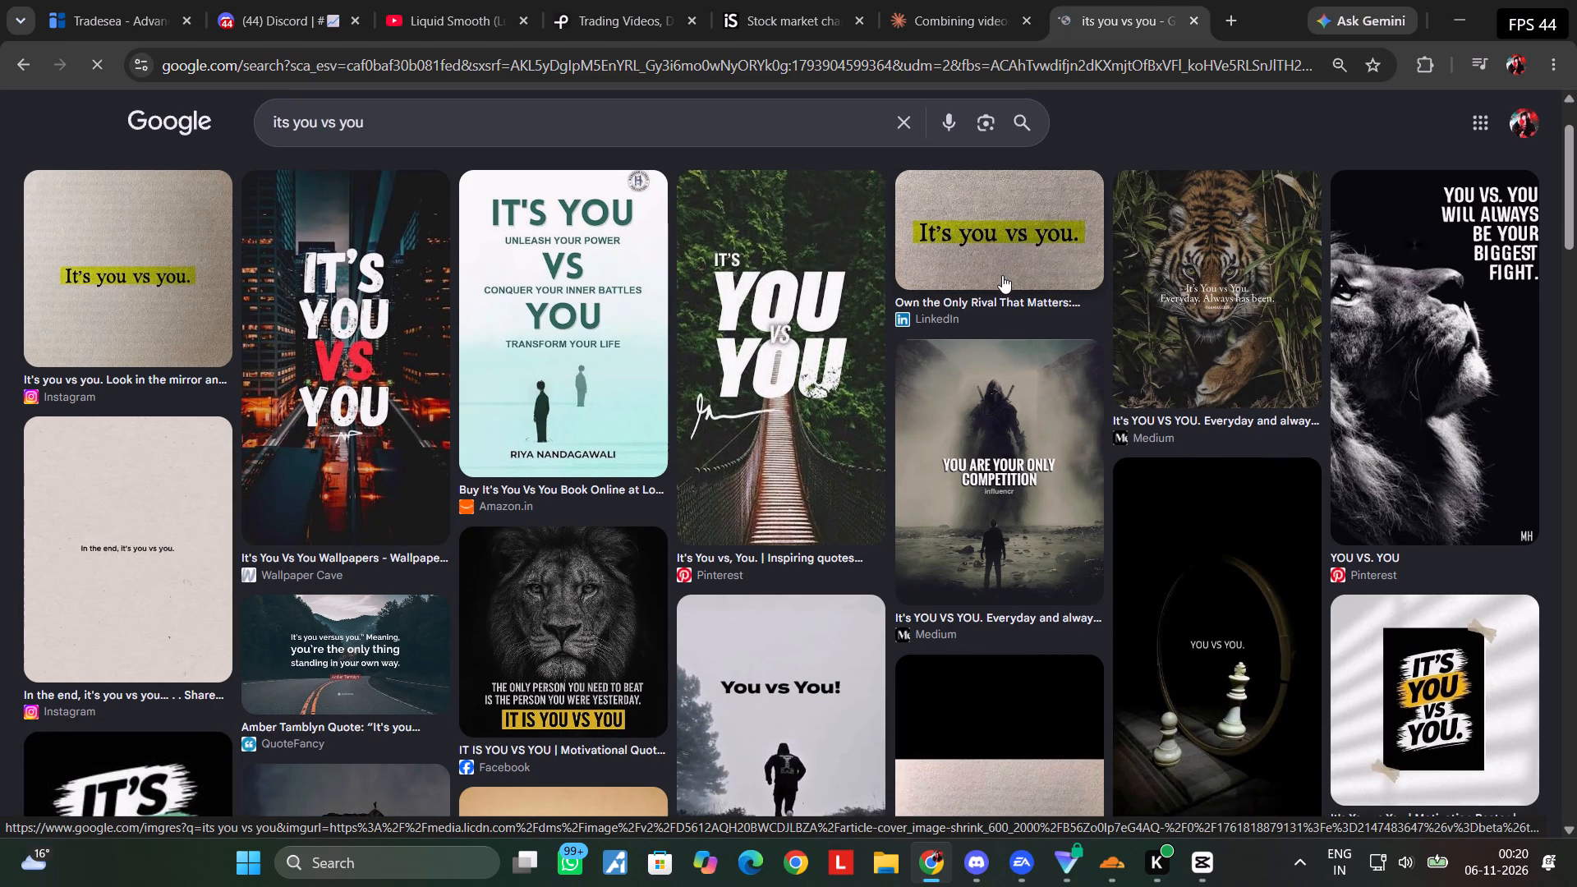
scroll(745, 372, "down", 1)
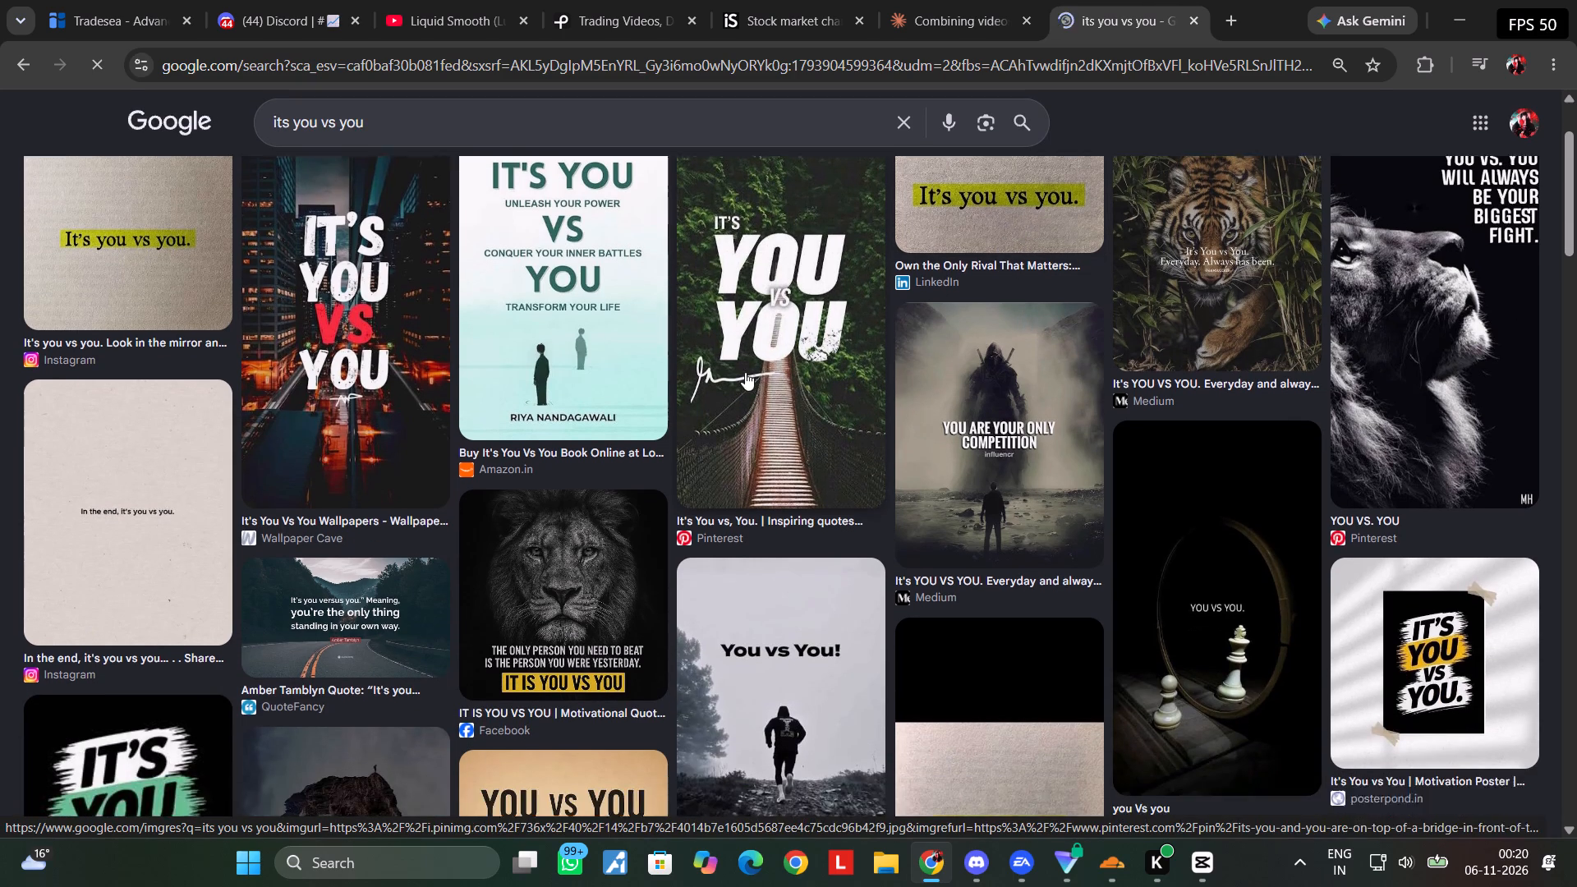
scroll(745, 372, "down", 1)
scroll(745, 372, "up", 1)
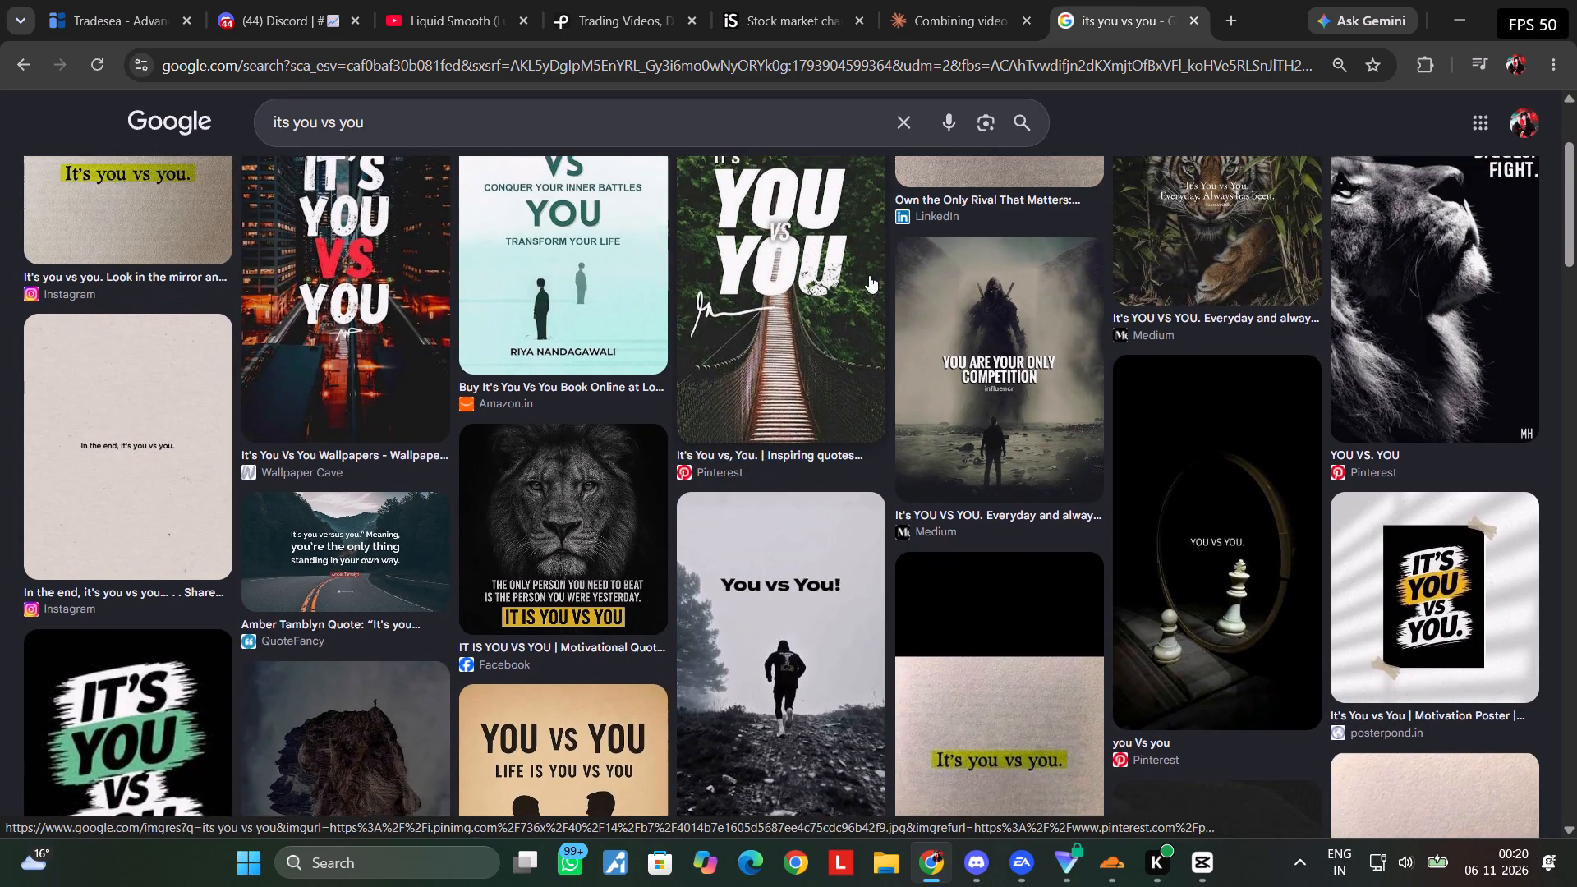
scroll(893, 259, "up", 3)
left_click(998, 332)
right_click(1189, 398)
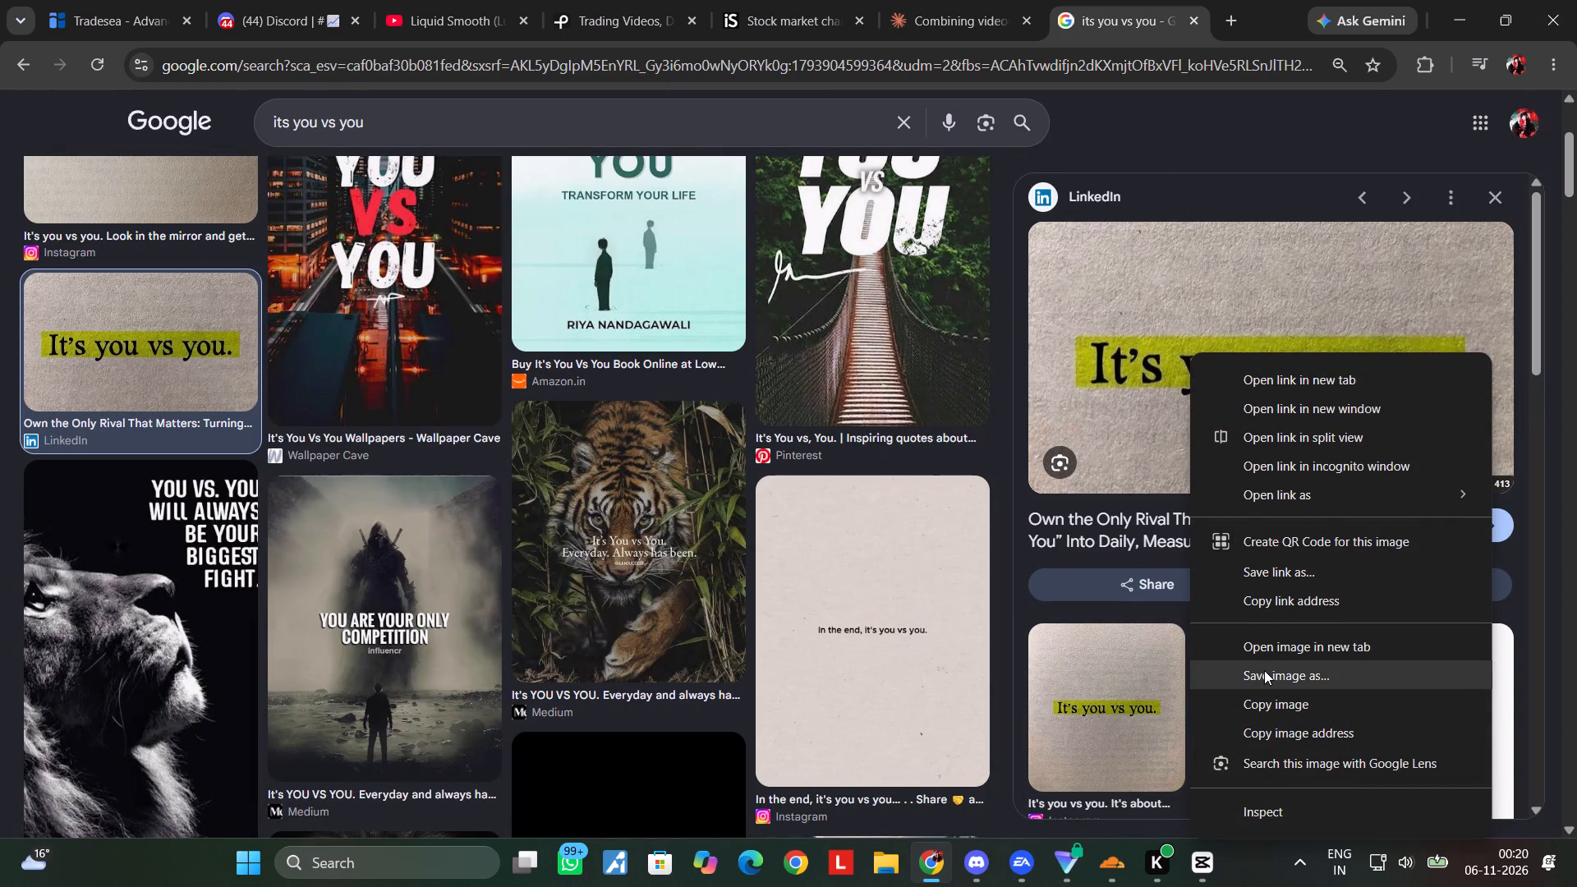
left_click(1262, 692)
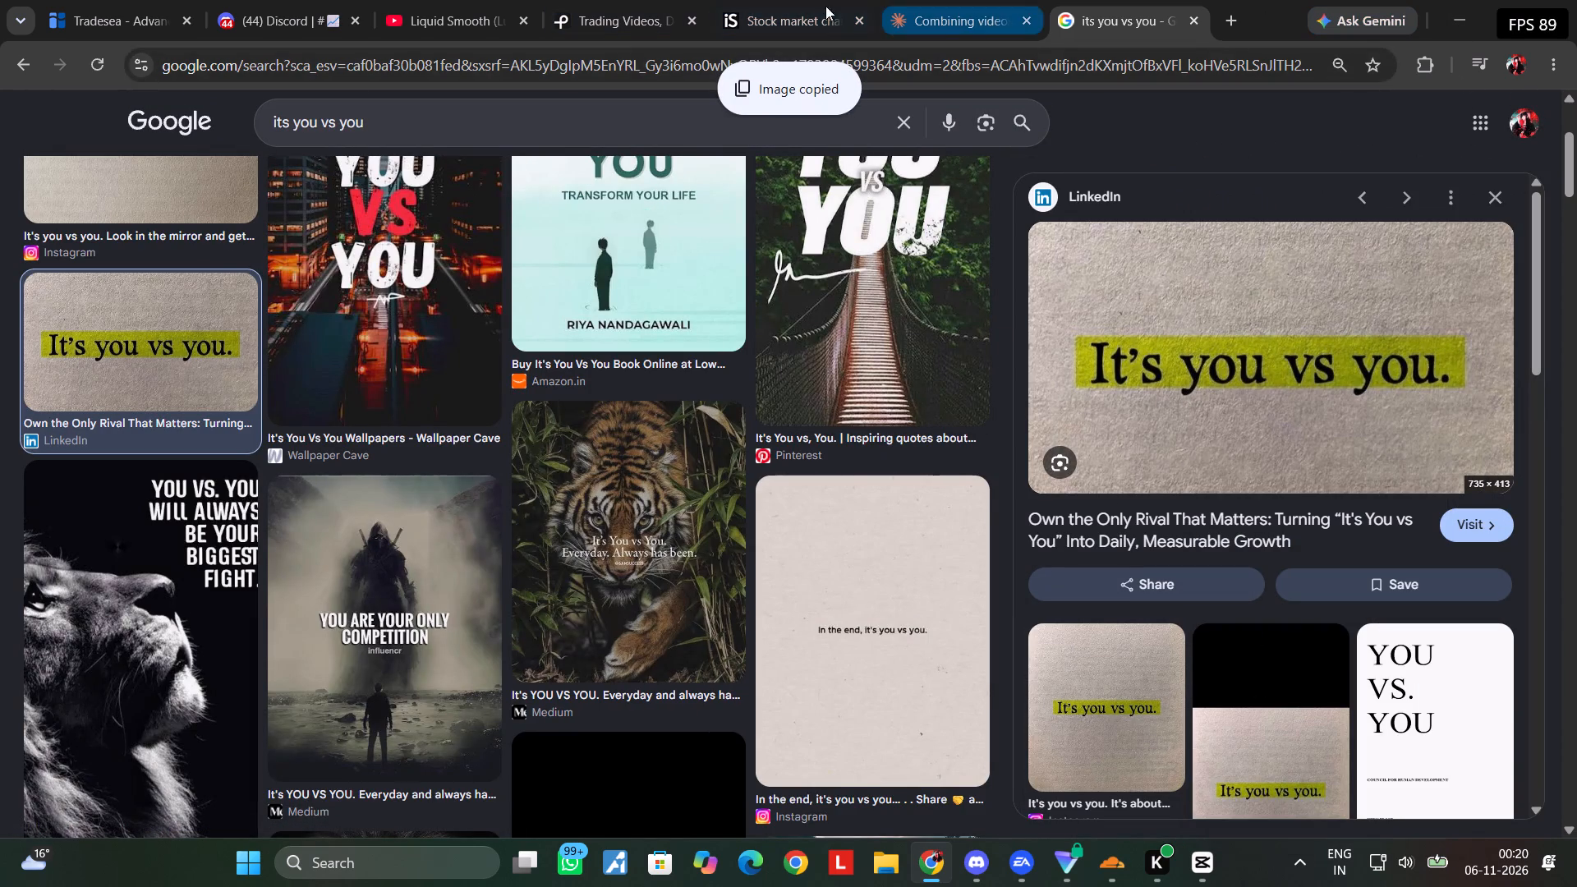
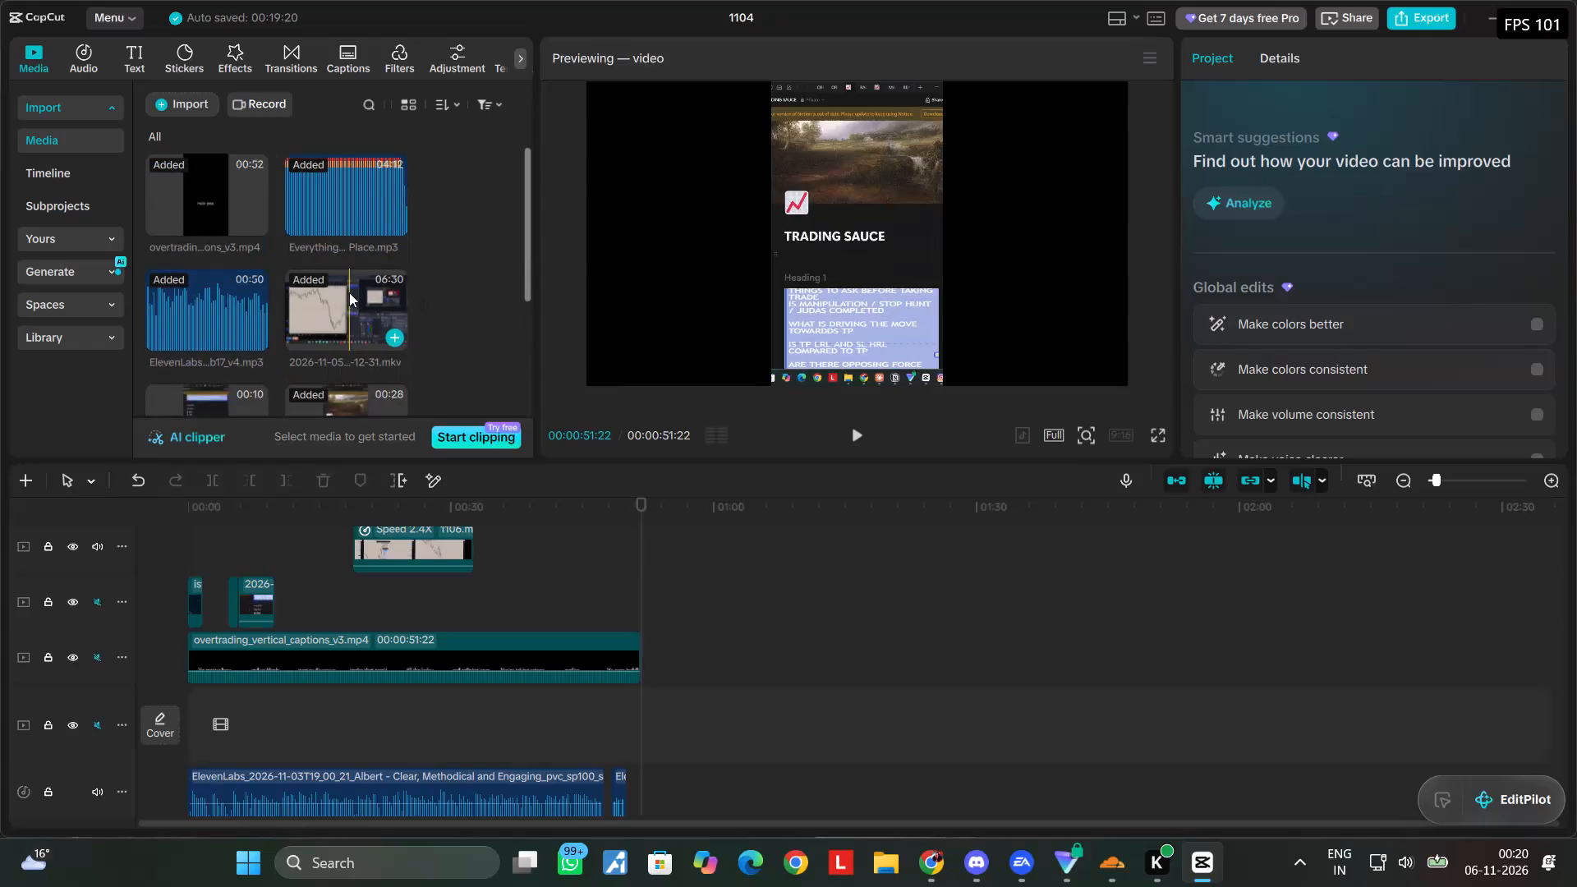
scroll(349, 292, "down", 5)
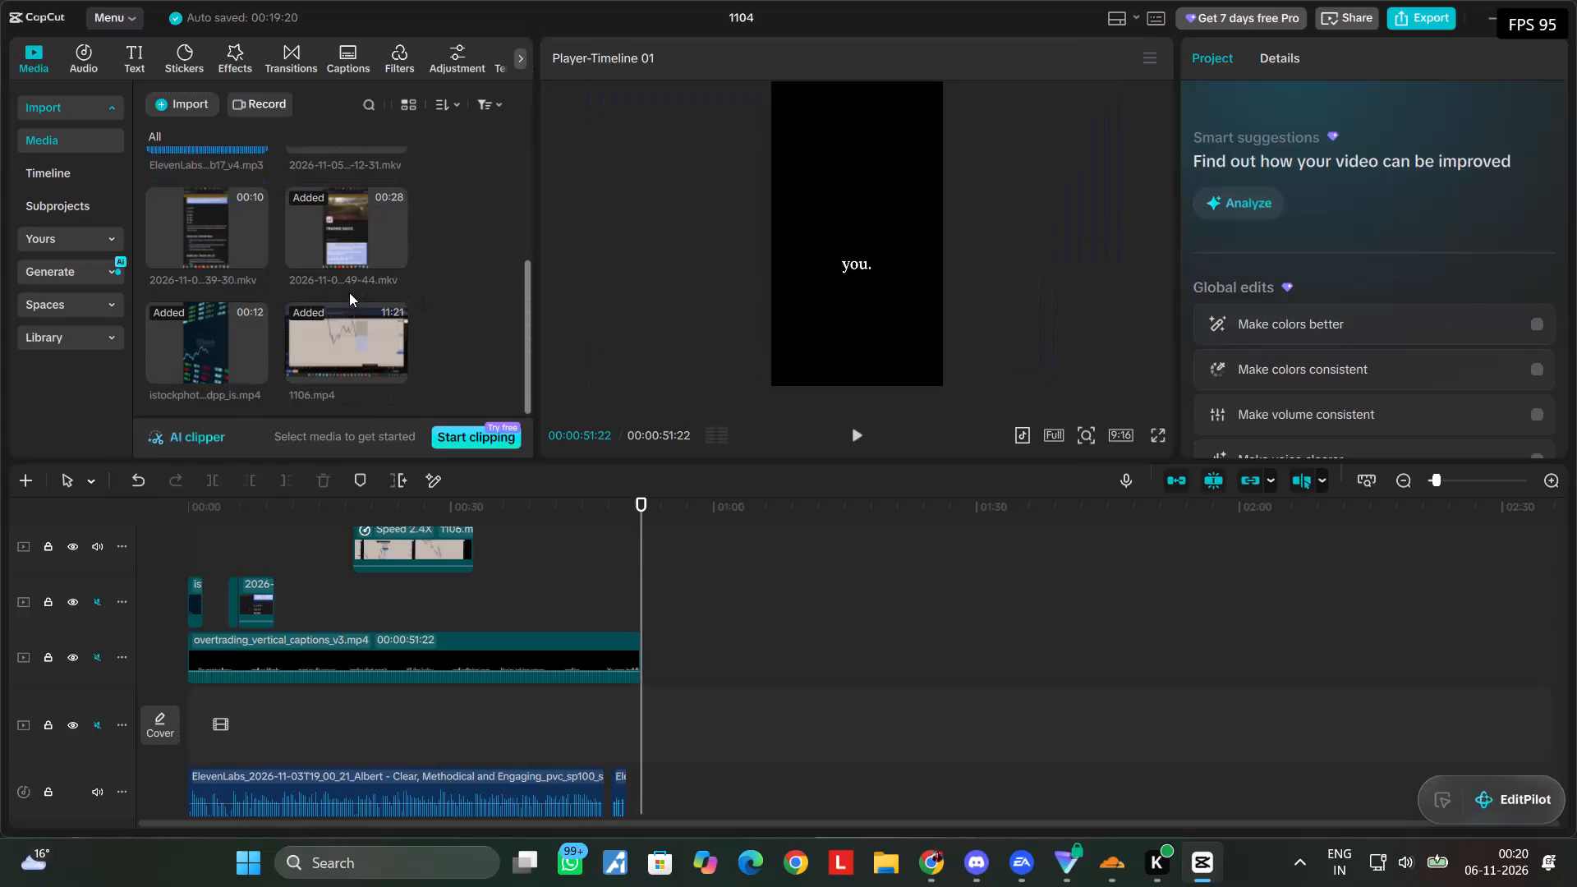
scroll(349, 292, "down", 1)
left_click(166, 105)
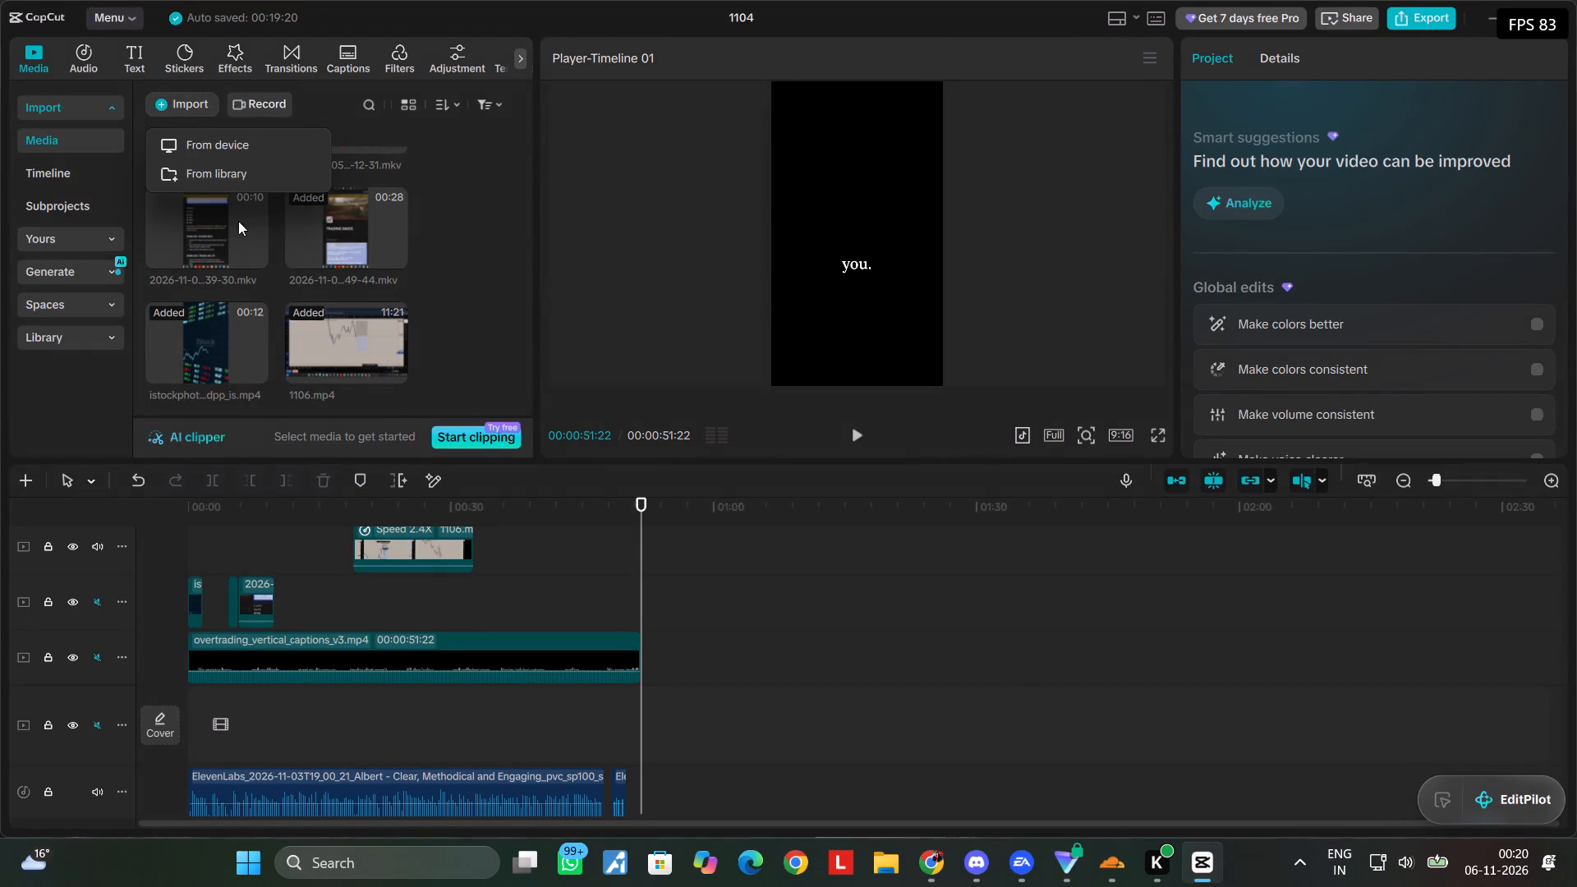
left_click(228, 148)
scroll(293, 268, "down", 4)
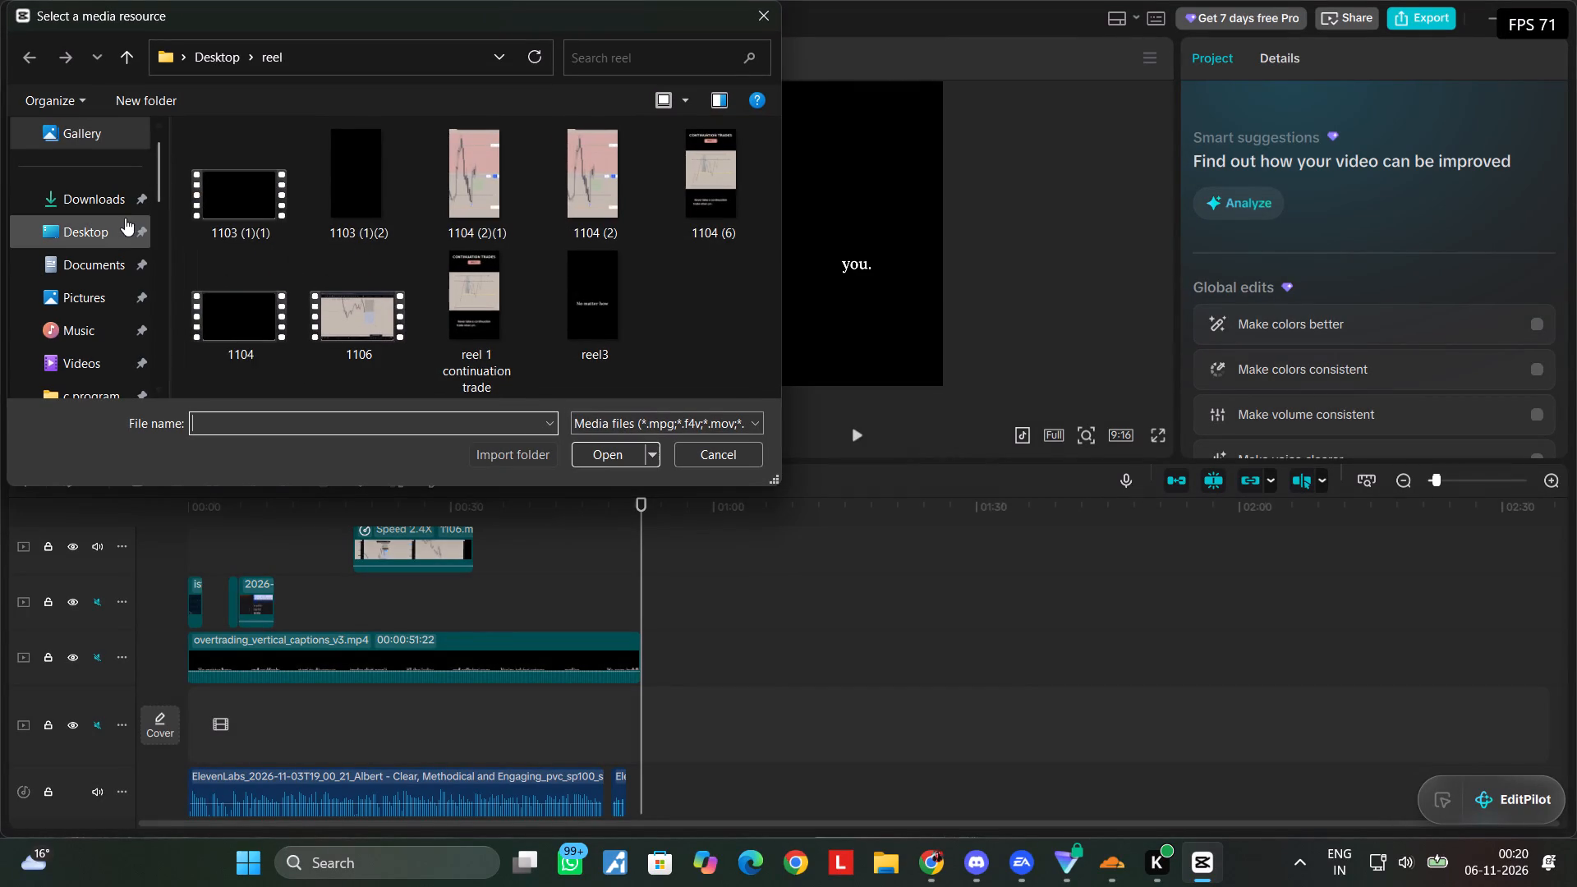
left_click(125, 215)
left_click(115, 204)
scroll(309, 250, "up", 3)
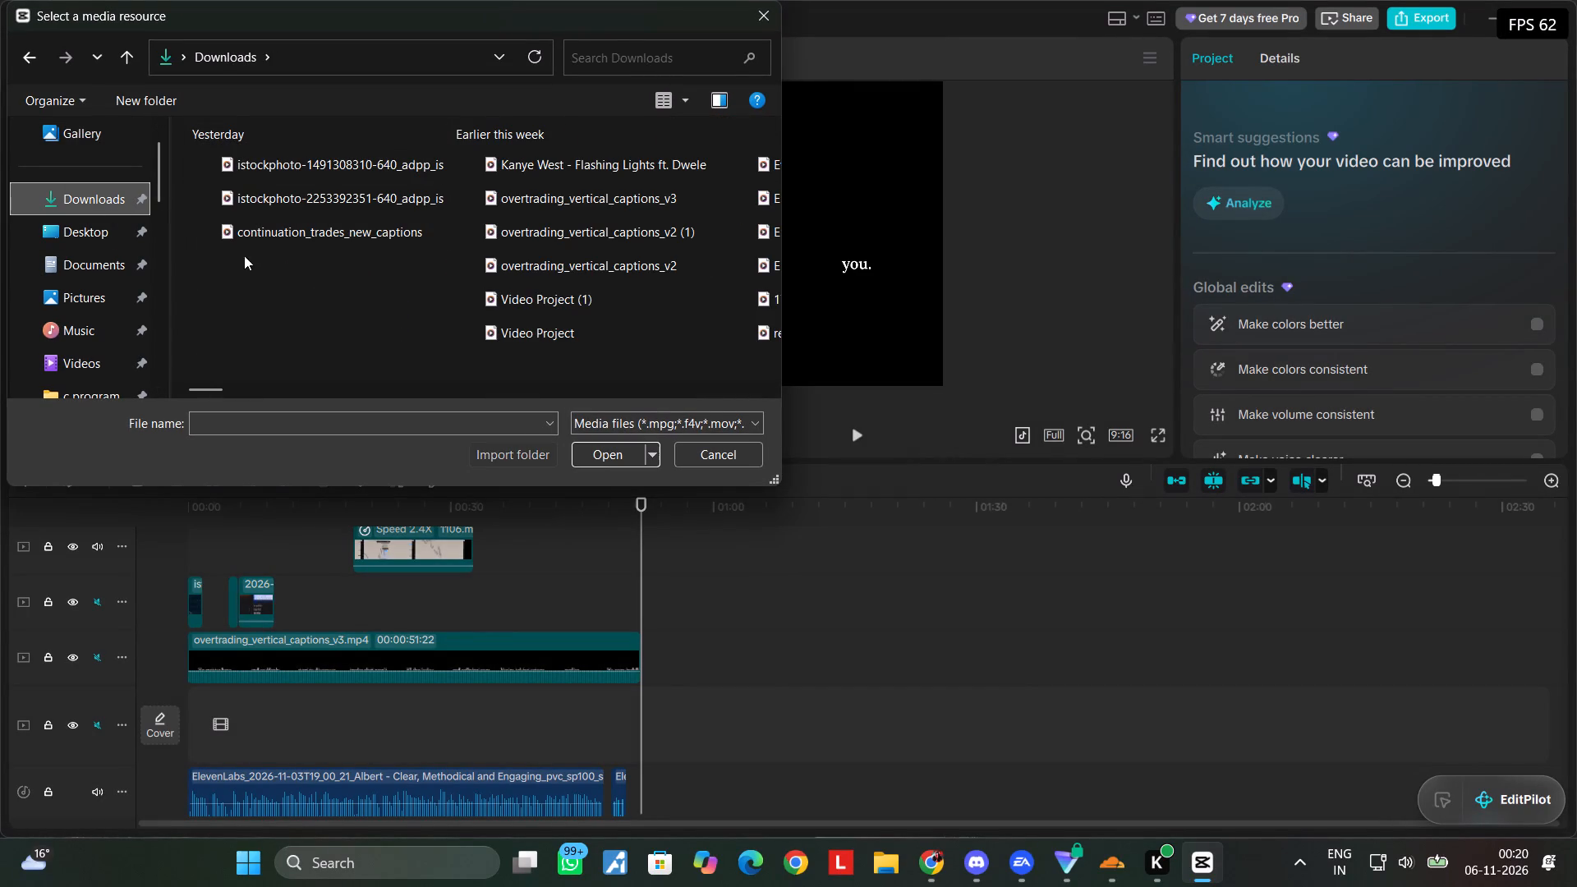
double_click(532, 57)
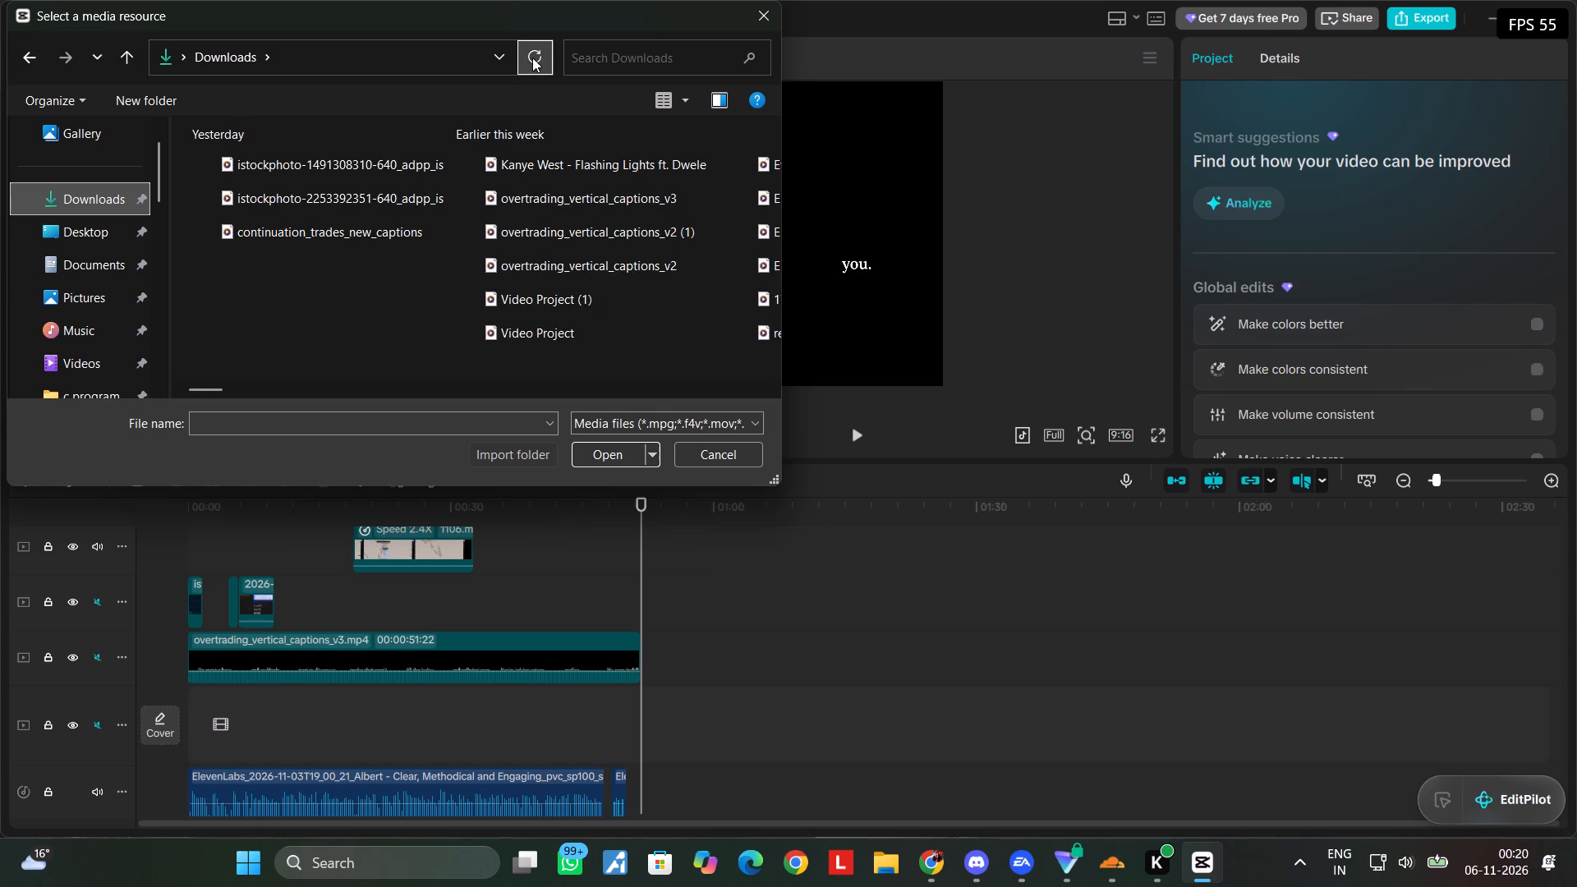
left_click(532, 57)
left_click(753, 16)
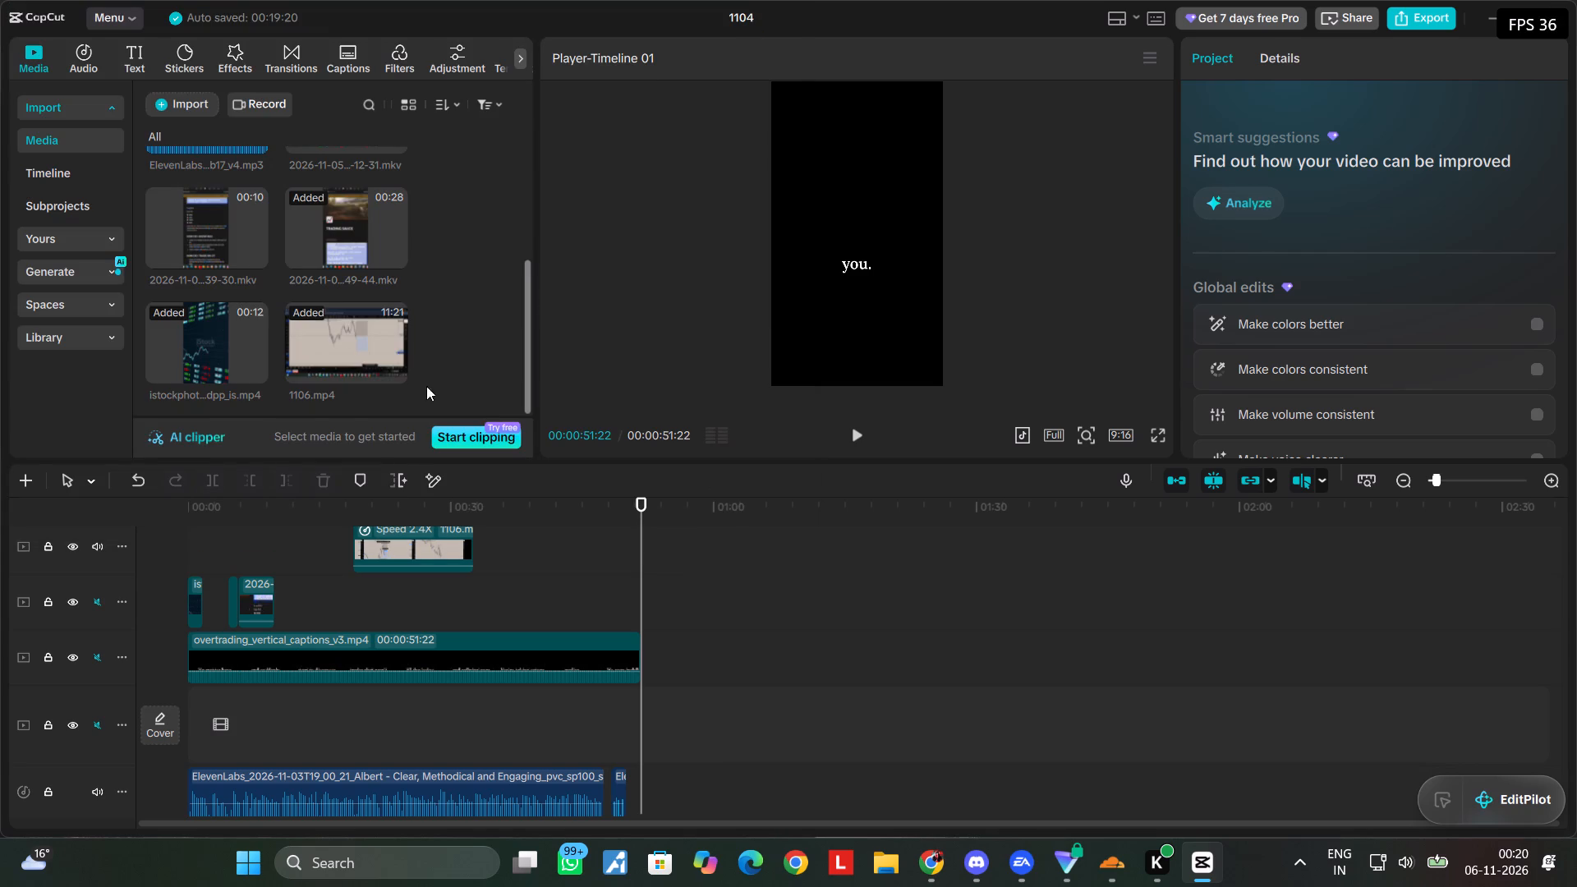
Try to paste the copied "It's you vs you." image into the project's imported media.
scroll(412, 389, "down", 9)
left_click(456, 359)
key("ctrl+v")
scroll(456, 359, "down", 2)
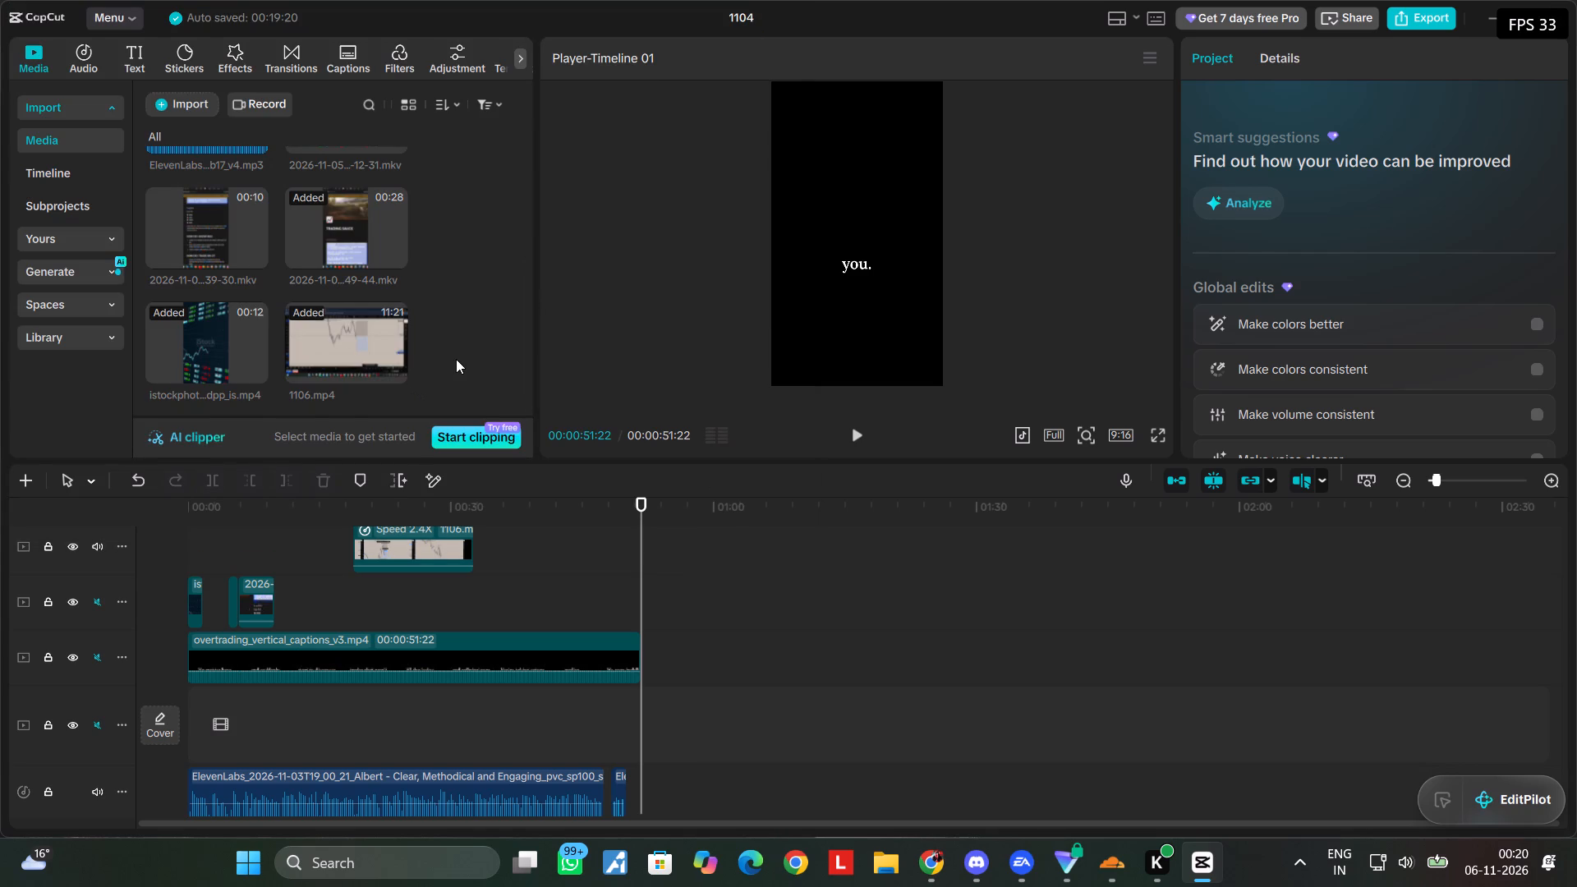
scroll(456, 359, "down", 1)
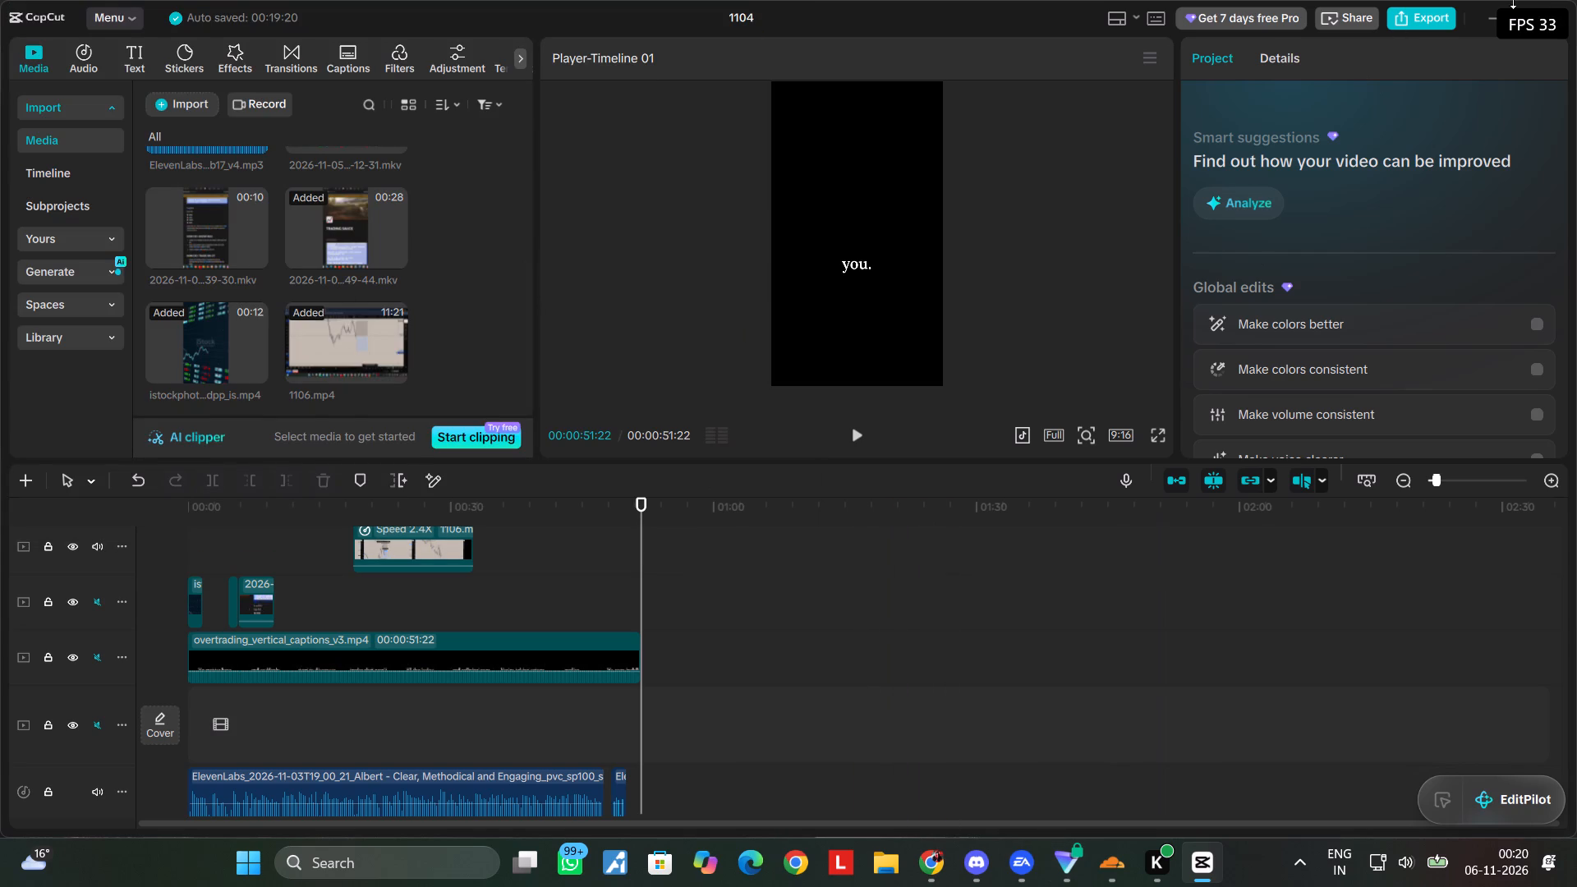
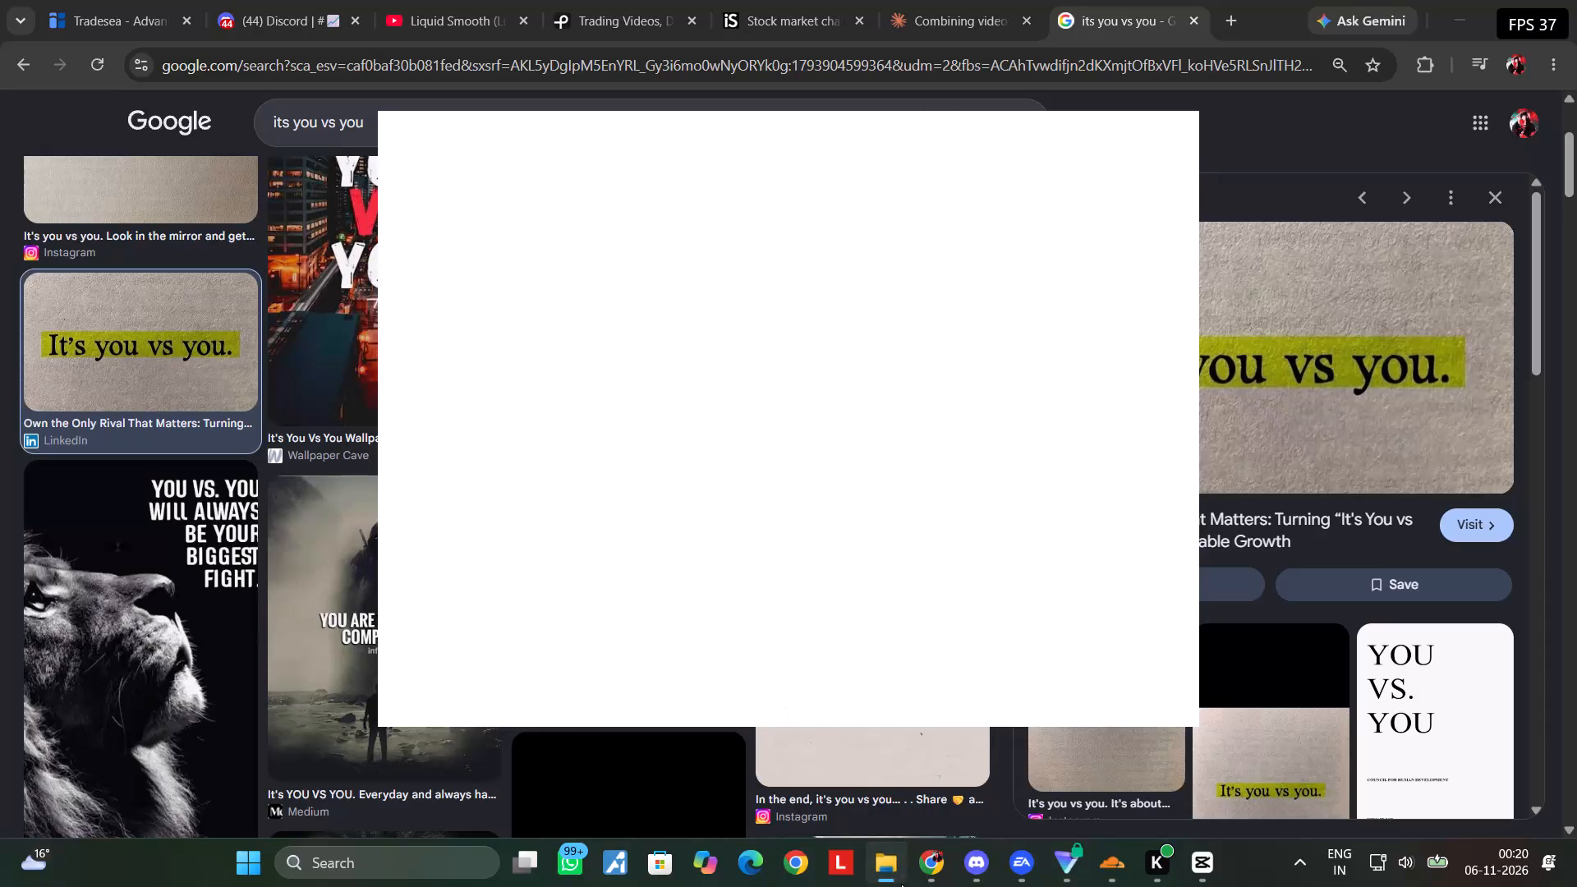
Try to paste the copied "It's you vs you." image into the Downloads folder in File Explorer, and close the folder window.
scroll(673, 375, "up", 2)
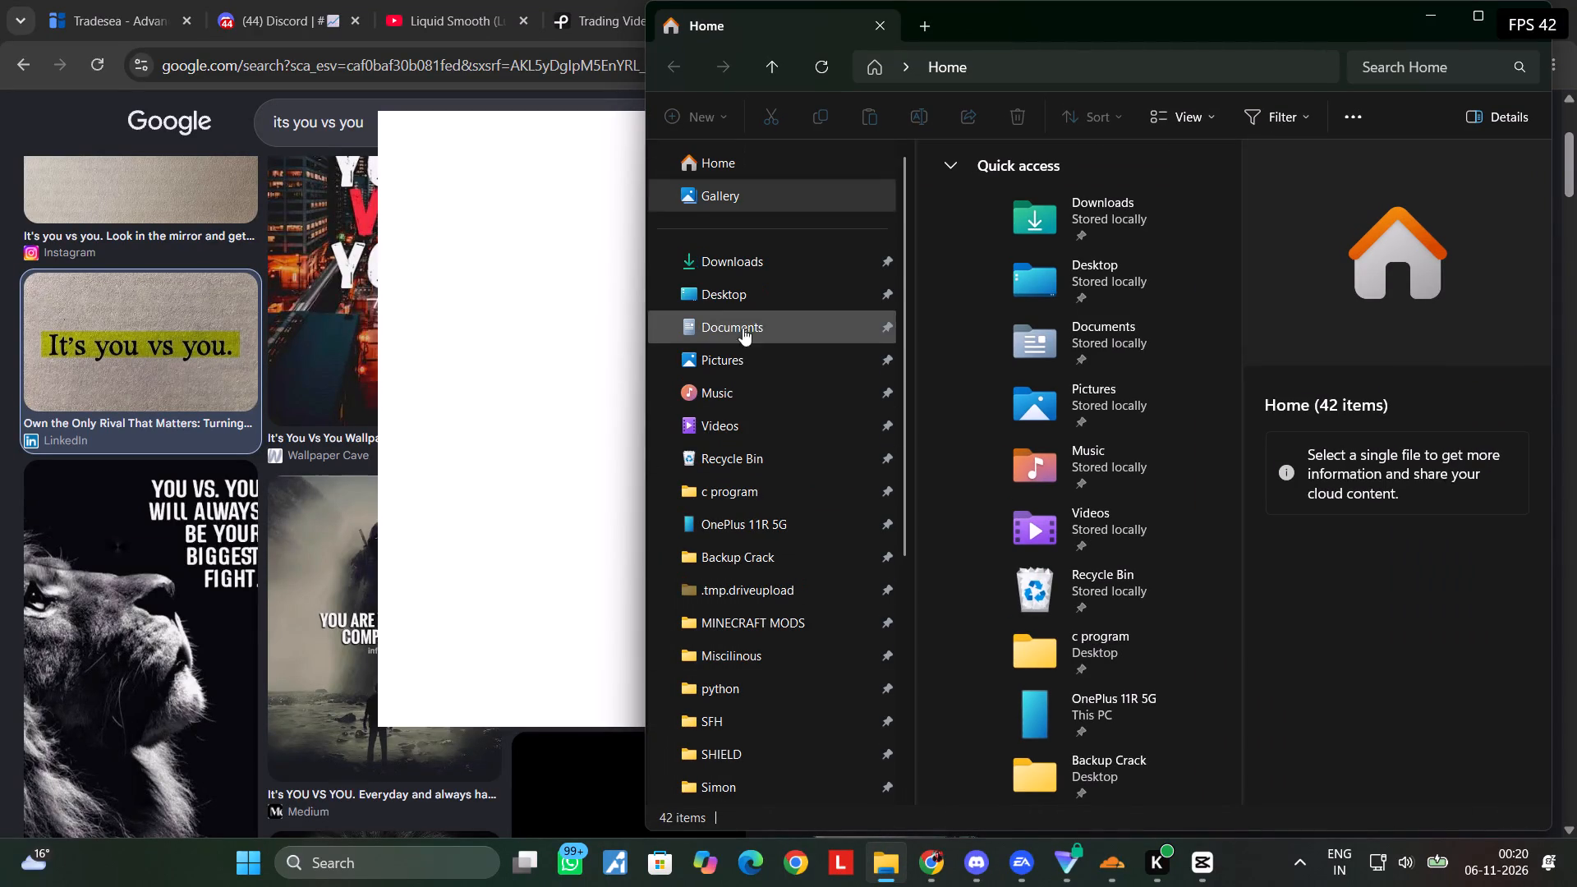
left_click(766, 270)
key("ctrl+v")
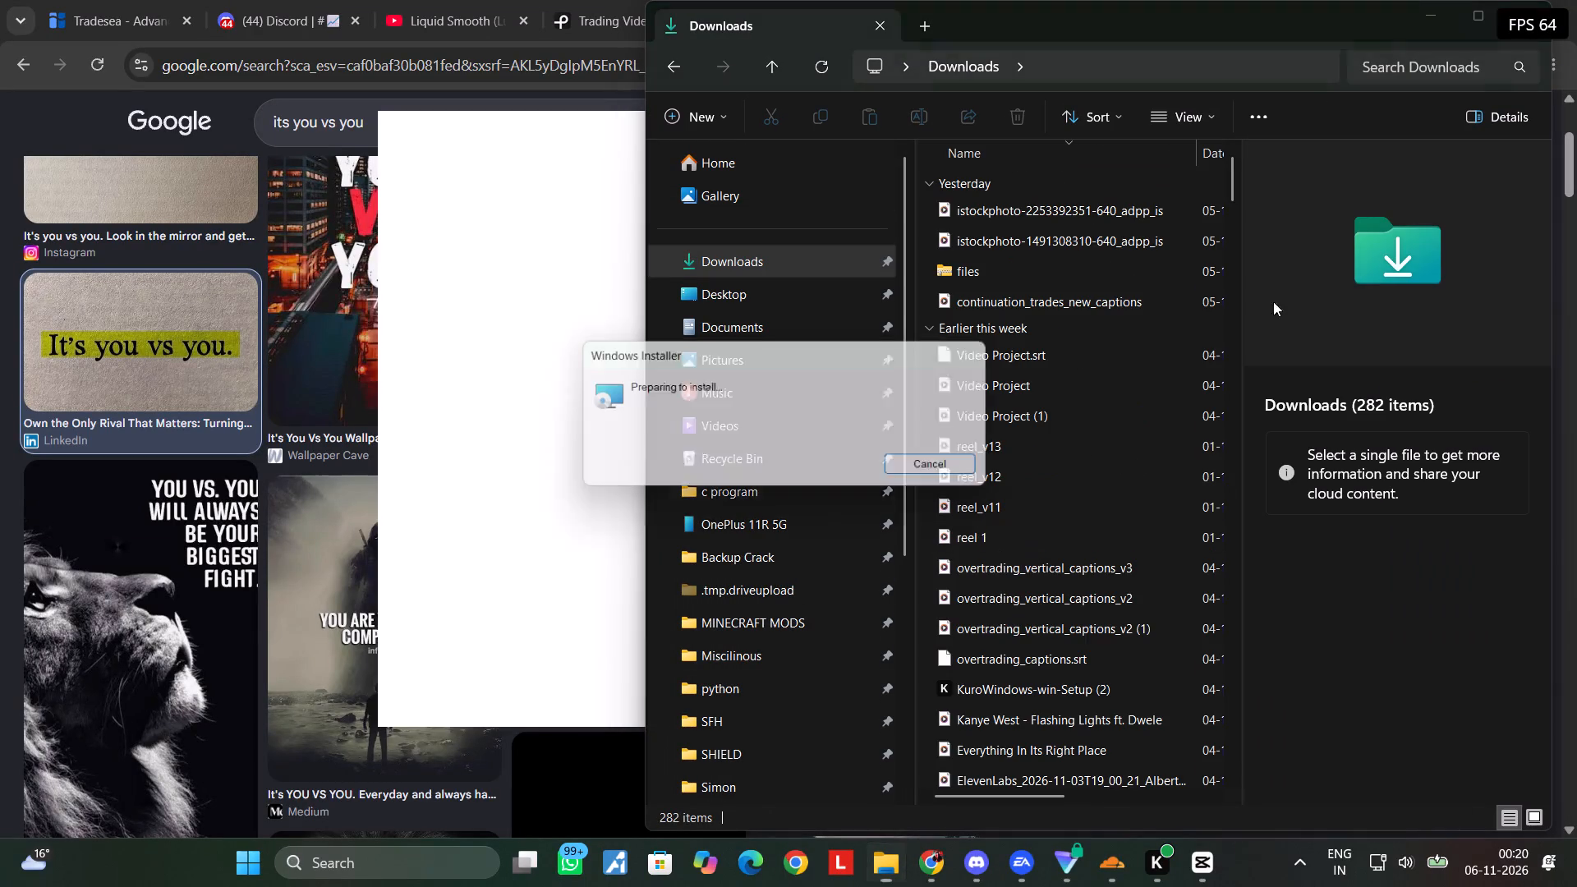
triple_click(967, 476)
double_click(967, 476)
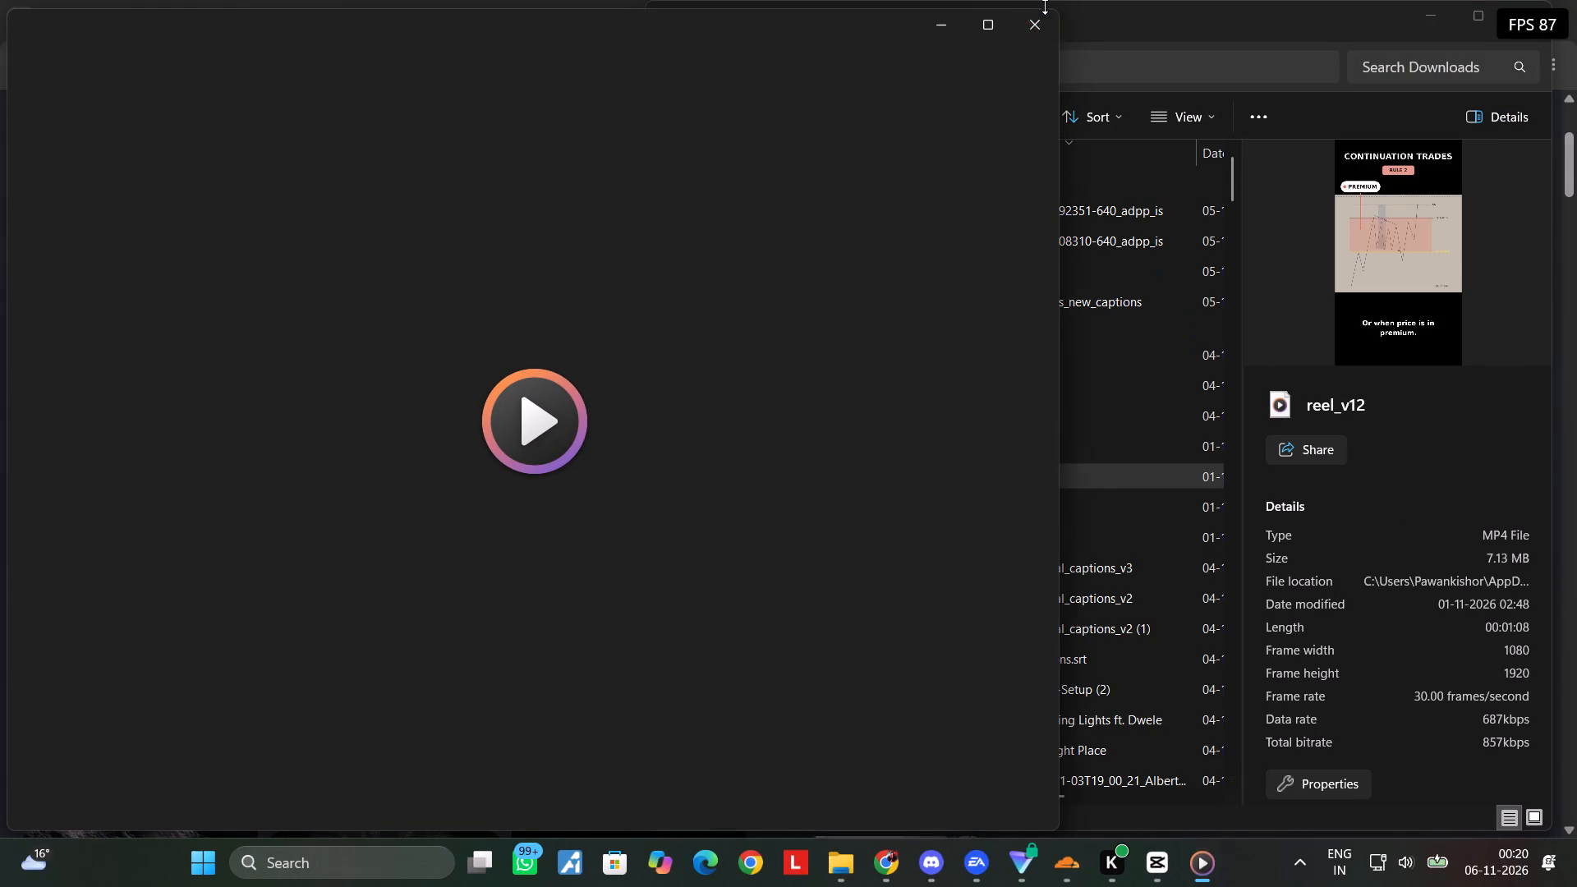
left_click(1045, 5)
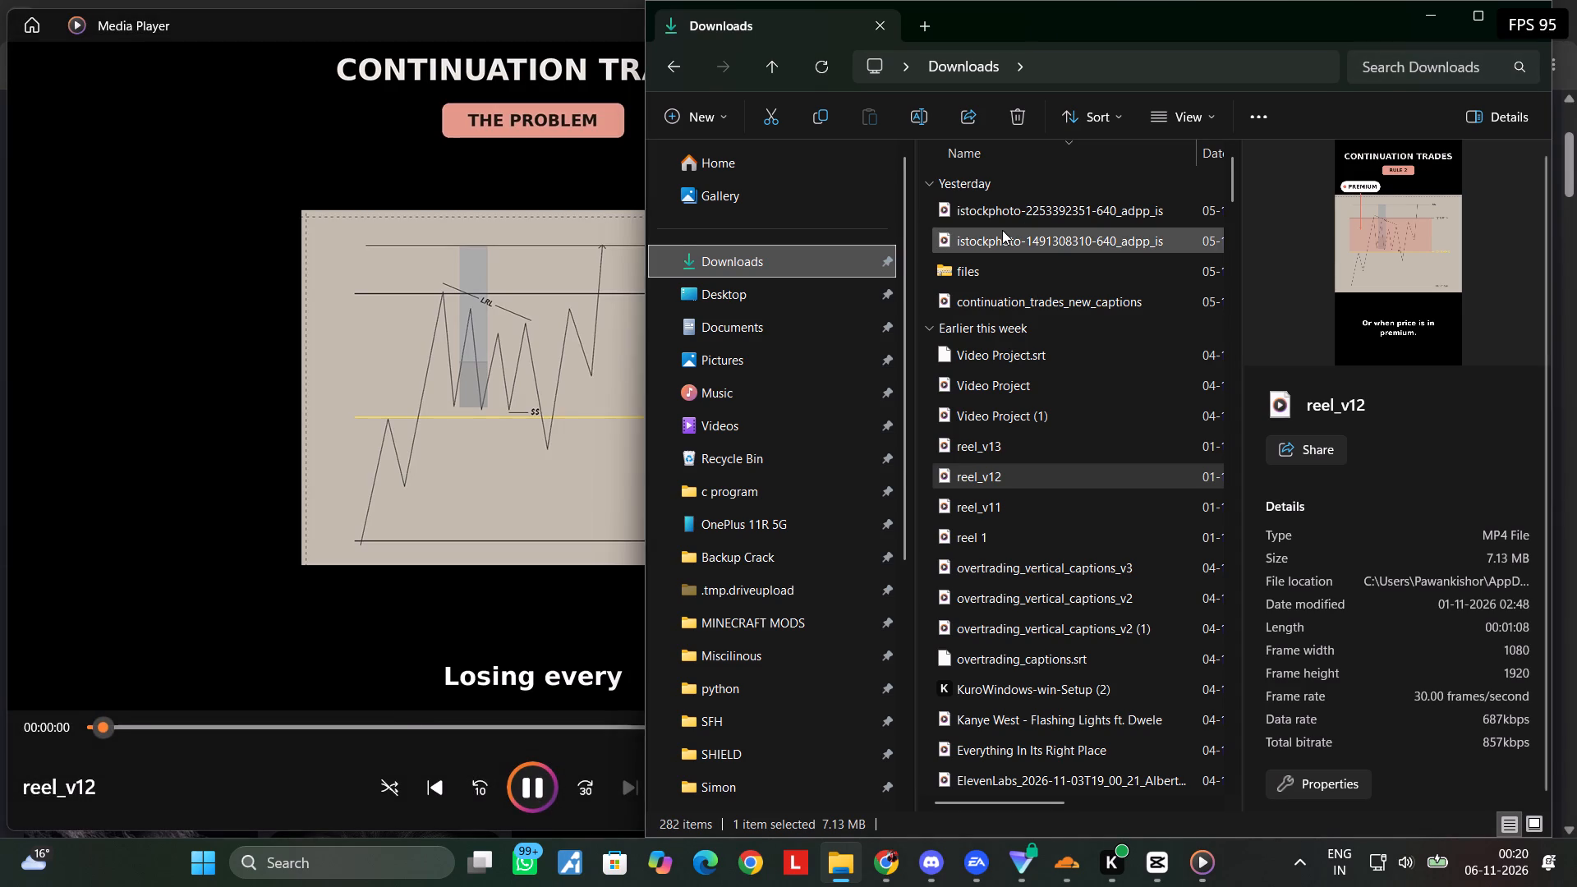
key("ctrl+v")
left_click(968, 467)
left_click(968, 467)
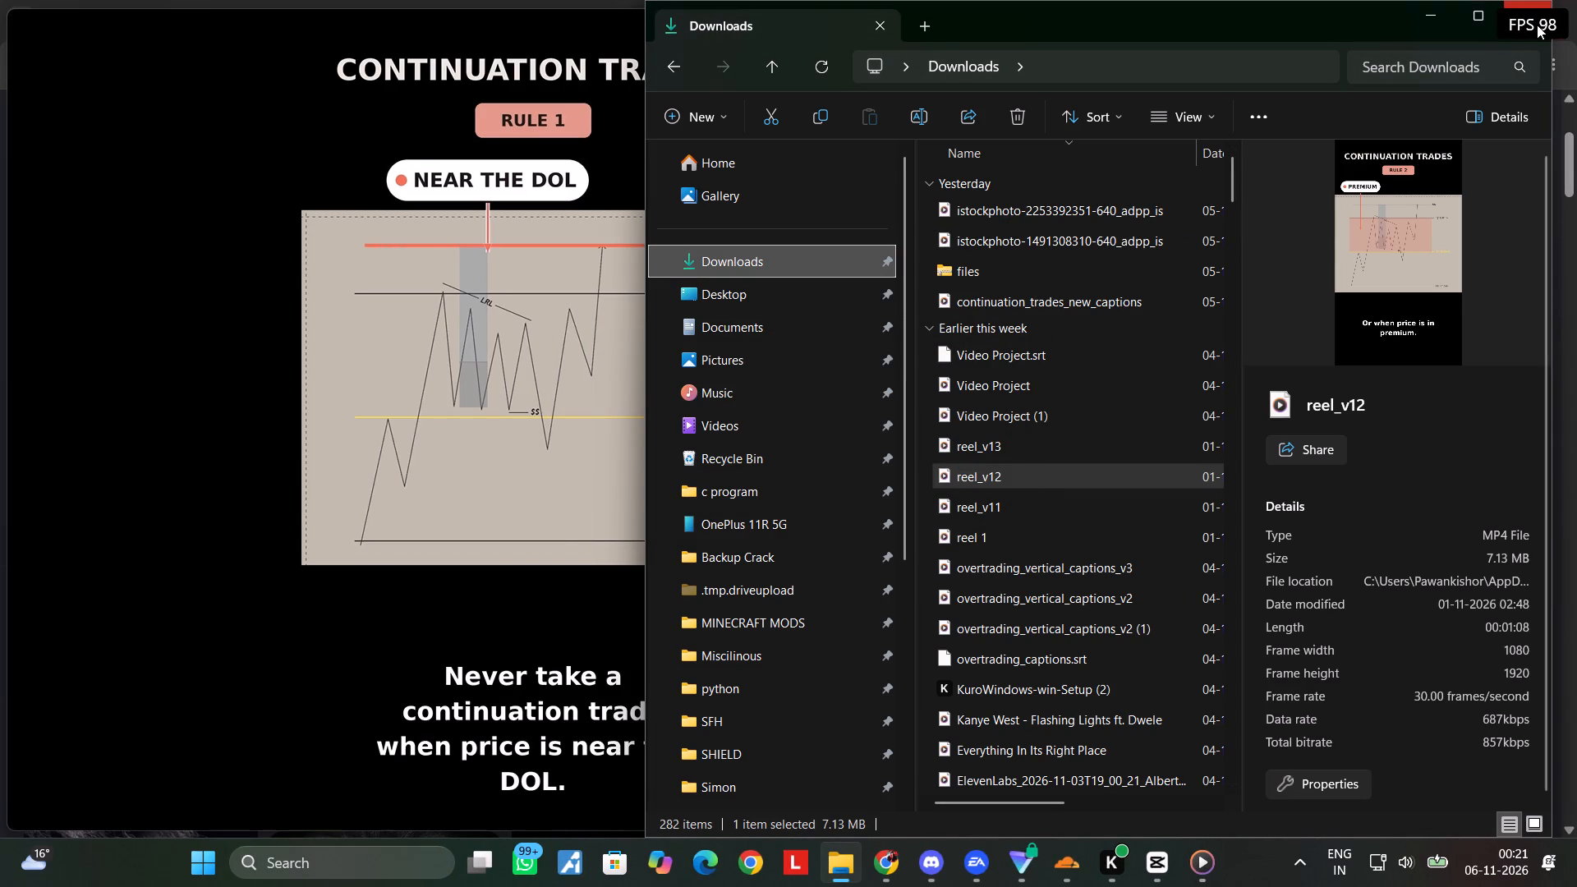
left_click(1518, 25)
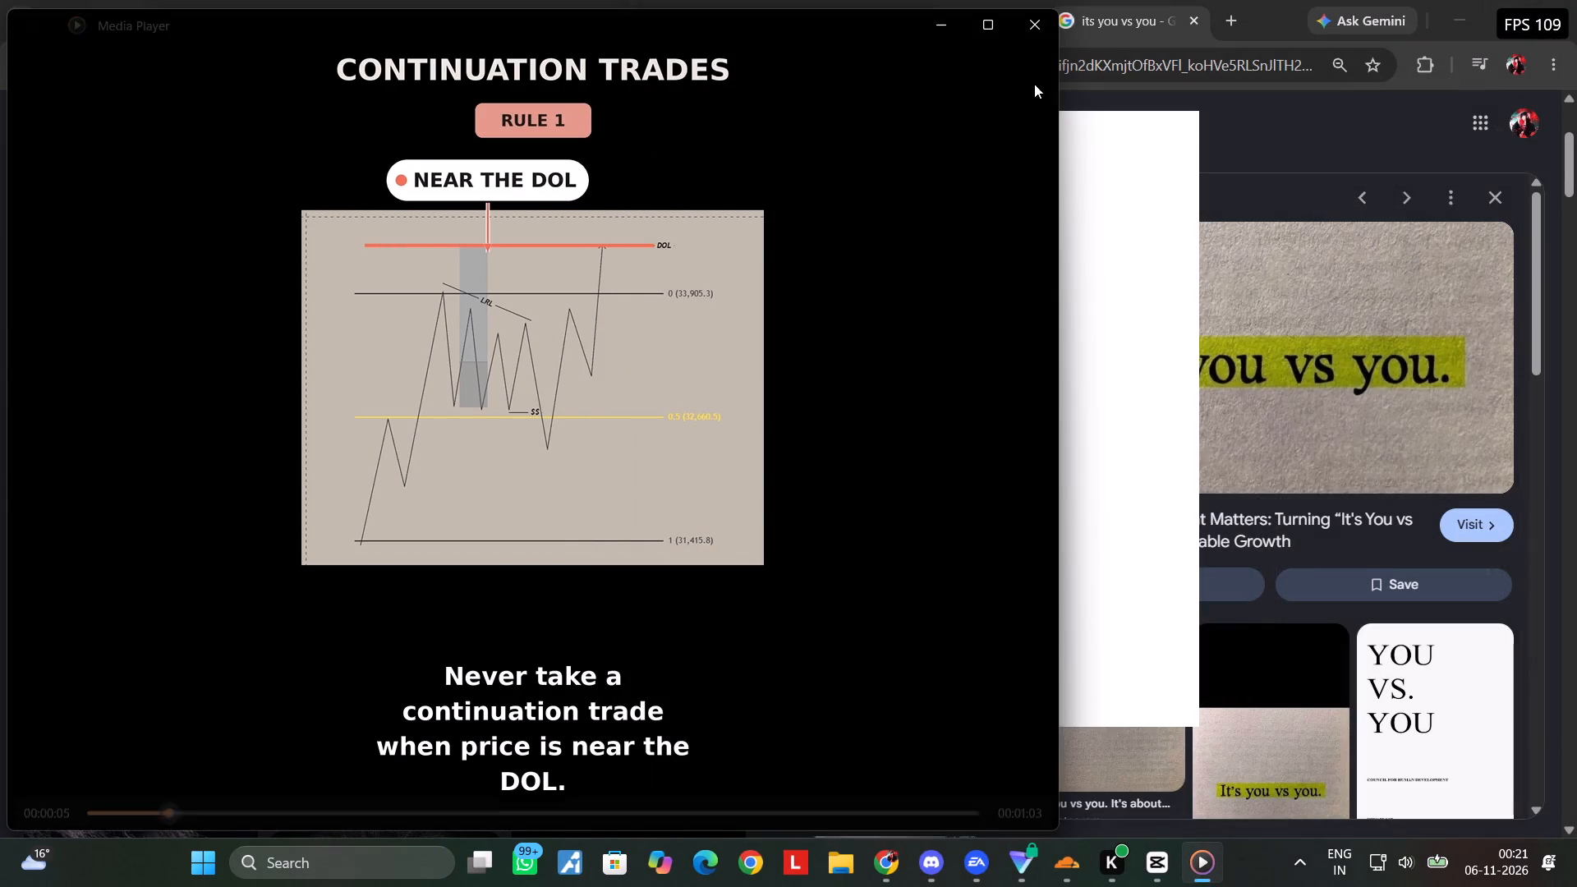
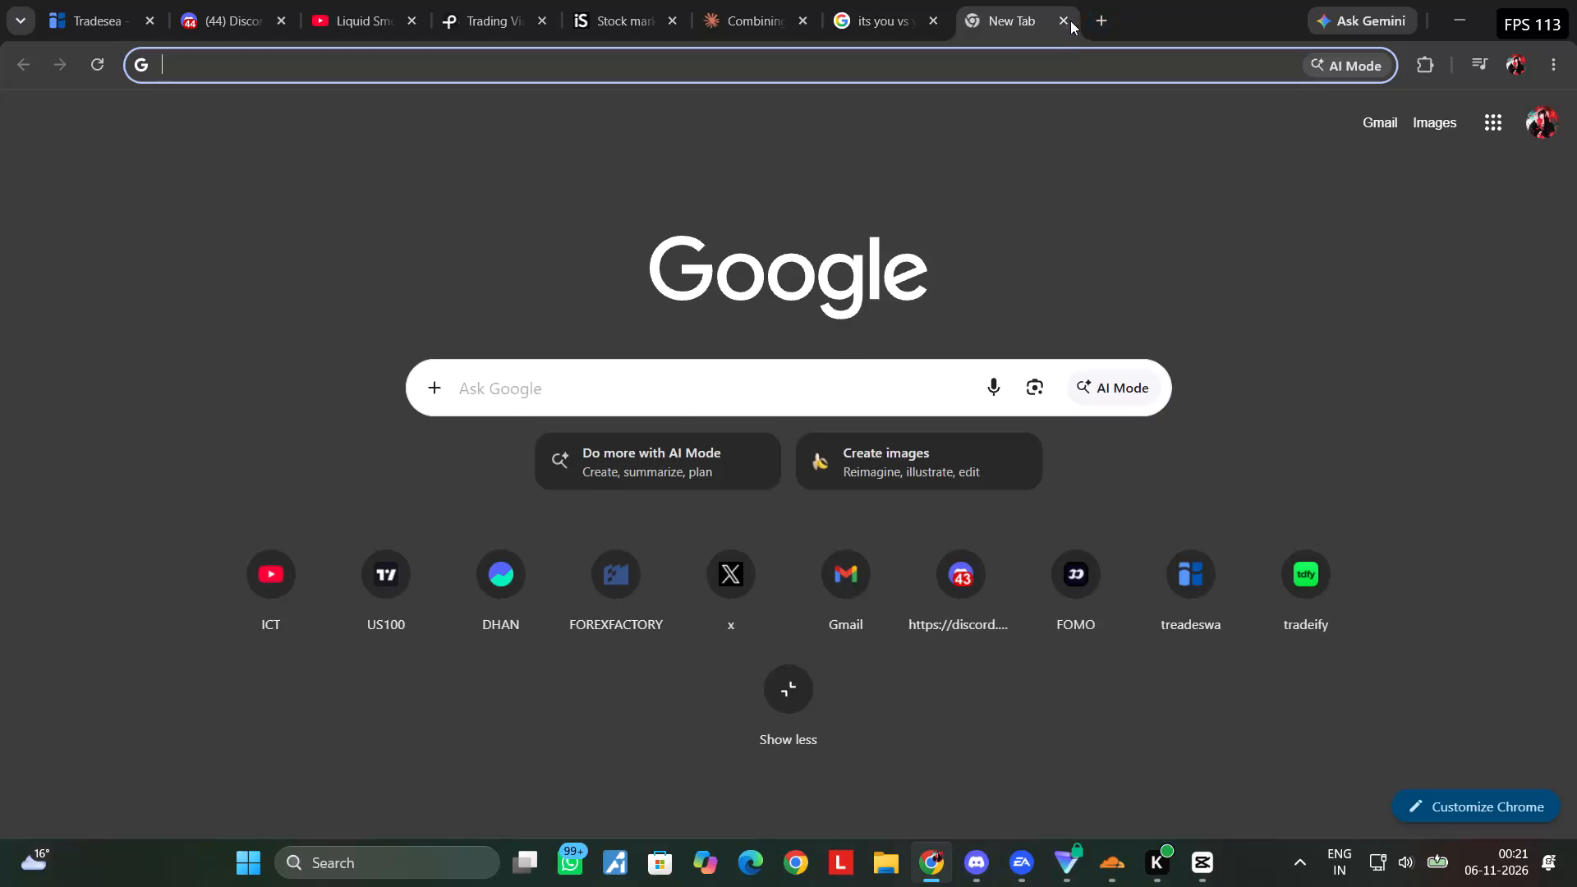
Save the "It's you vs you." preview image from the search results as a JPEG in the Downloads folder.
left_click(1230, 352)
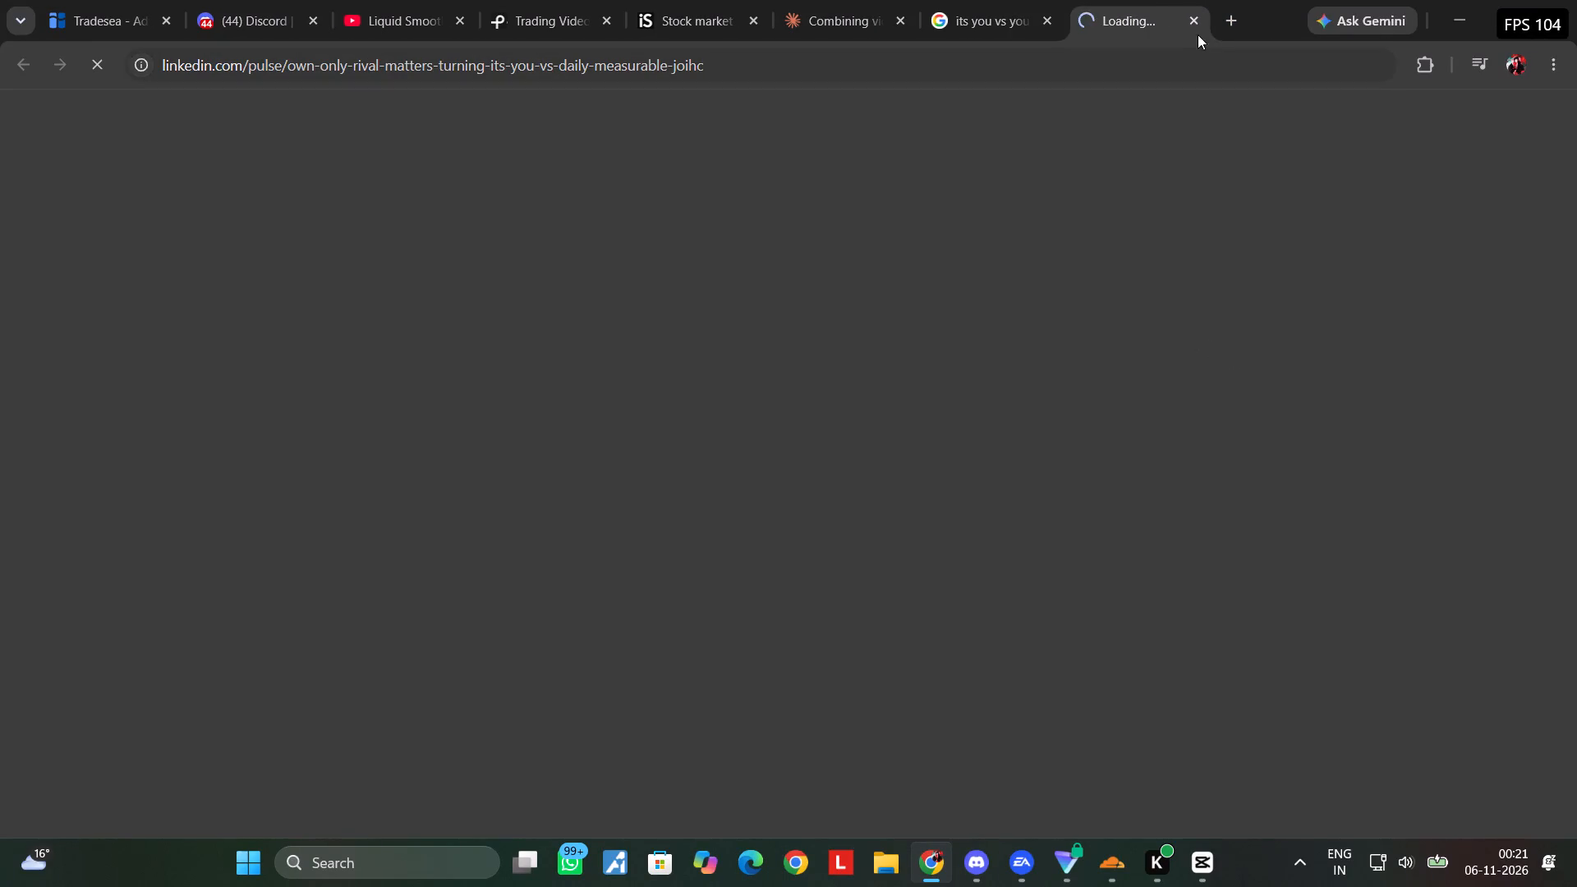
left_click(1199, 27)
right_click(1223, 257)
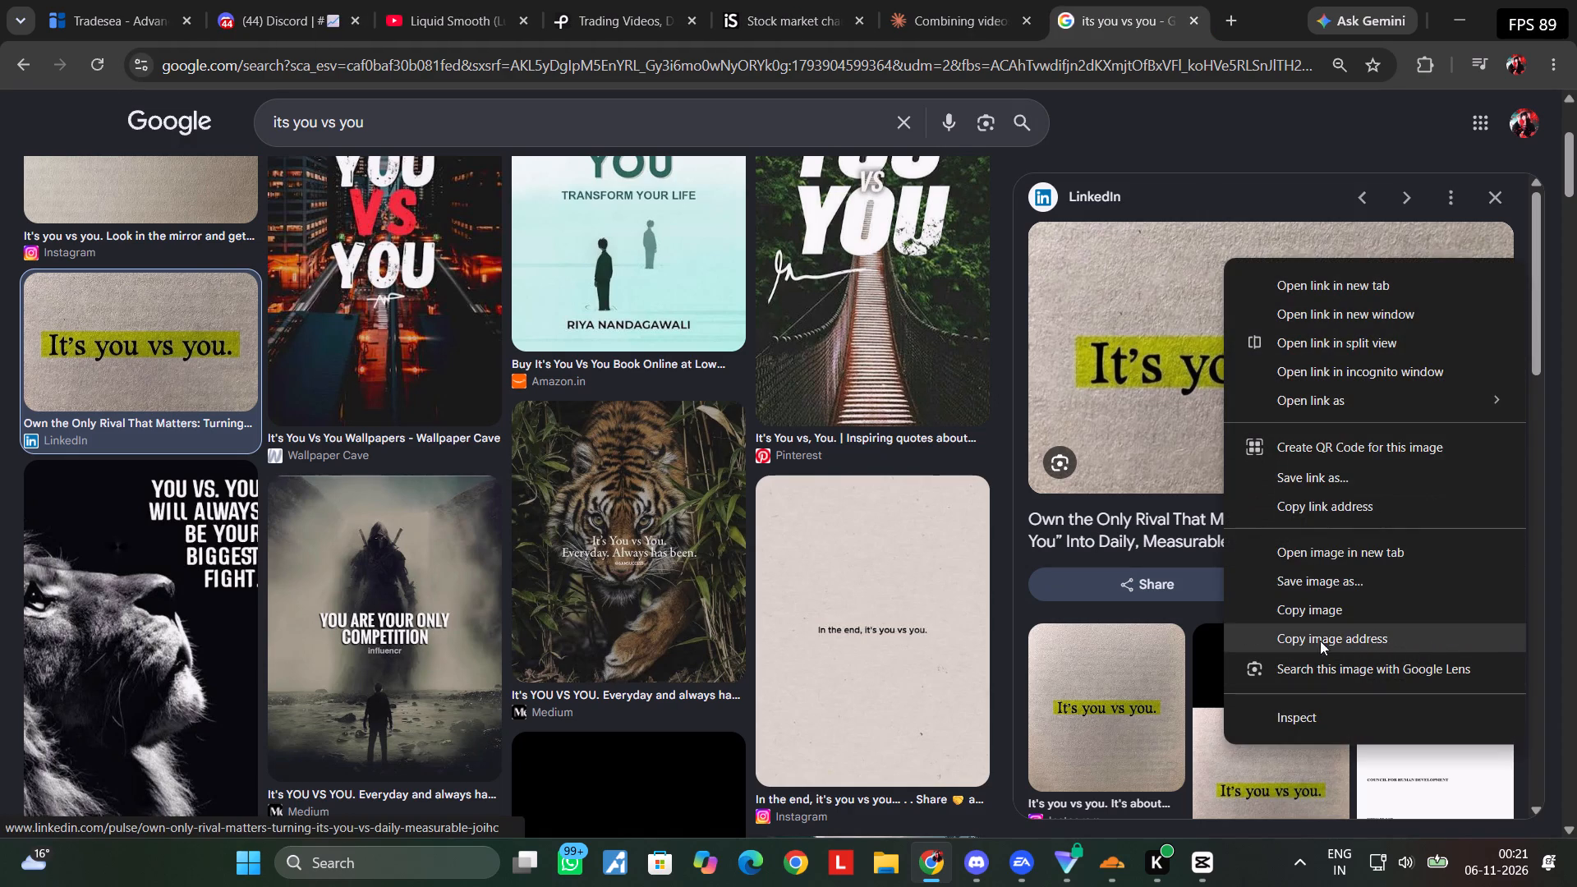
left_click(1327, 587)
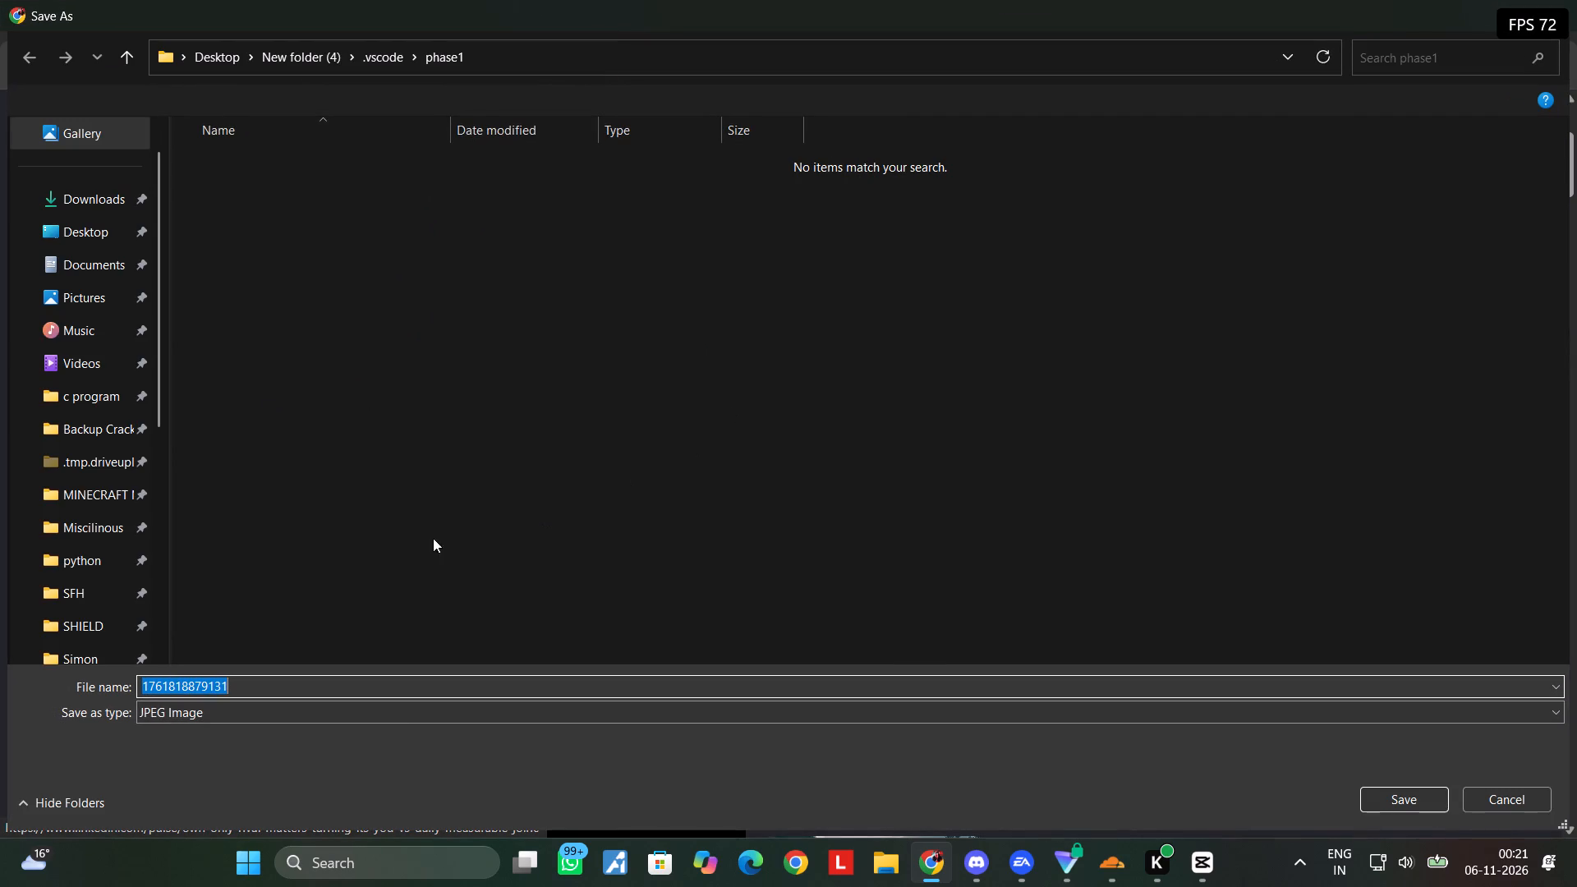
left_click(108, 209)
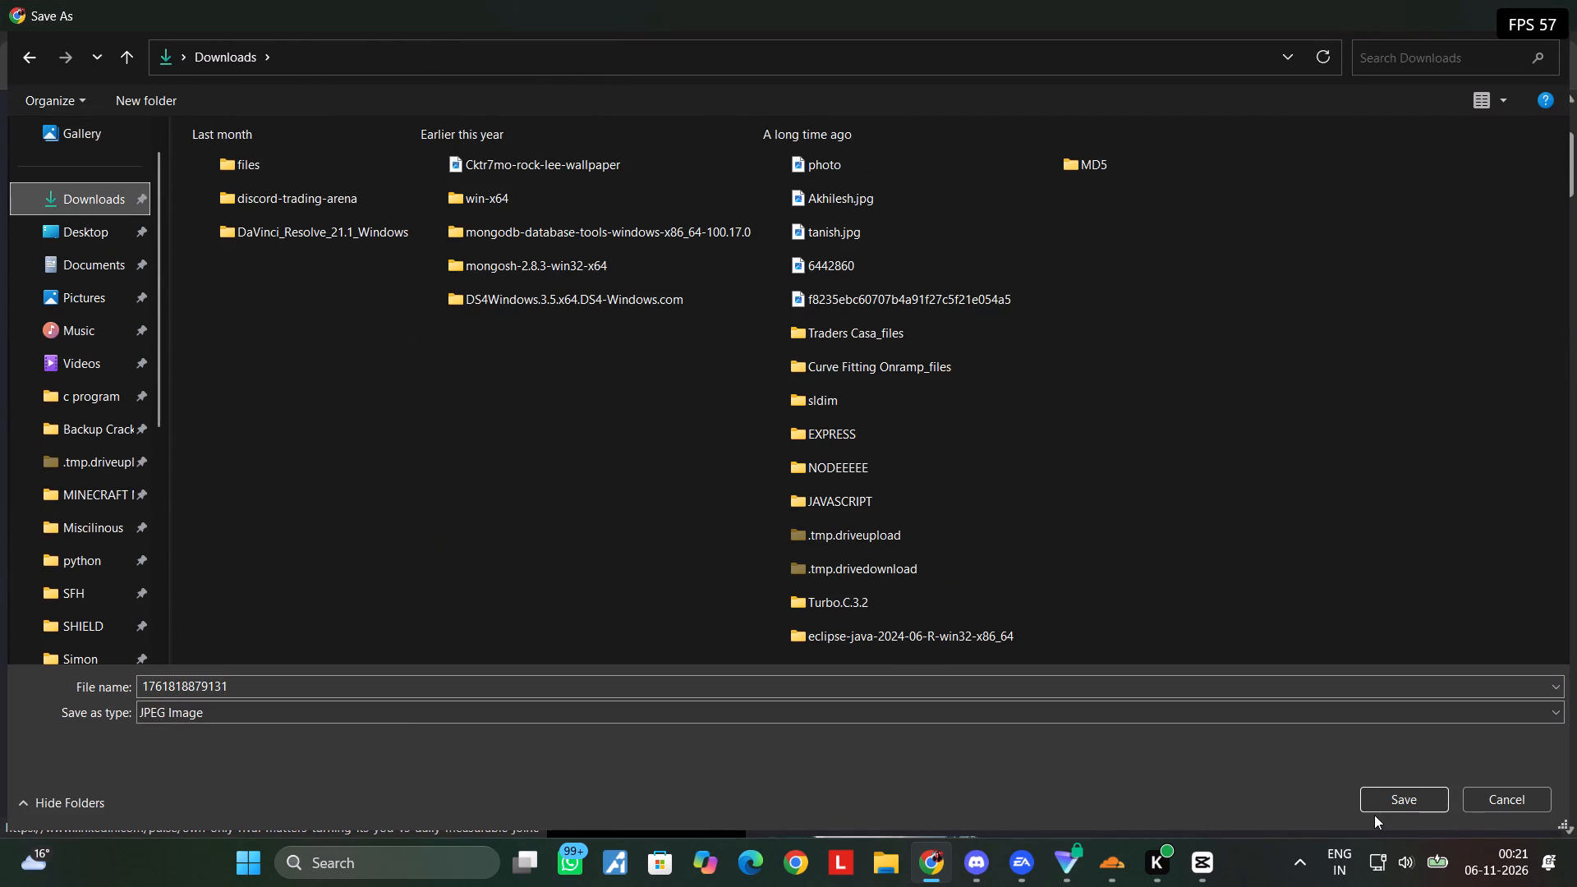
left_click(1375, 815)
left_click(1388, 801)
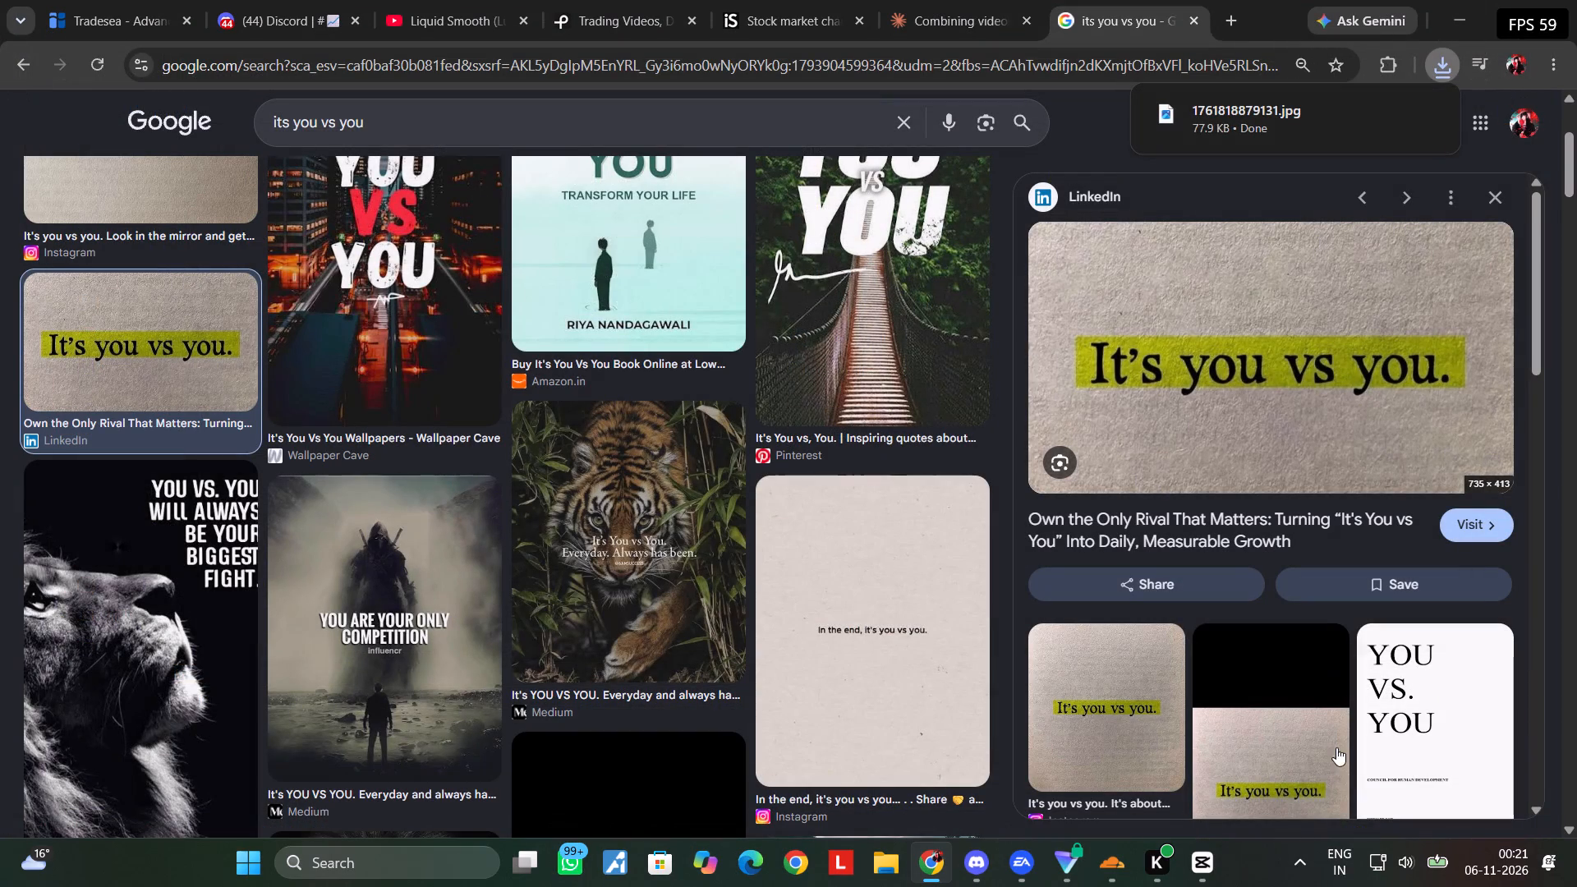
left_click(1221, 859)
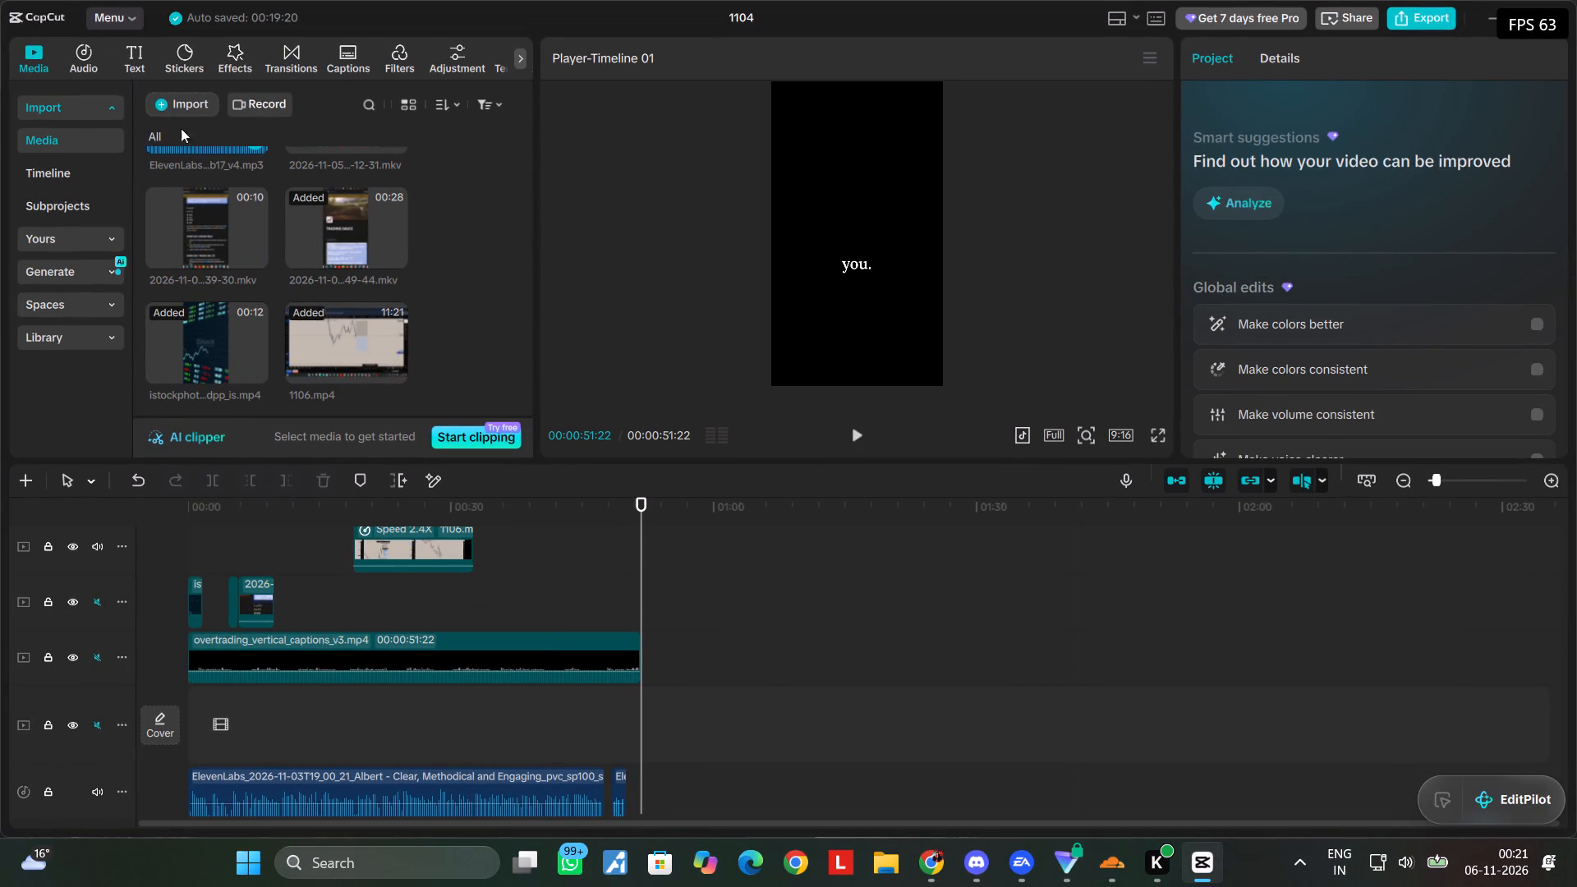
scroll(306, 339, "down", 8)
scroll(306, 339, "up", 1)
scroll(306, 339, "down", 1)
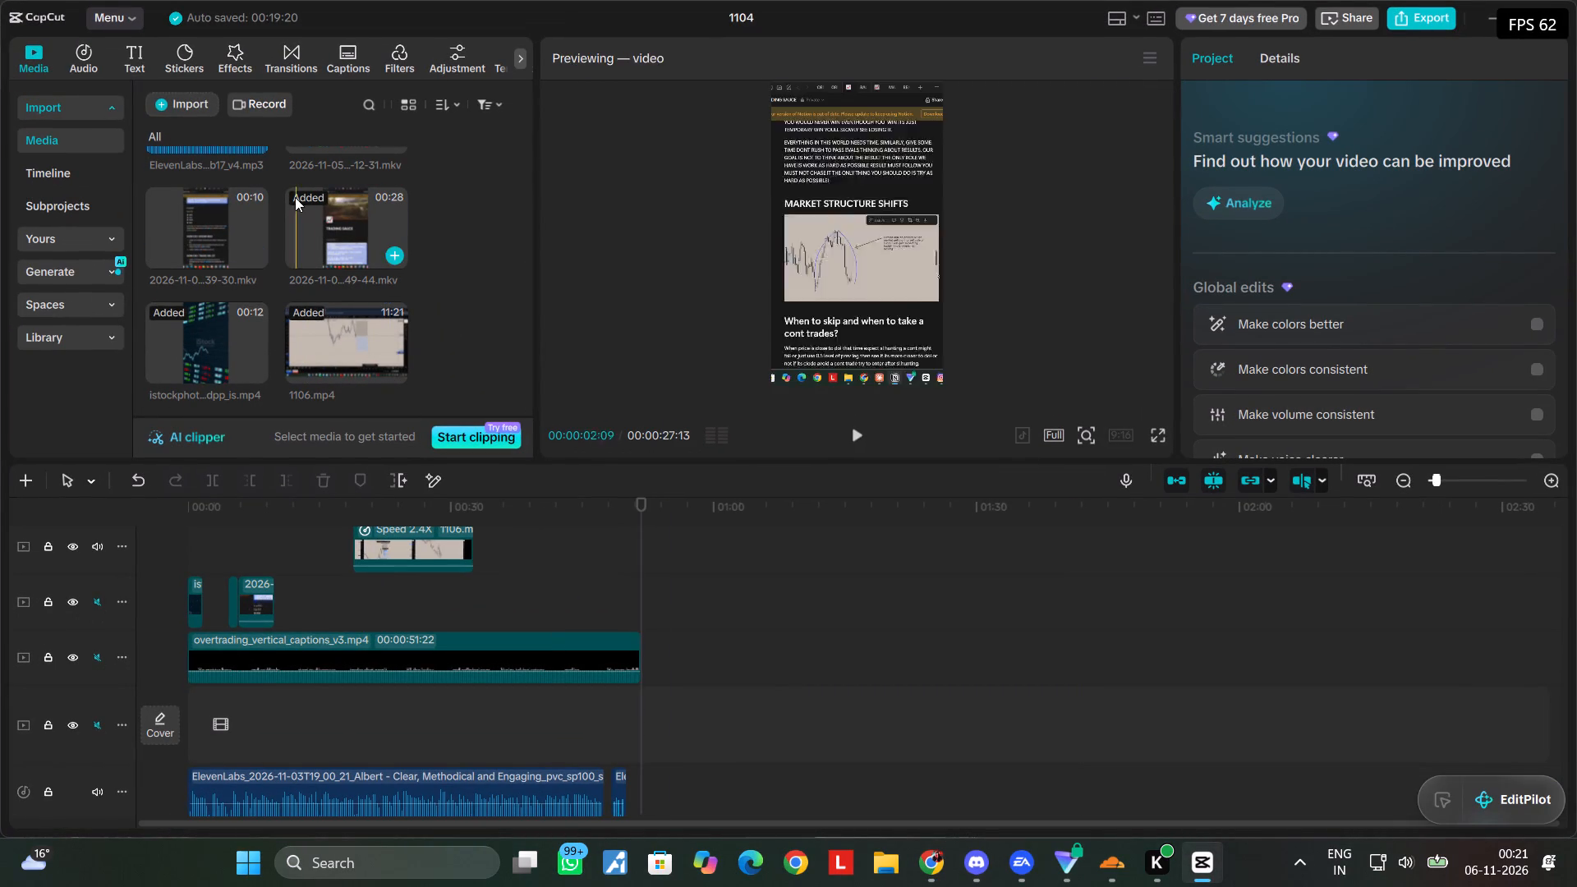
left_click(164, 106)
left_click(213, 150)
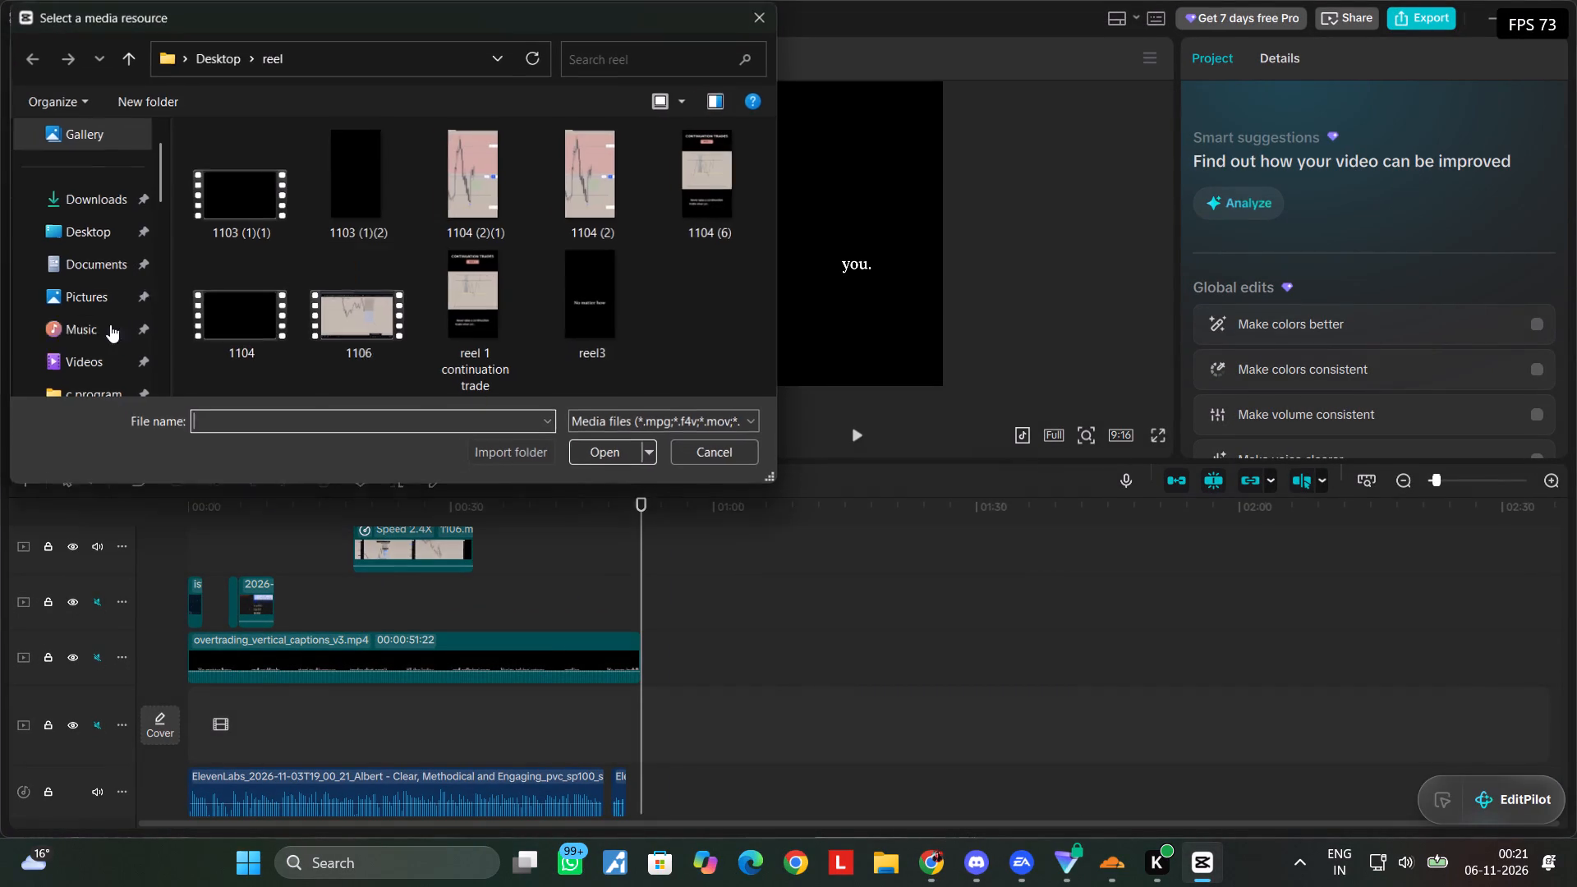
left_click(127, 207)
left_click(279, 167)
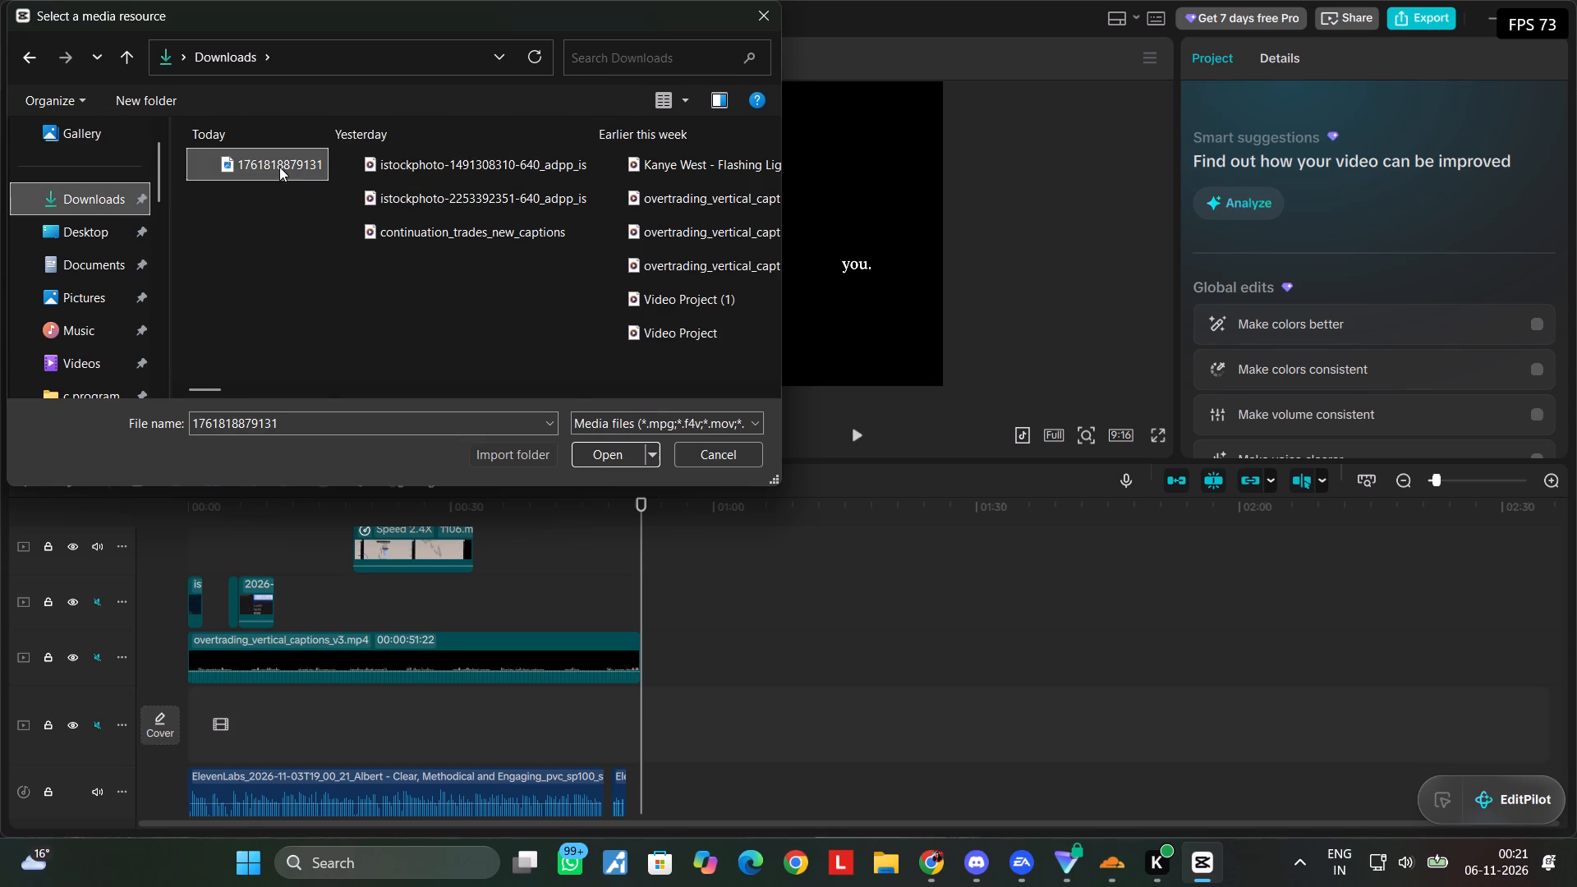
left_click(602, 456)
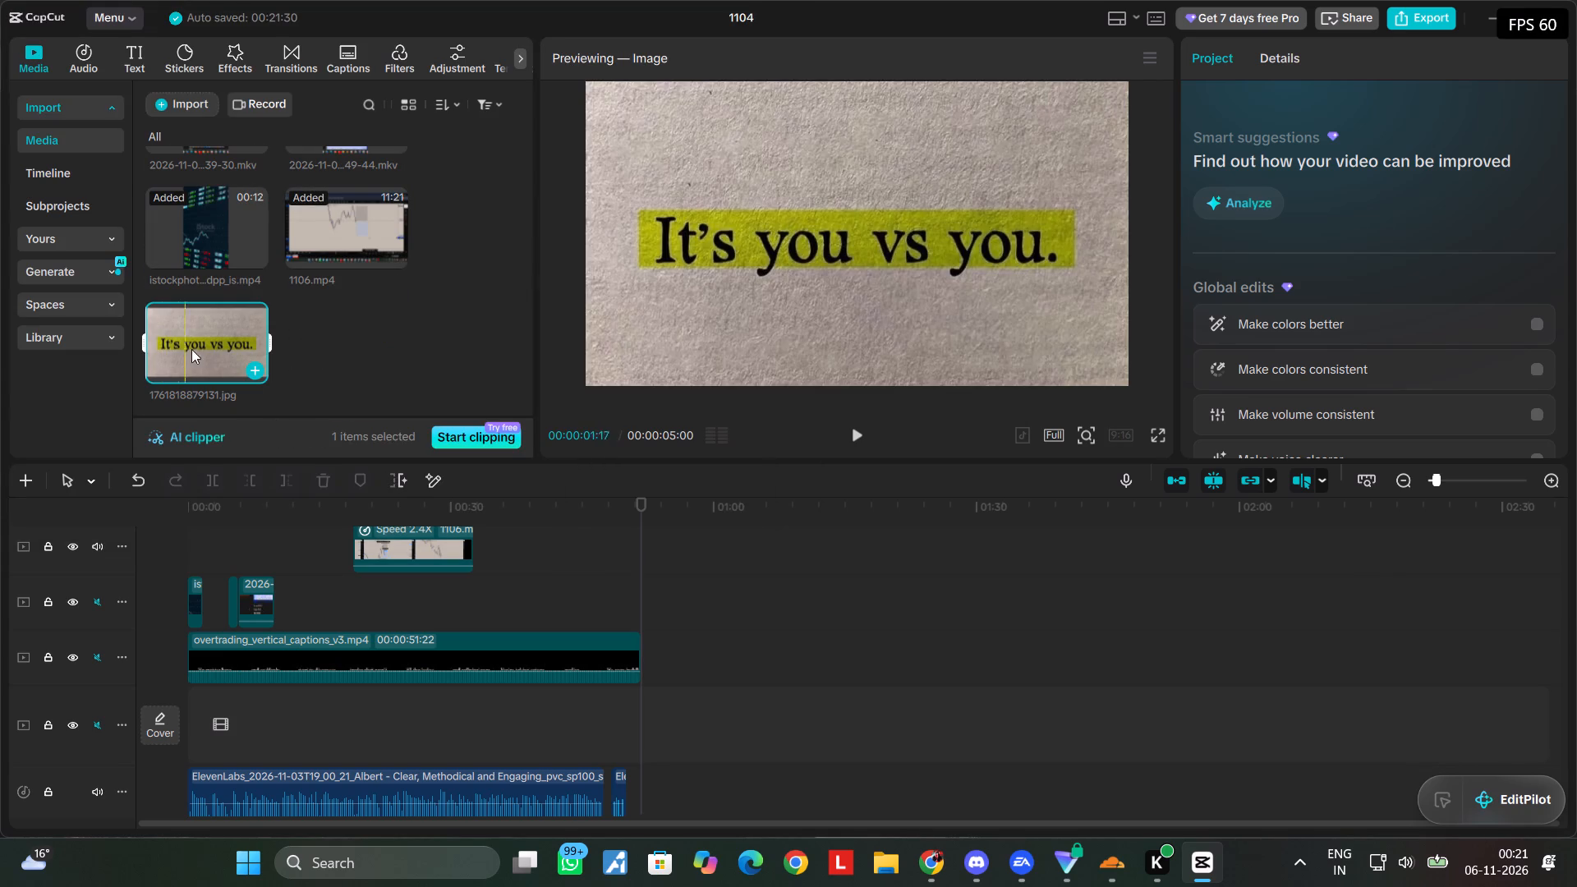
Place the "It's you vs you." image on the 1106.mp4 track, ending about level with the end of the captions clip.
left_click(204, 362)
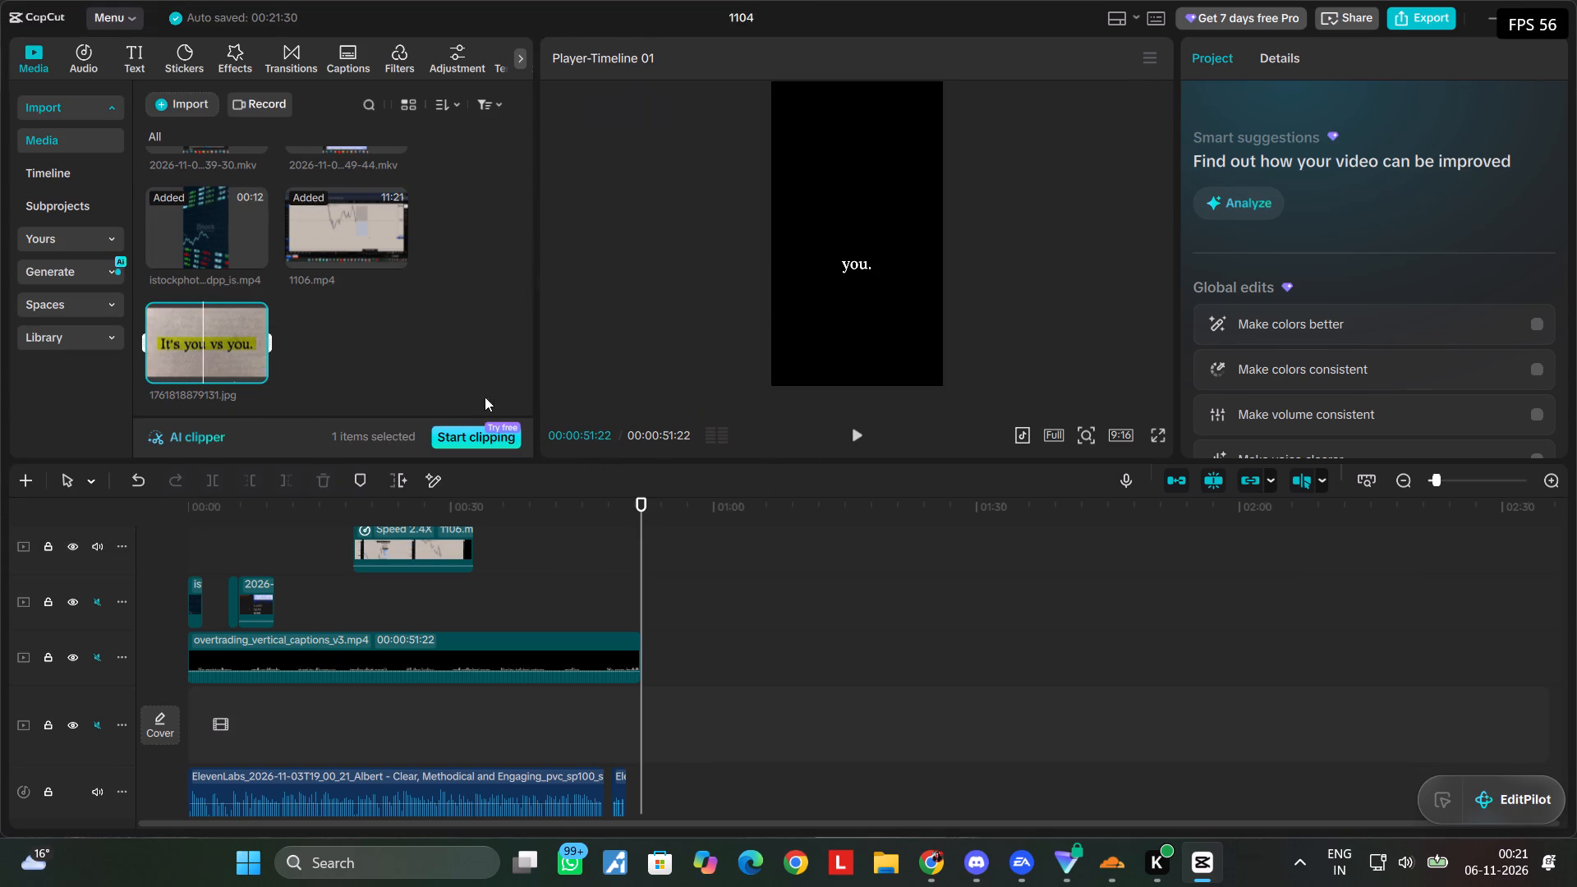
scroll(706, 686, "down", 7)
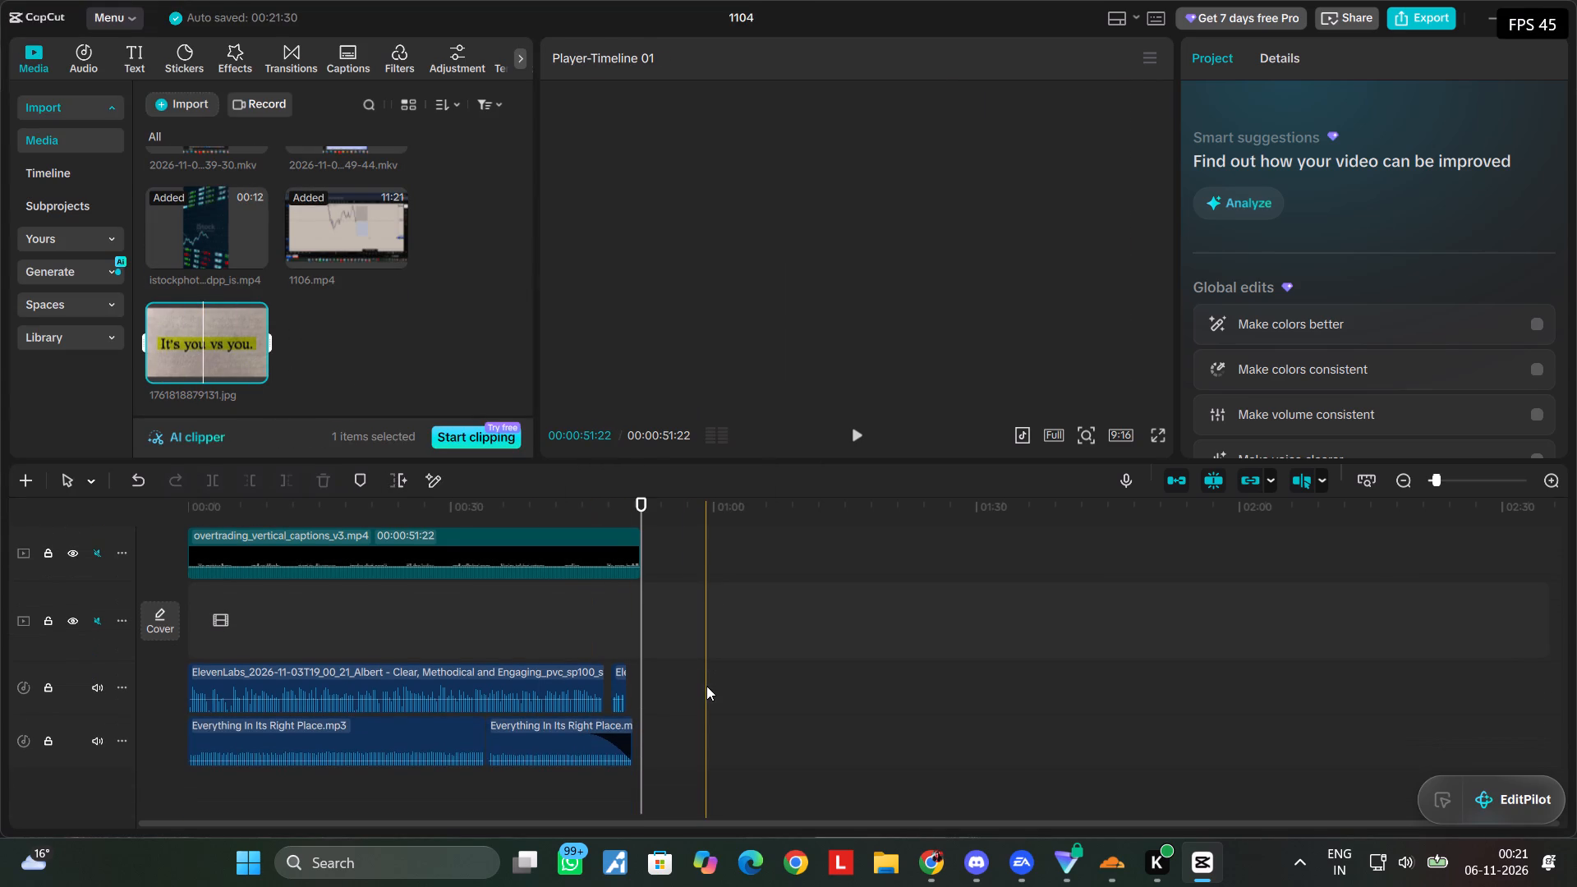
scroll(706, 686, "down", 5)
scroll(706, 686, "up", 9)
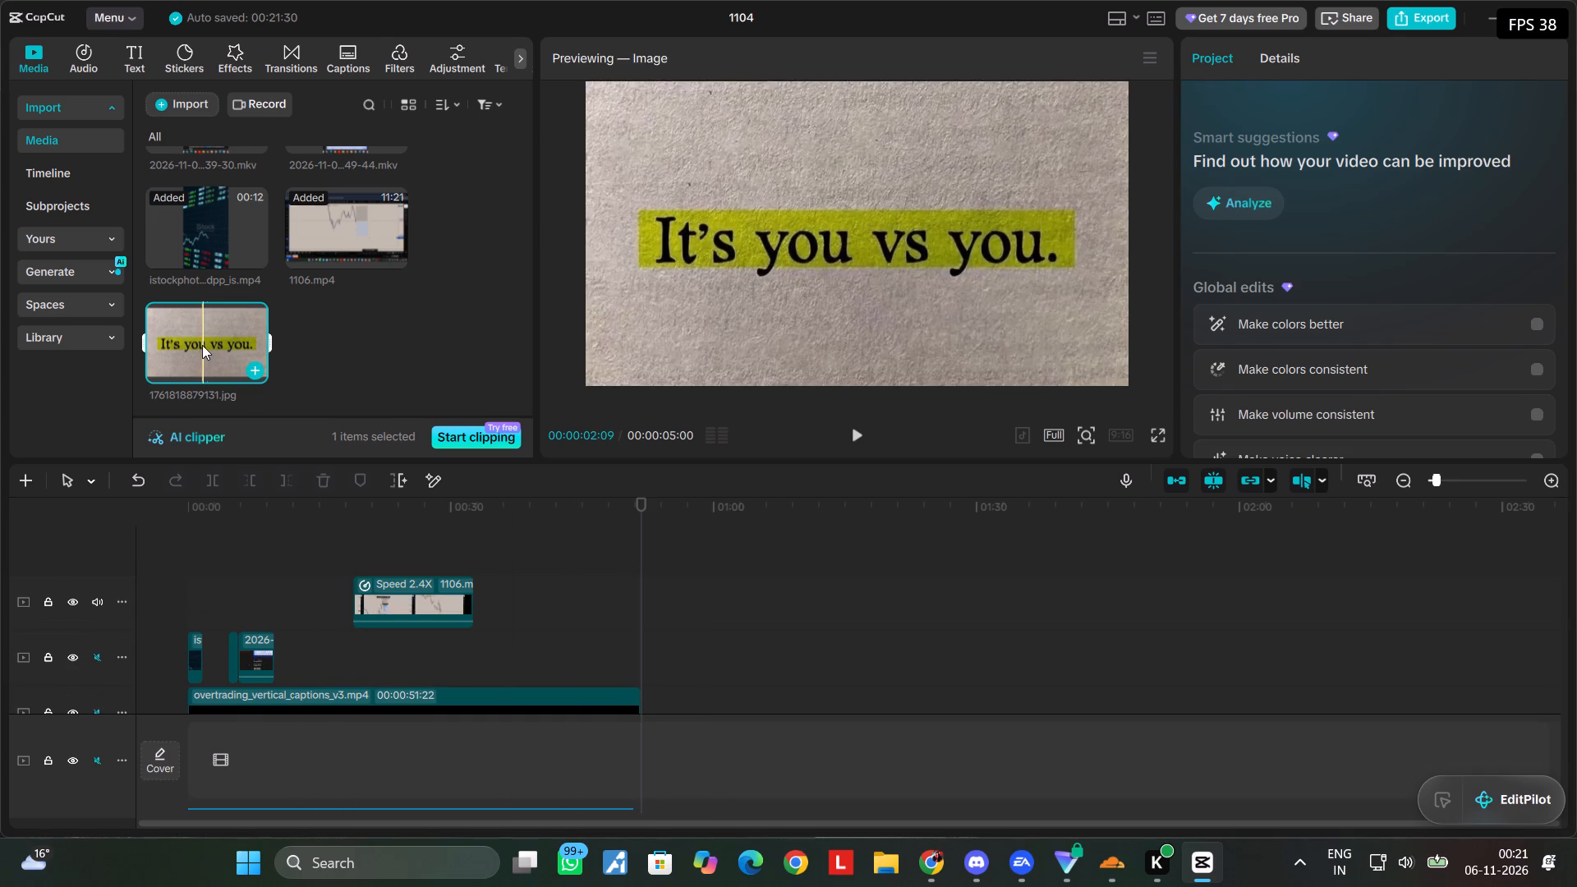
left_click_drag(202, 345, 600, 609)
Play the reel from the 1106.mp4 chart footage through to the image to check its timing against the captions.
left_click_drag(638, 648, 580, 648)
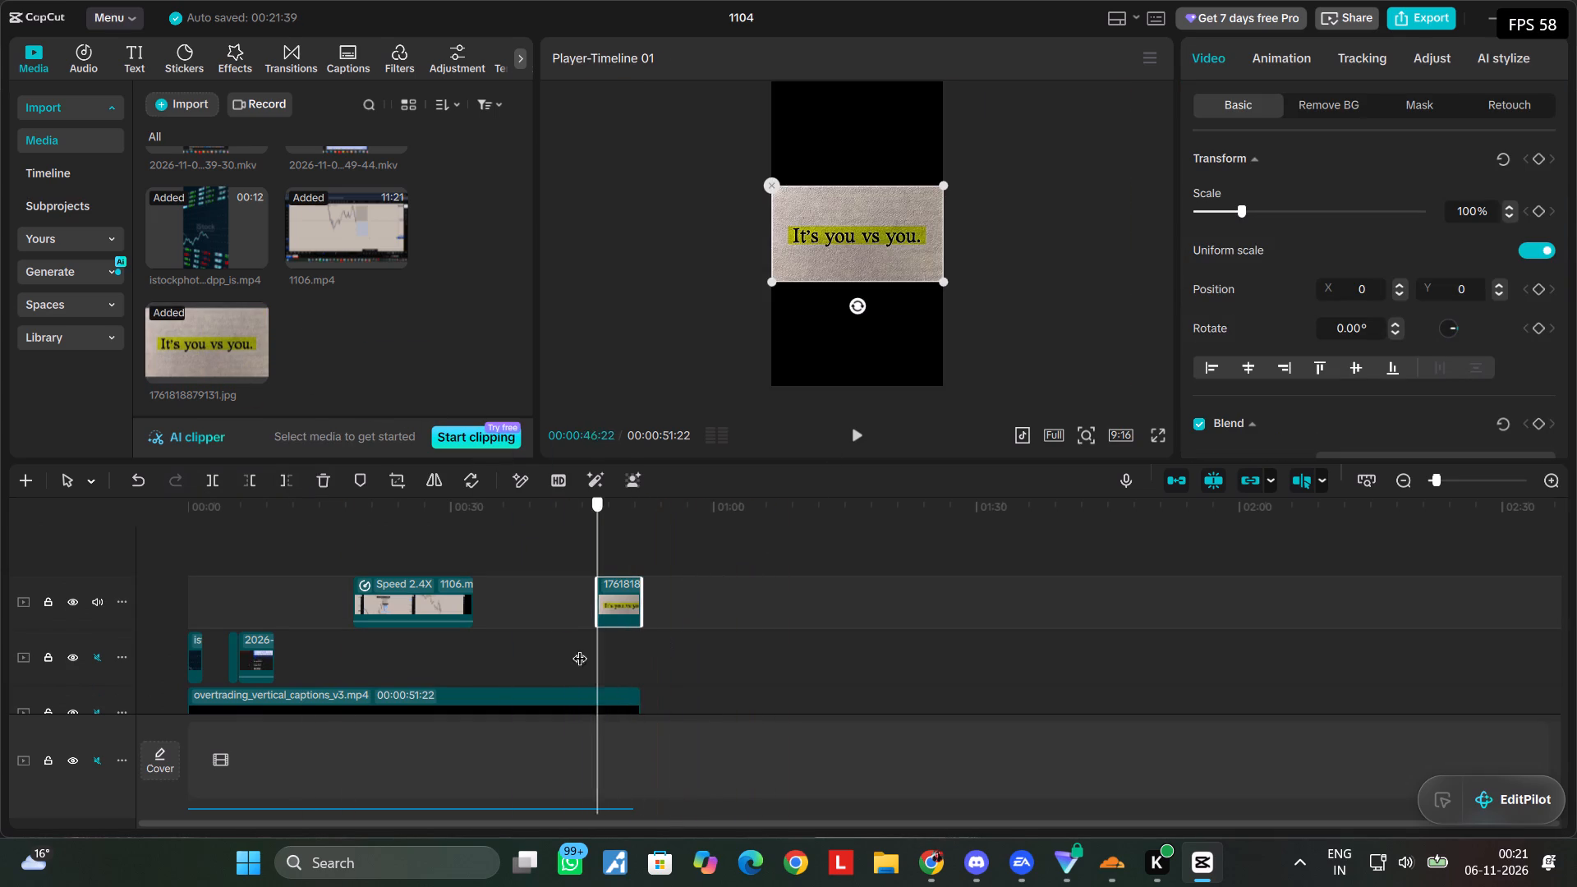
left_click_drag(580, 648, 398, 633)
left_click(848, 429)
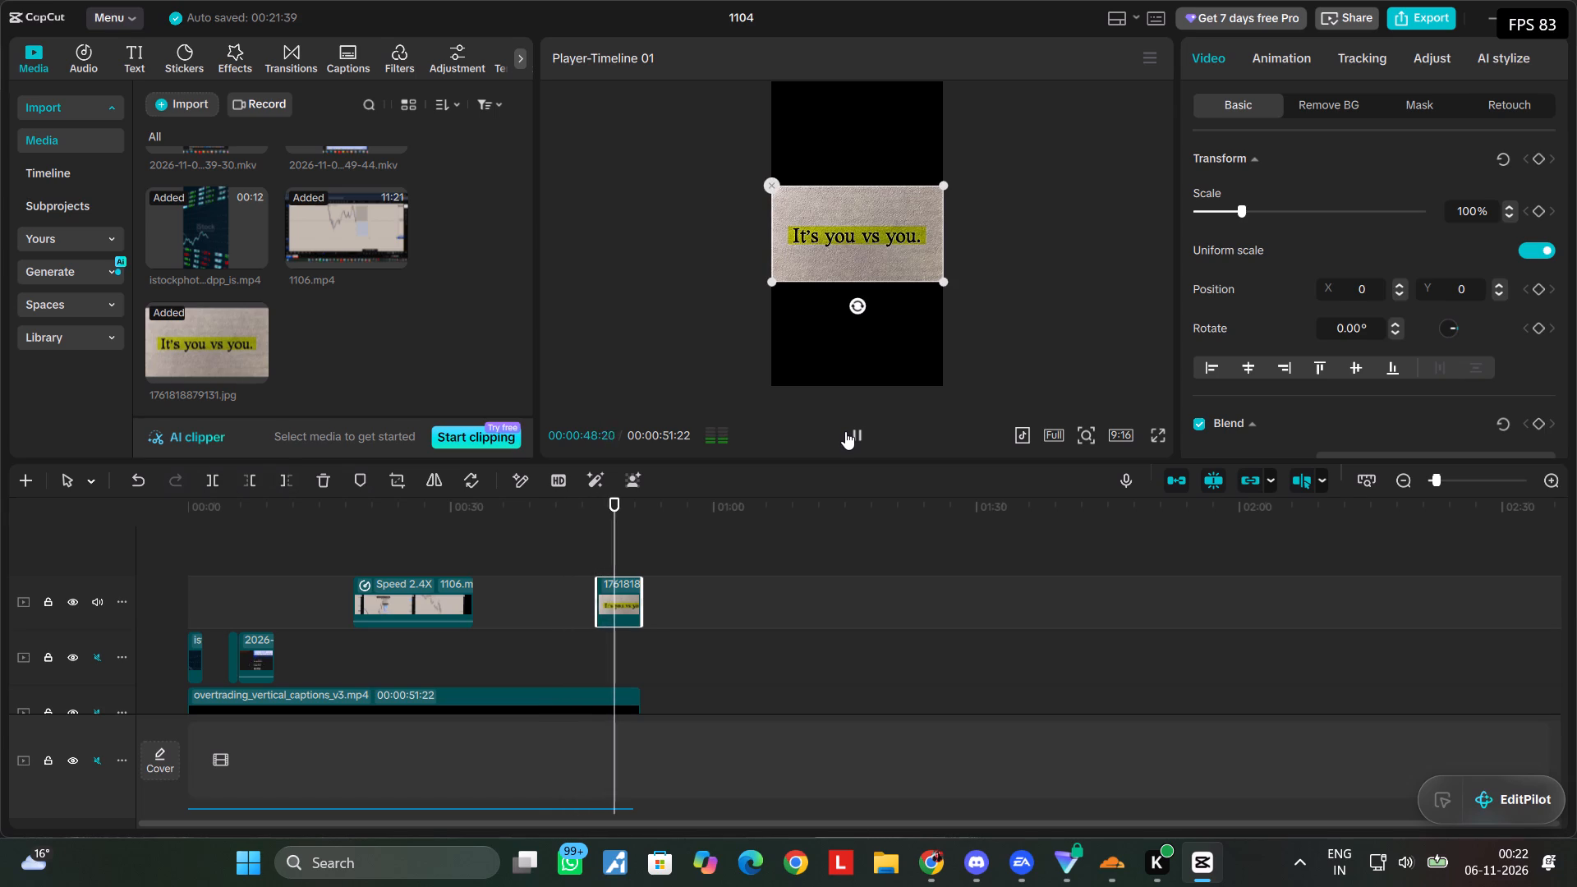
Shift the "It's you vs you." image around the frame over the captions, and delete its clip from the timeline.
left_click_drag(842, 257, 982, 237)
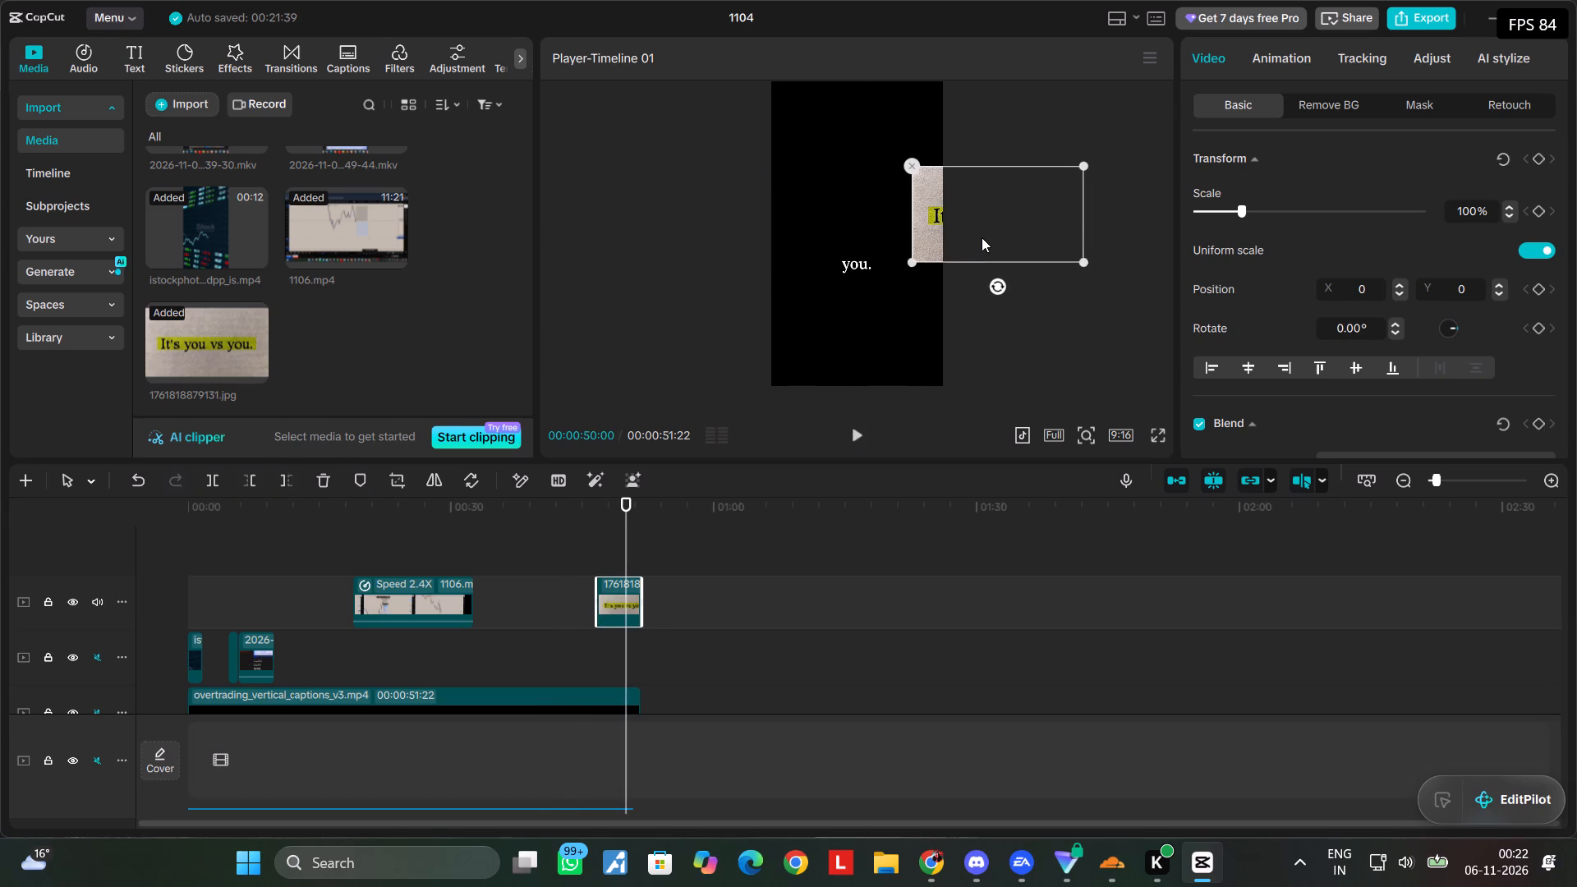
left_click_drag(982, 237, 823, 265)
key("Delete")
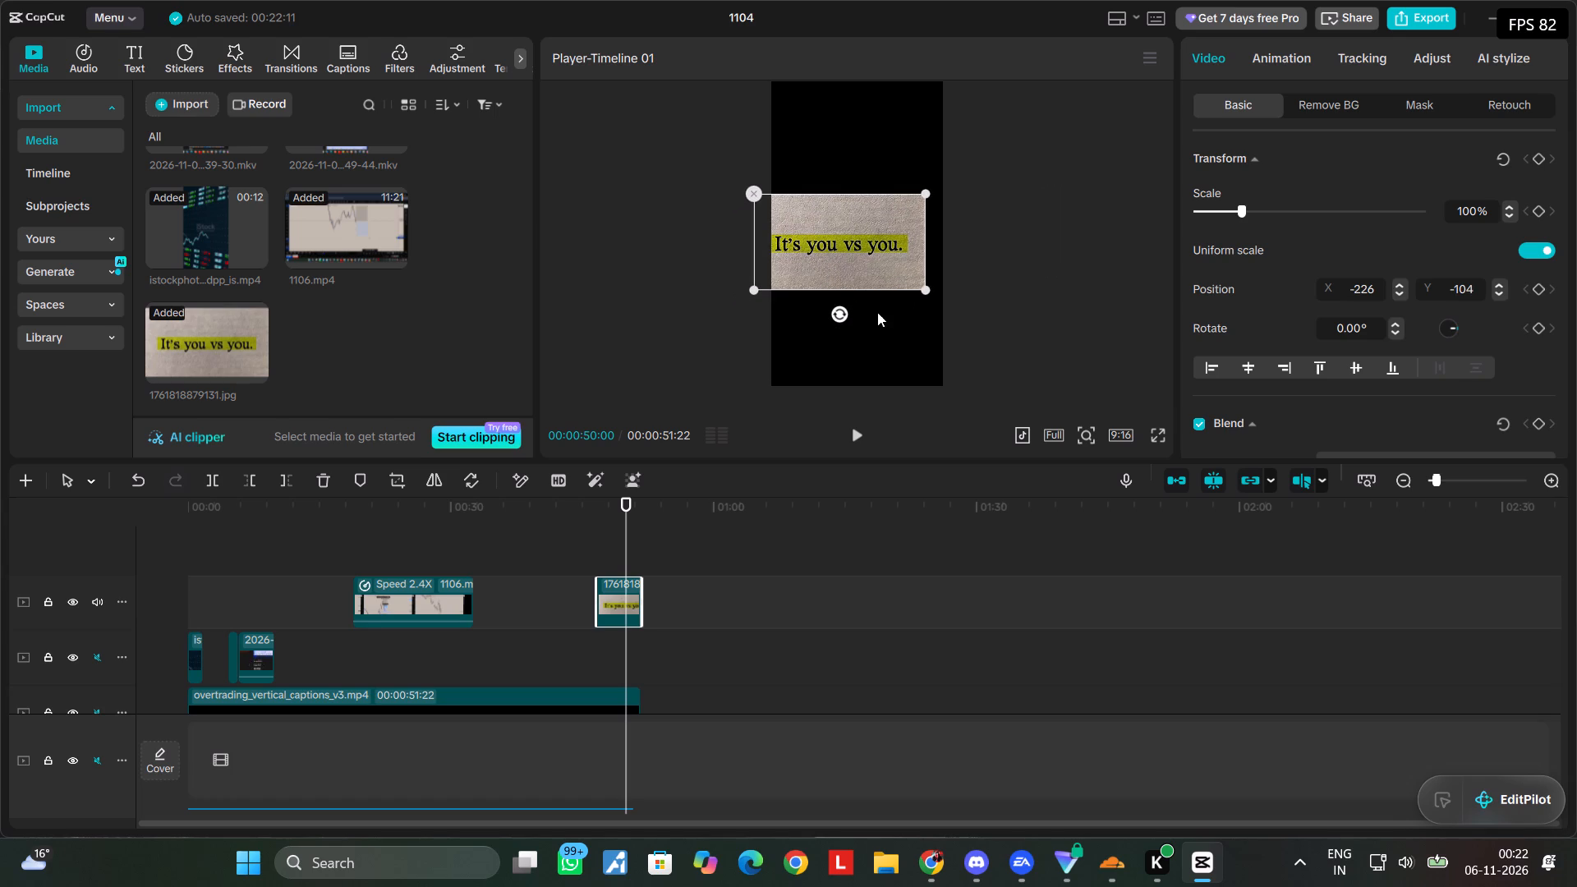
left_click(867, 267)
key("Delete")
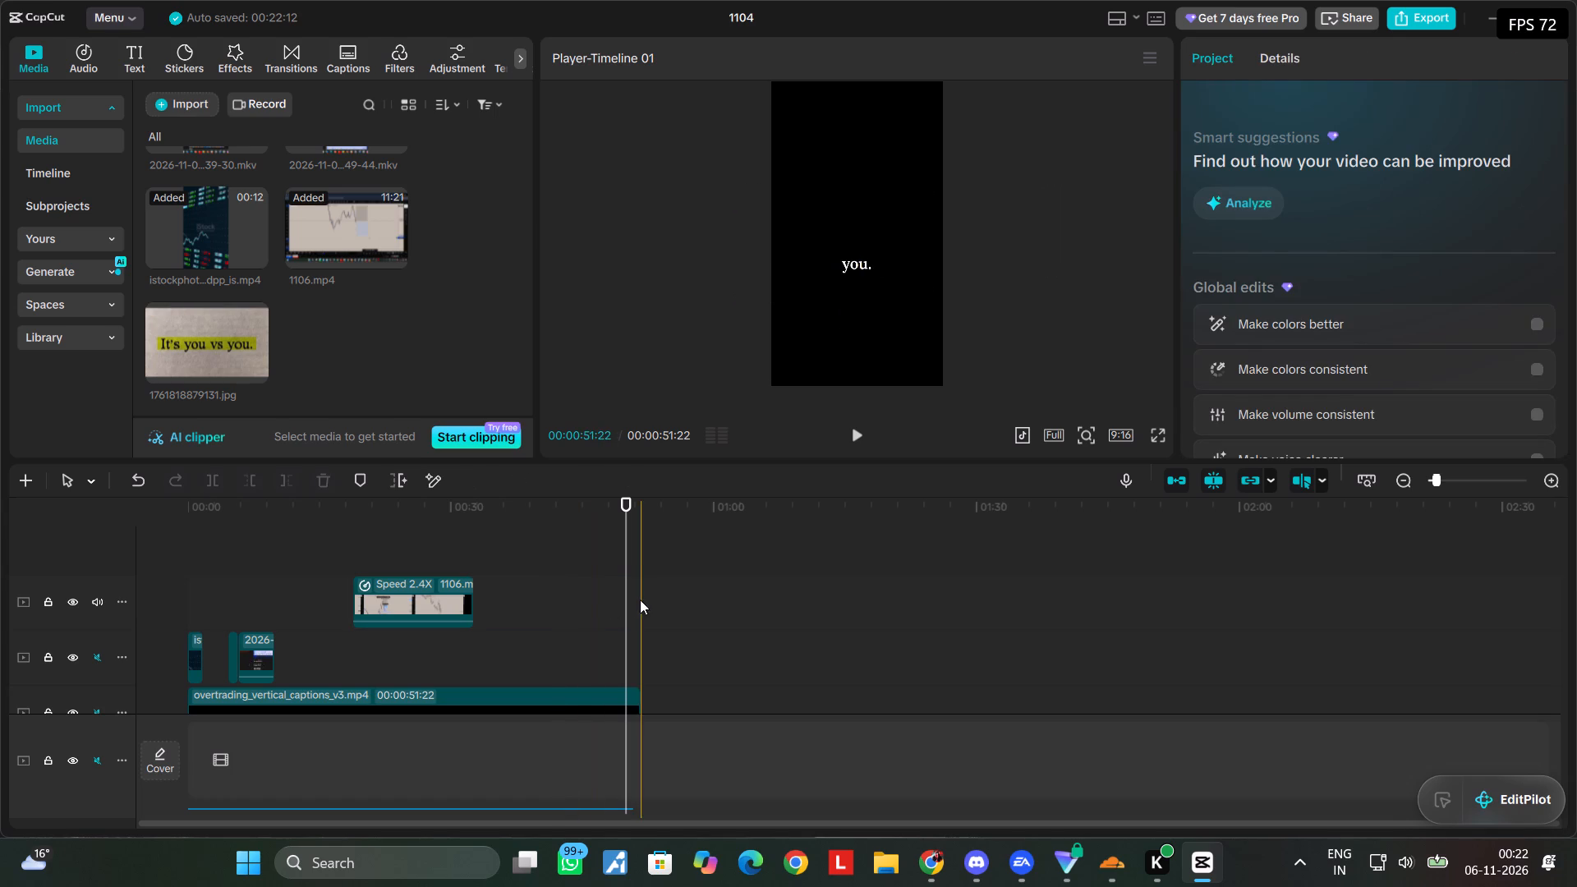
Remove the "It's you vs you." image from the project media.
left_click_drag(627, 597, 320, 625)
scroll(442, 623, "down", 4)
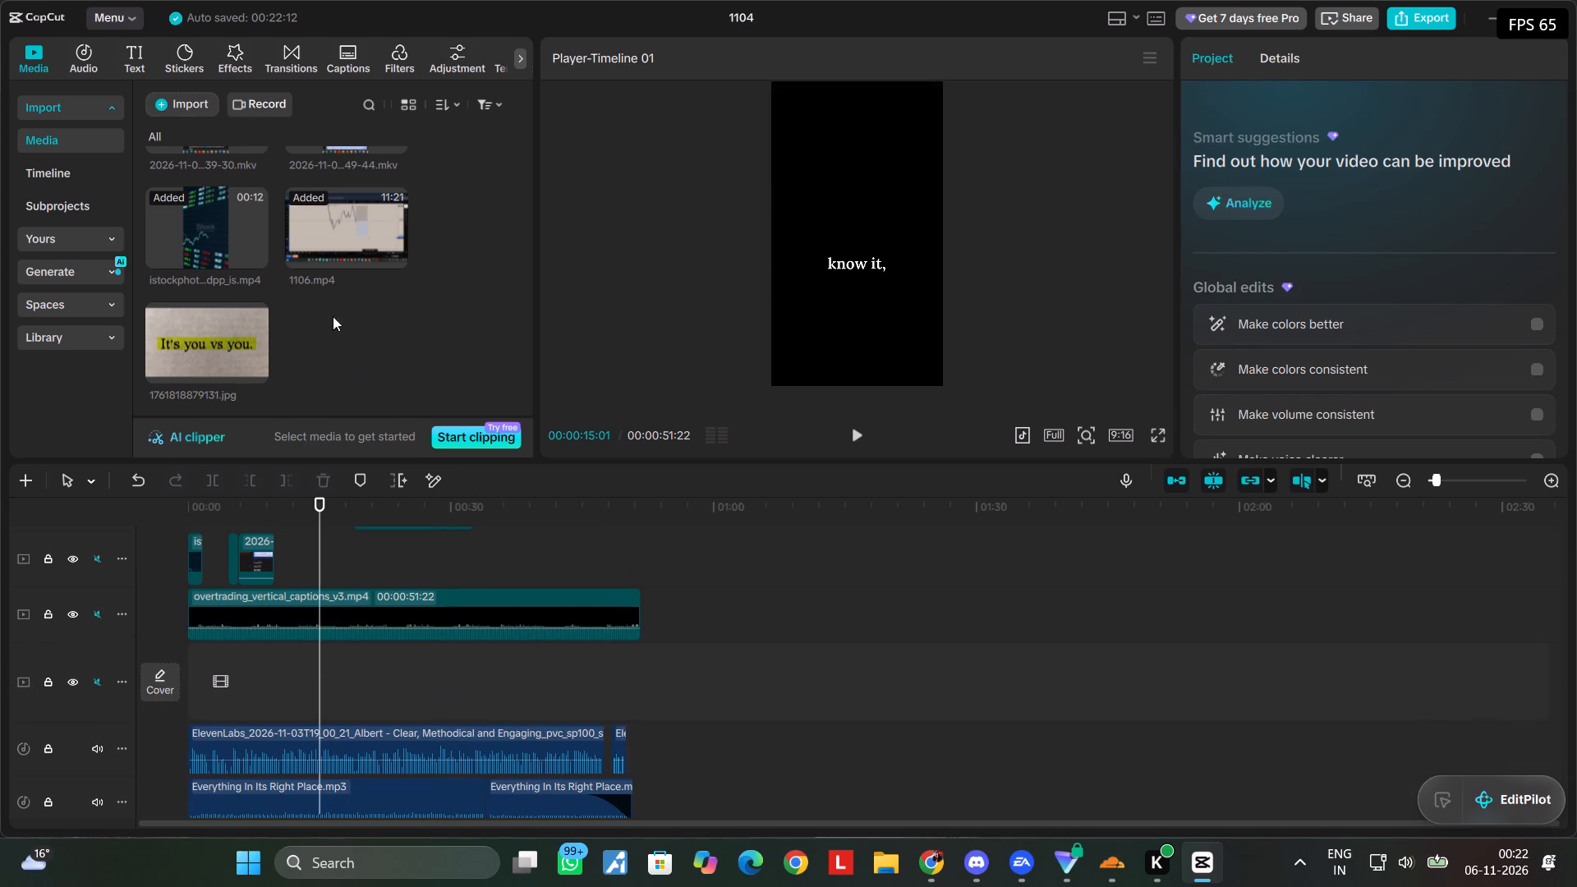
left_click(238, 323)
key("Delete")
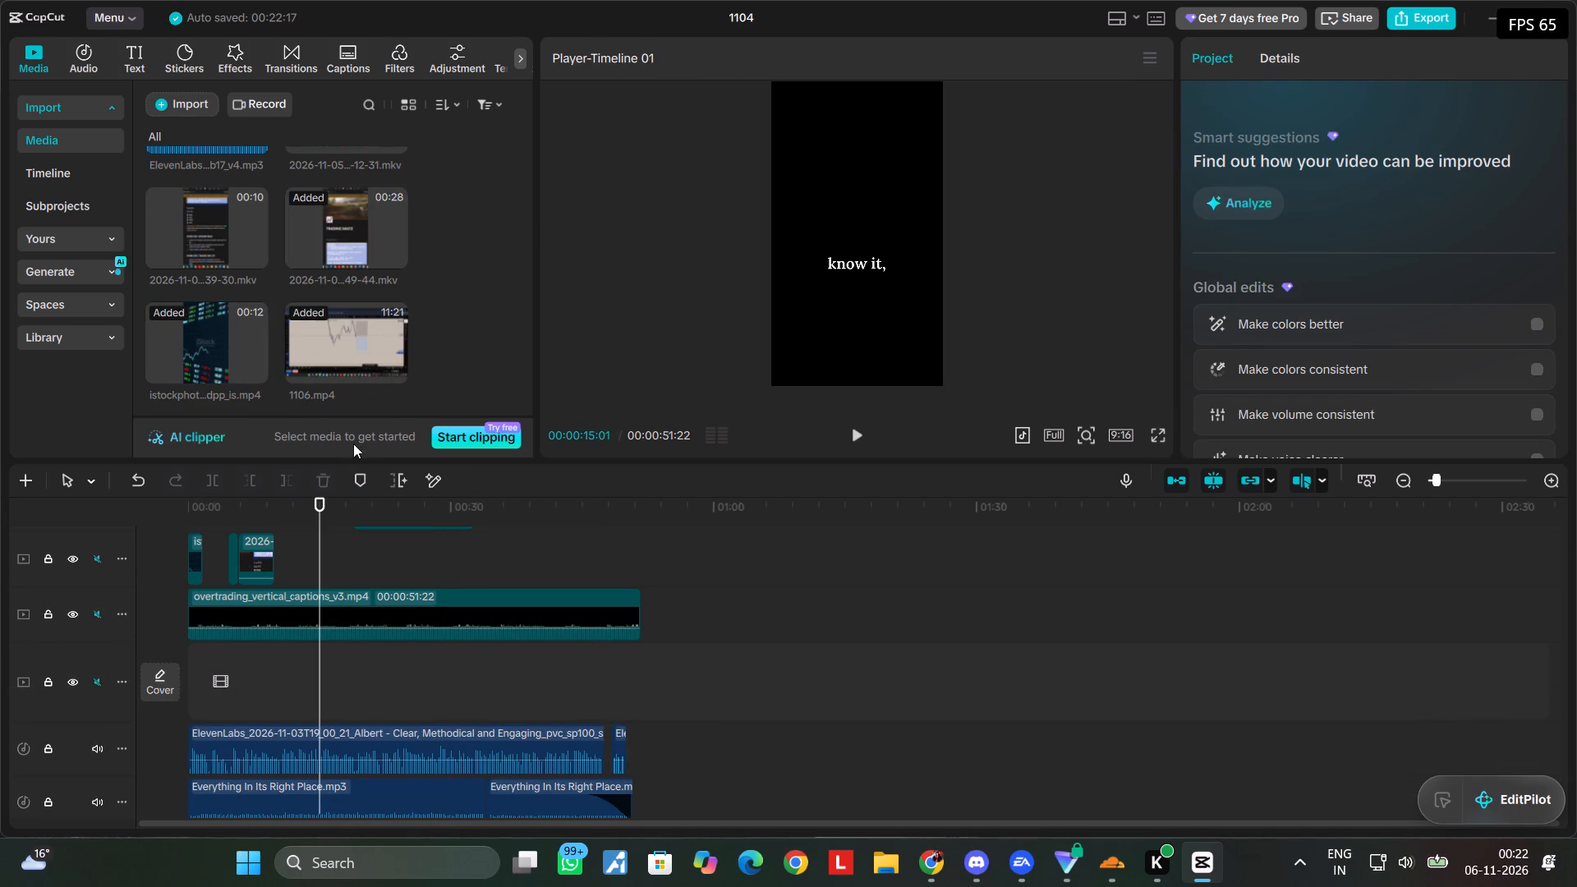
Play the first few seconds of the reel to review its opening captions and footage, and return to the start.
left_click_drag(324, 539, 143, 557)
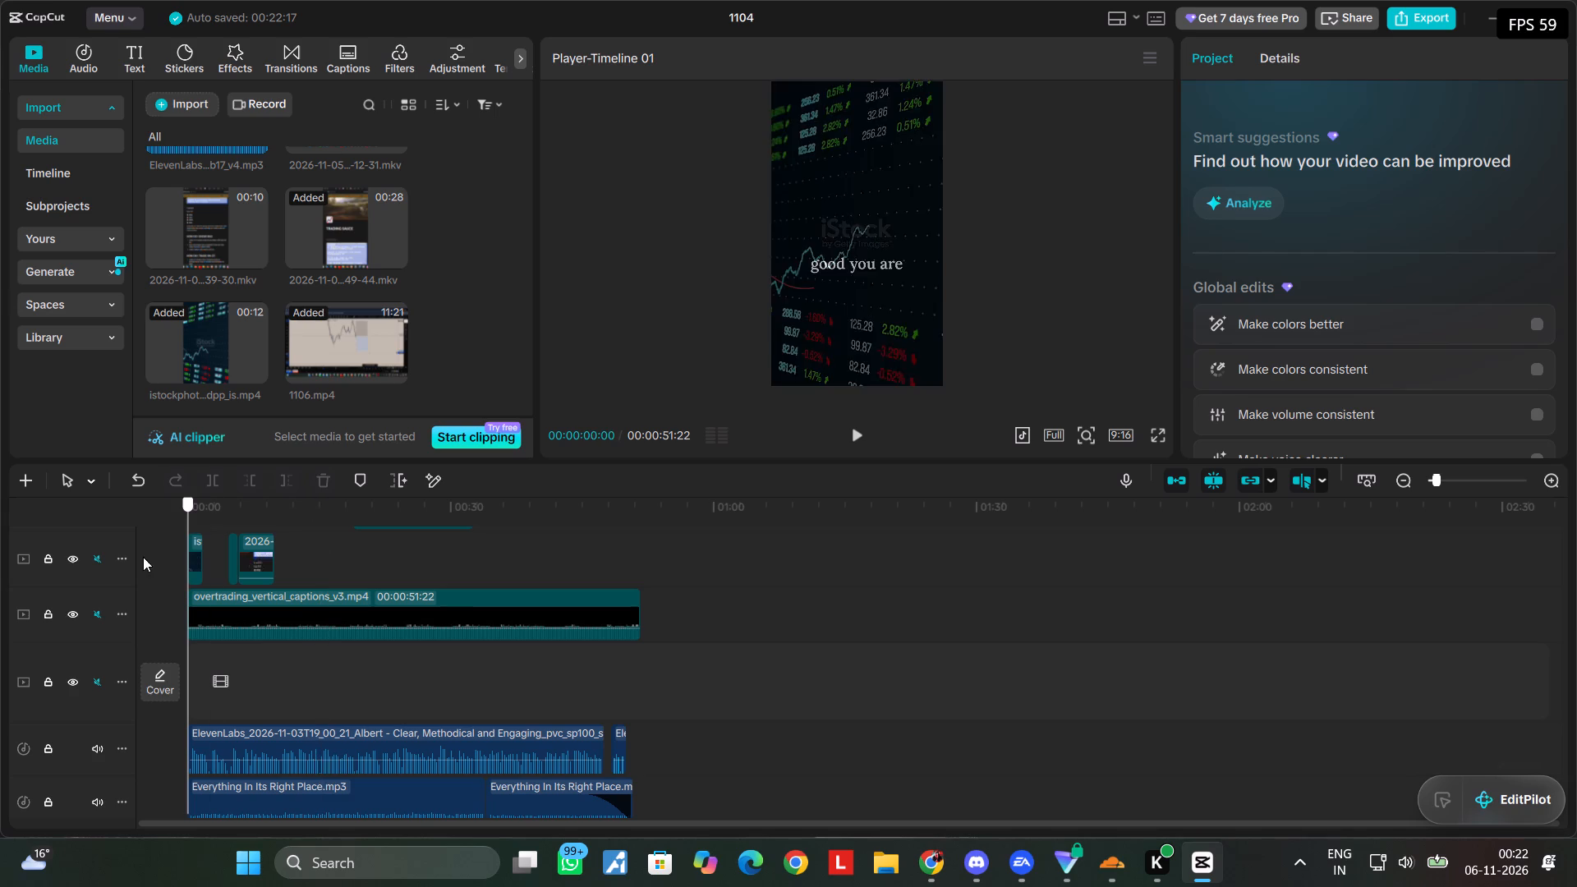
left_click(862, 438)
left_click(854, 434)
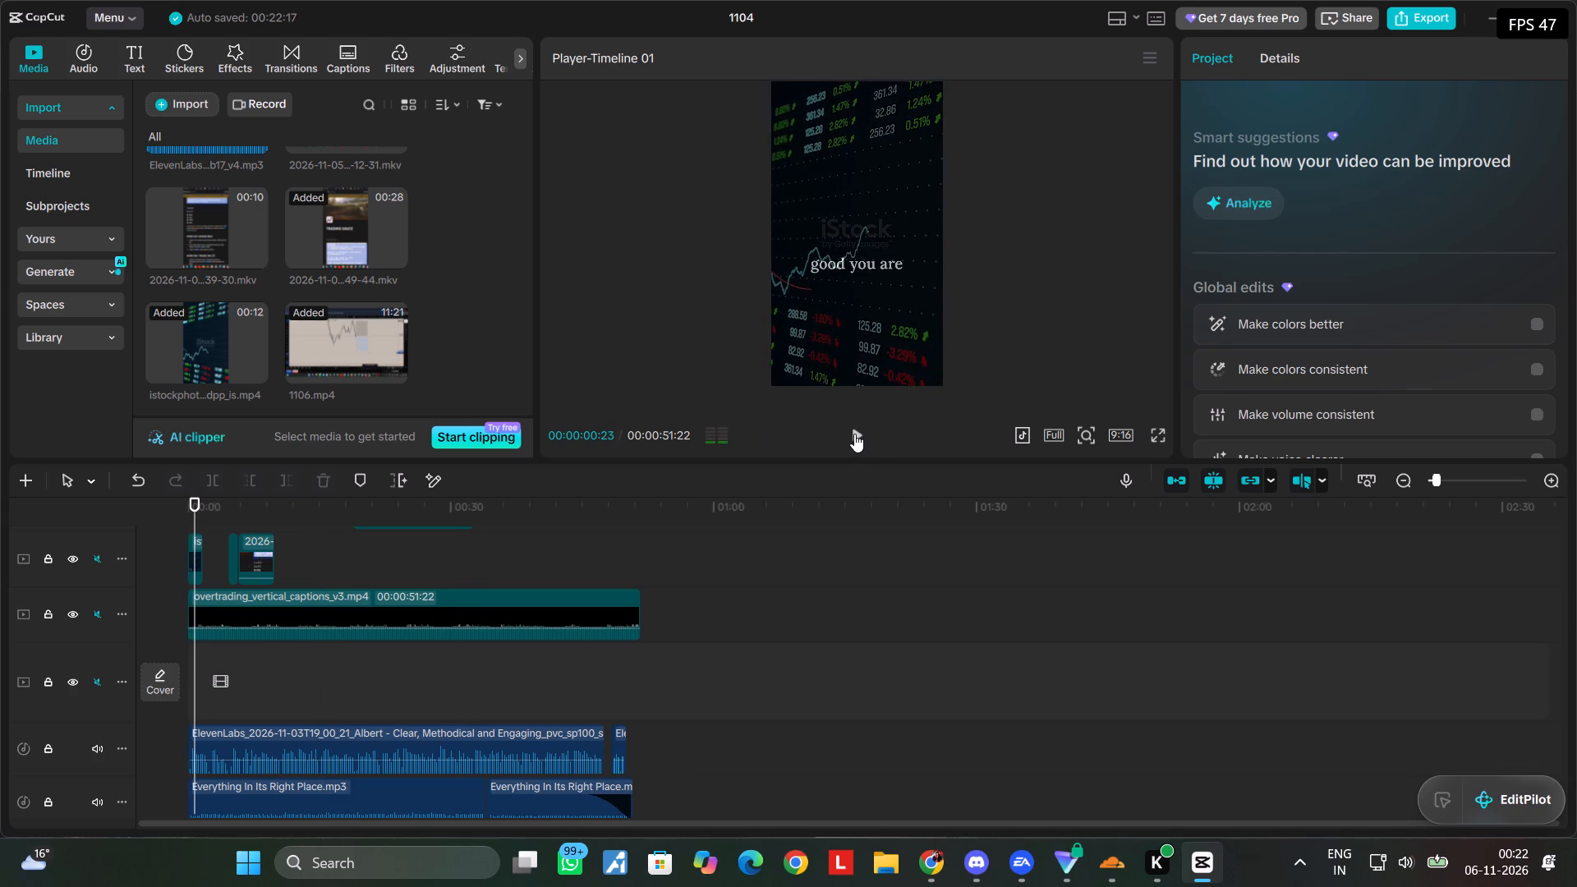
left_click(854, 434)
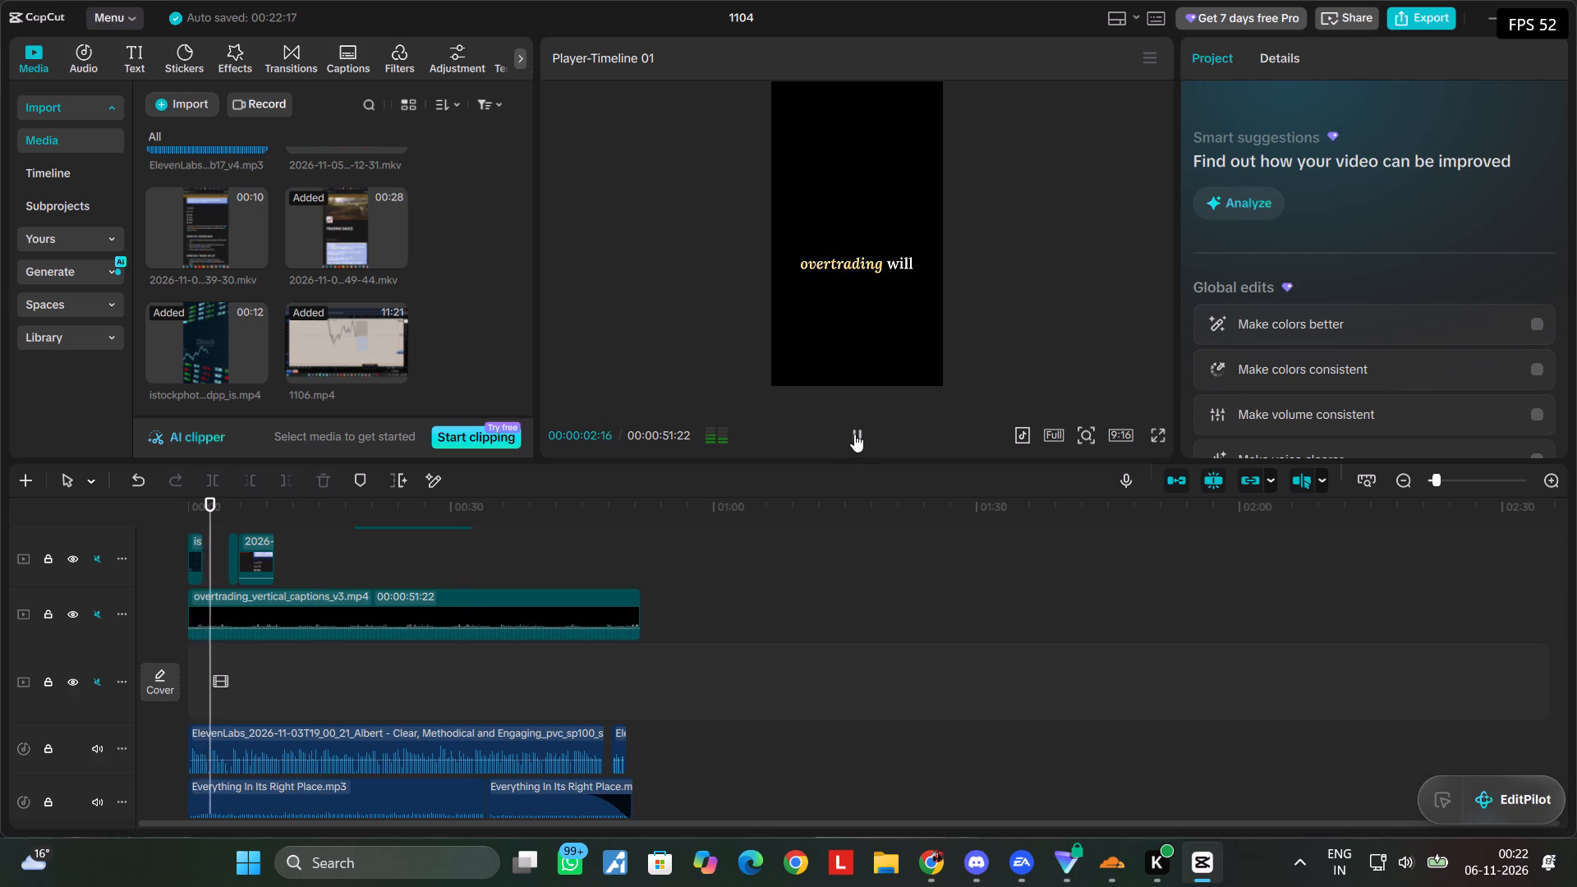
left_click(854, 434)
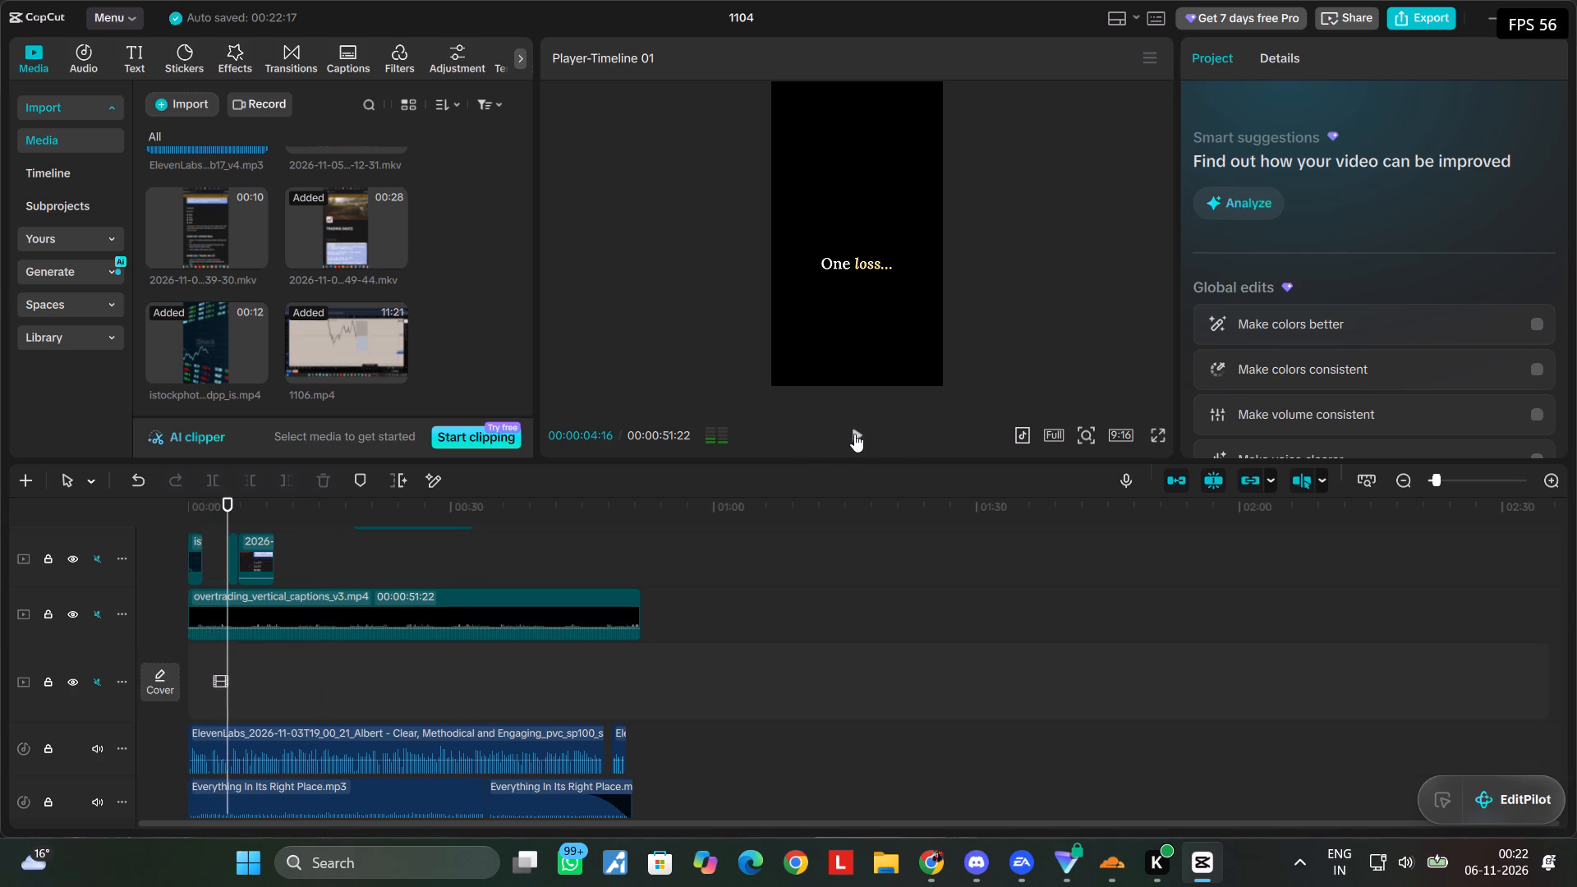
left_click_drag(226, 531, 161, 547)
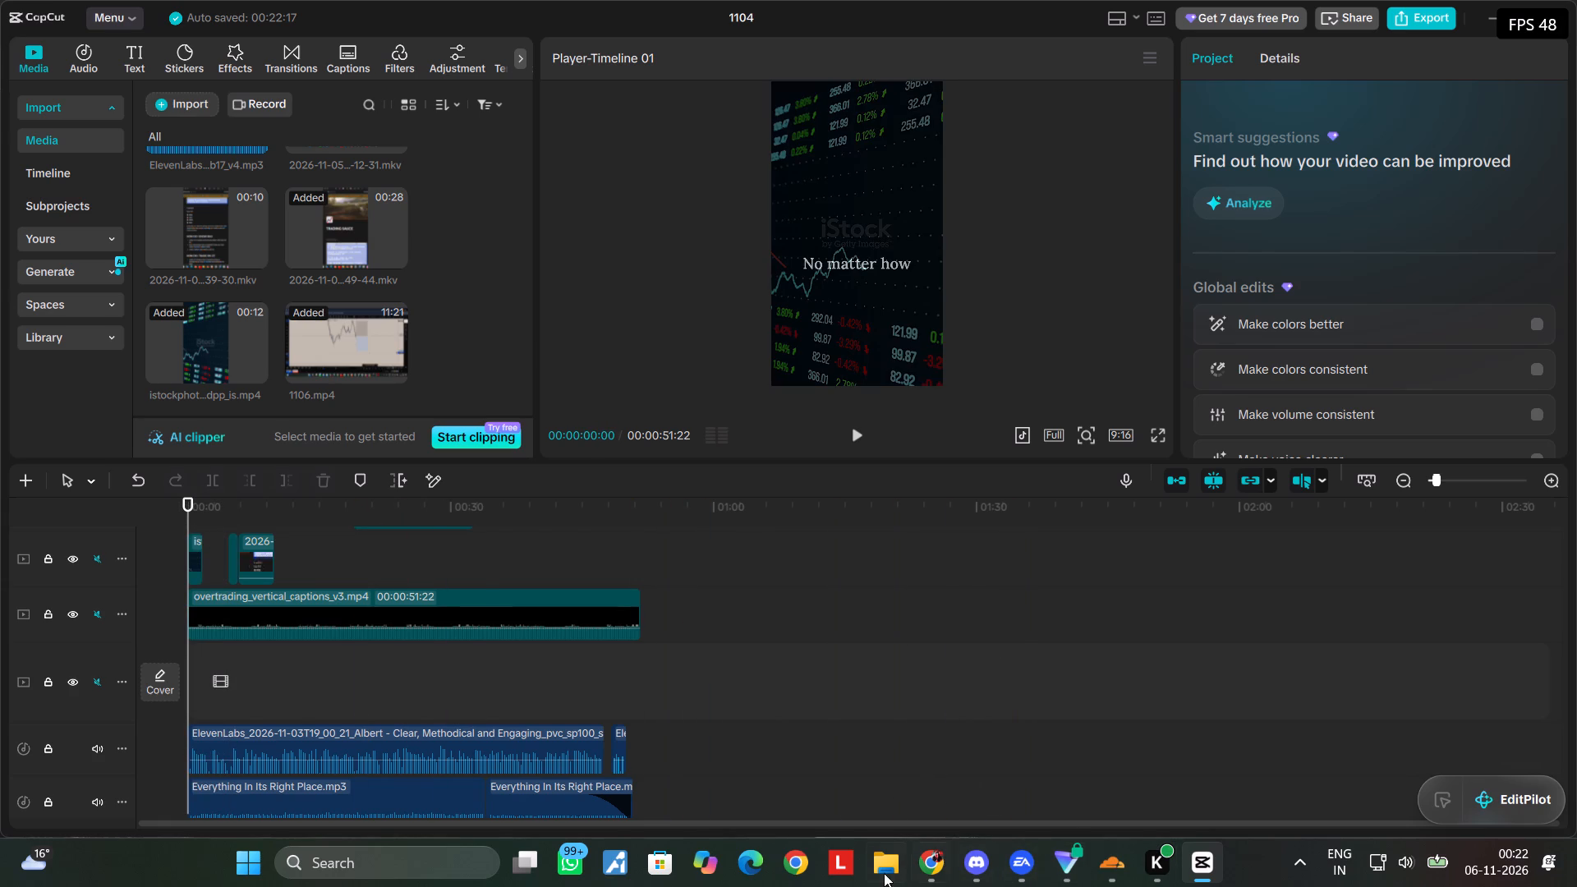
Switch to Chrome and search Google Images for "traidng journal with all wins".
left_click(1487, 18)
left_click_drag(732, 115, 157, 183)
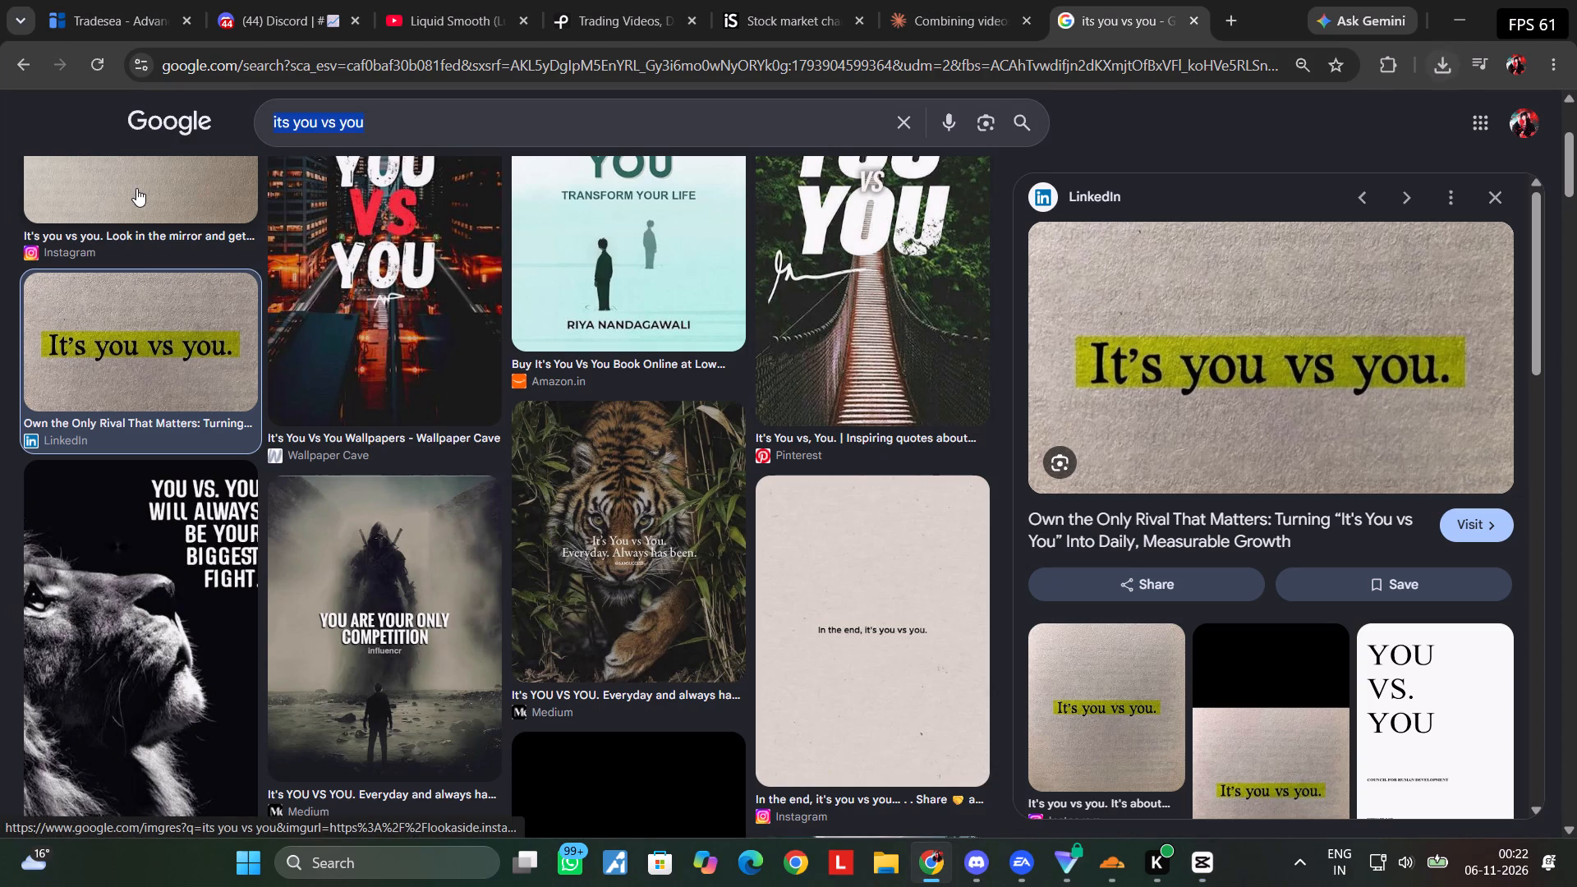
type("traidng journal with all wins")
key("Return")
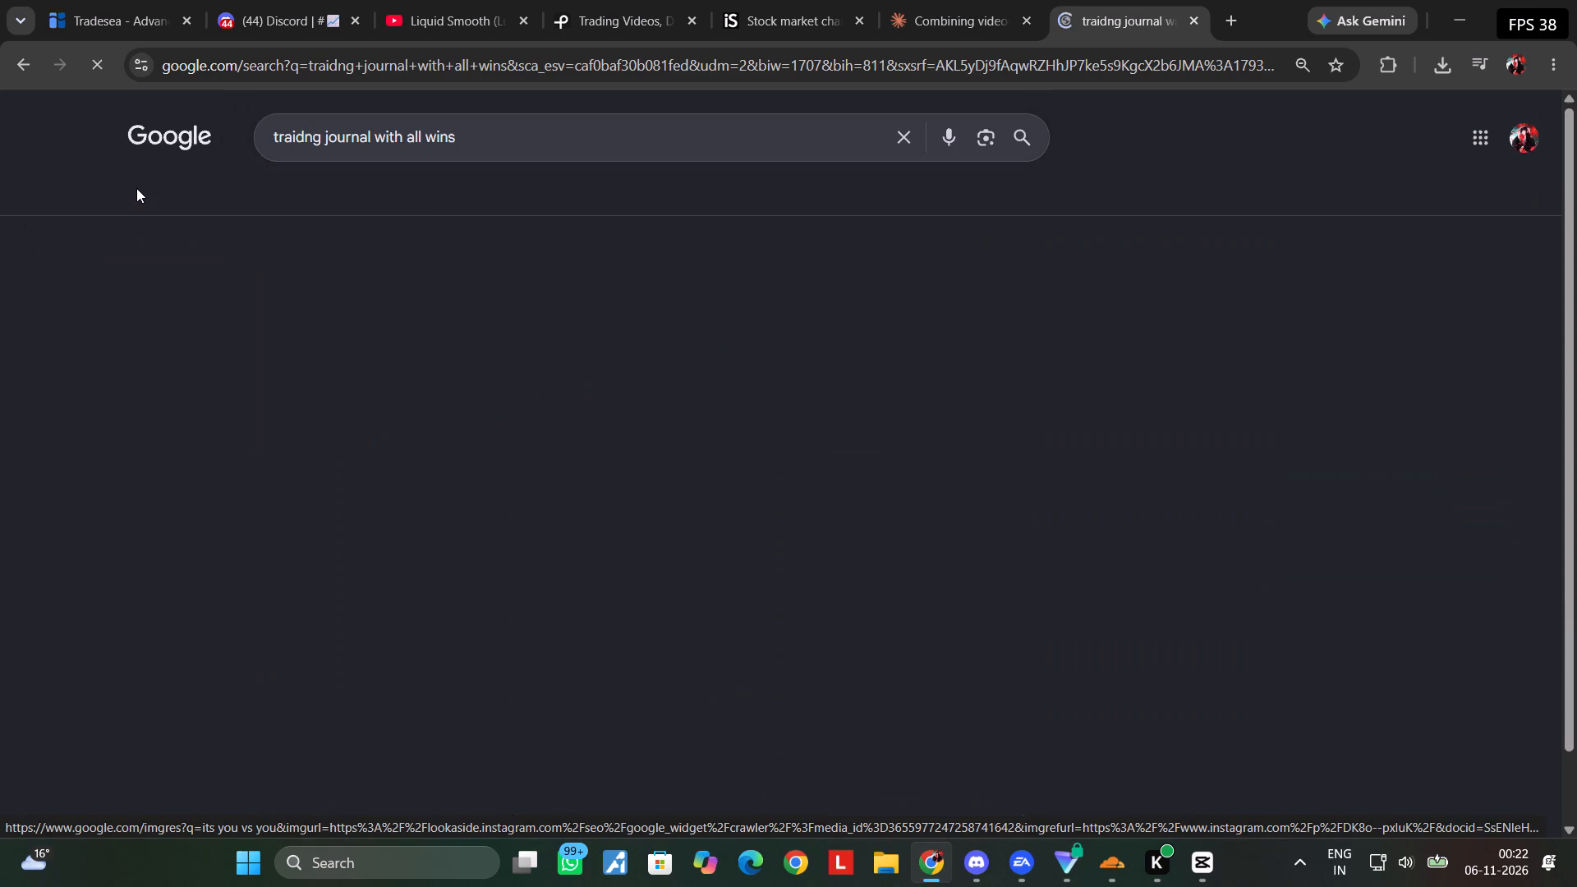
scroll(603, 415, "down", 3)
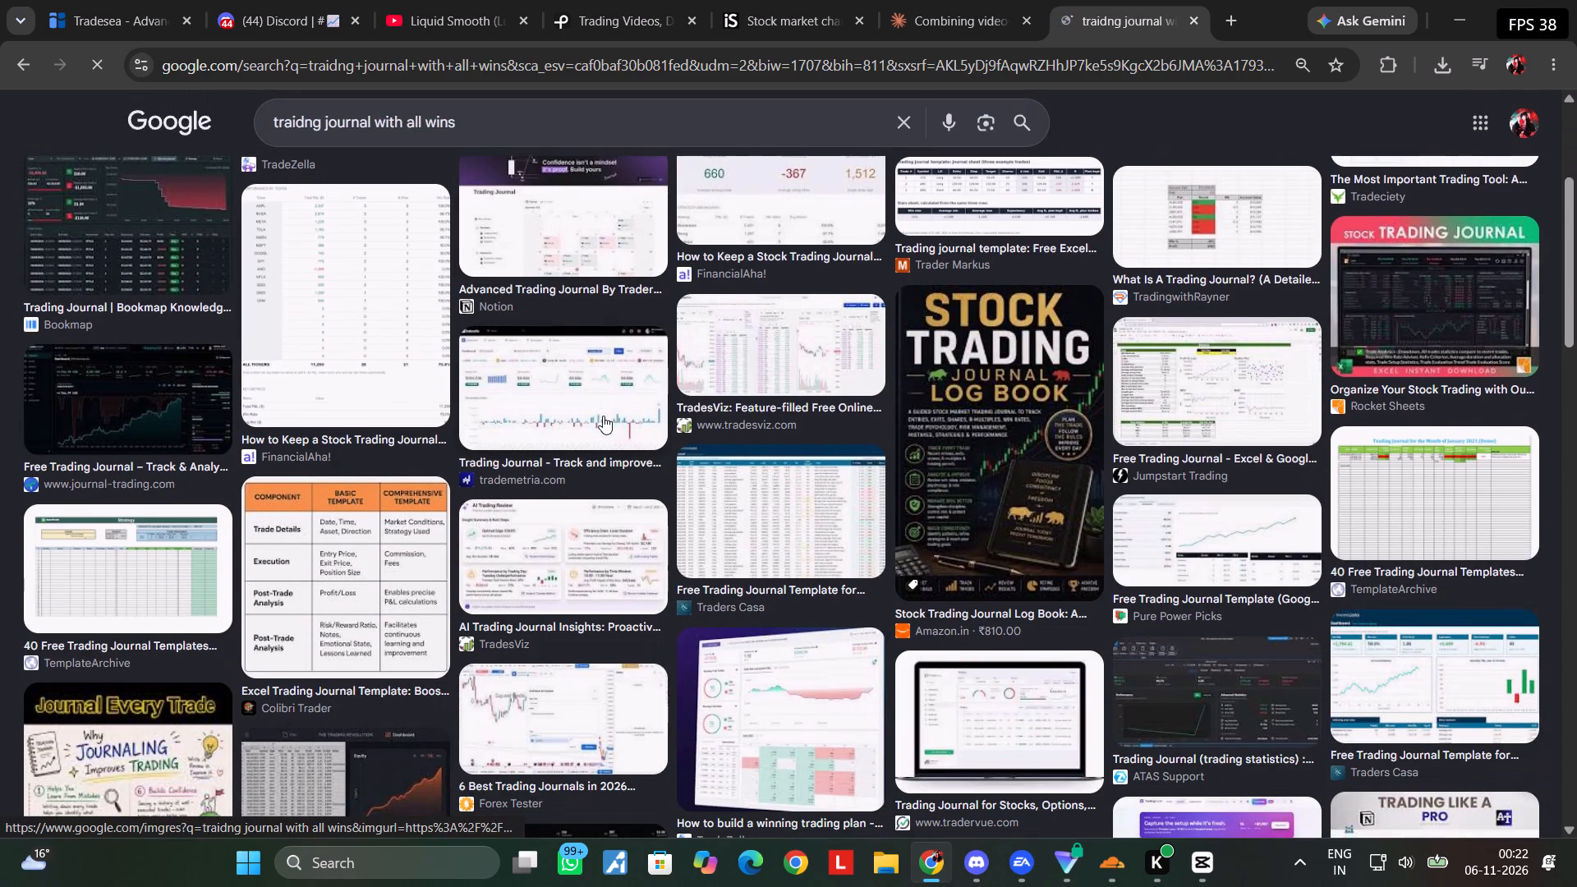
scroll(603, 416, "down", 2)
Extend the image search to "traidng journal with all wins alltra".
left_click(533, 125)
key("space")
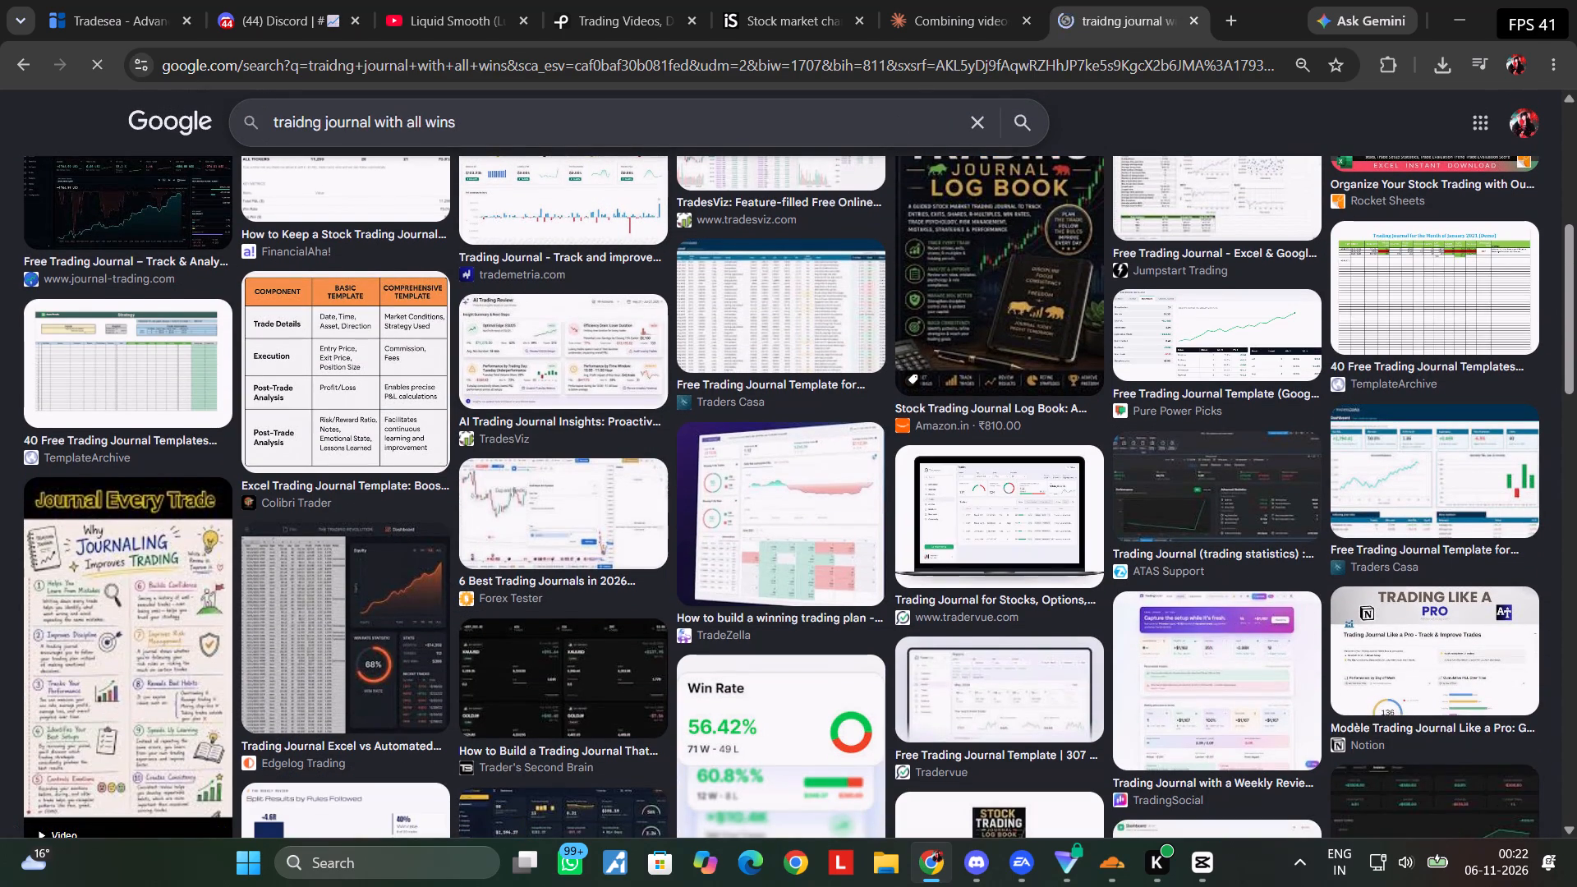
type("alltra")
key("Return")
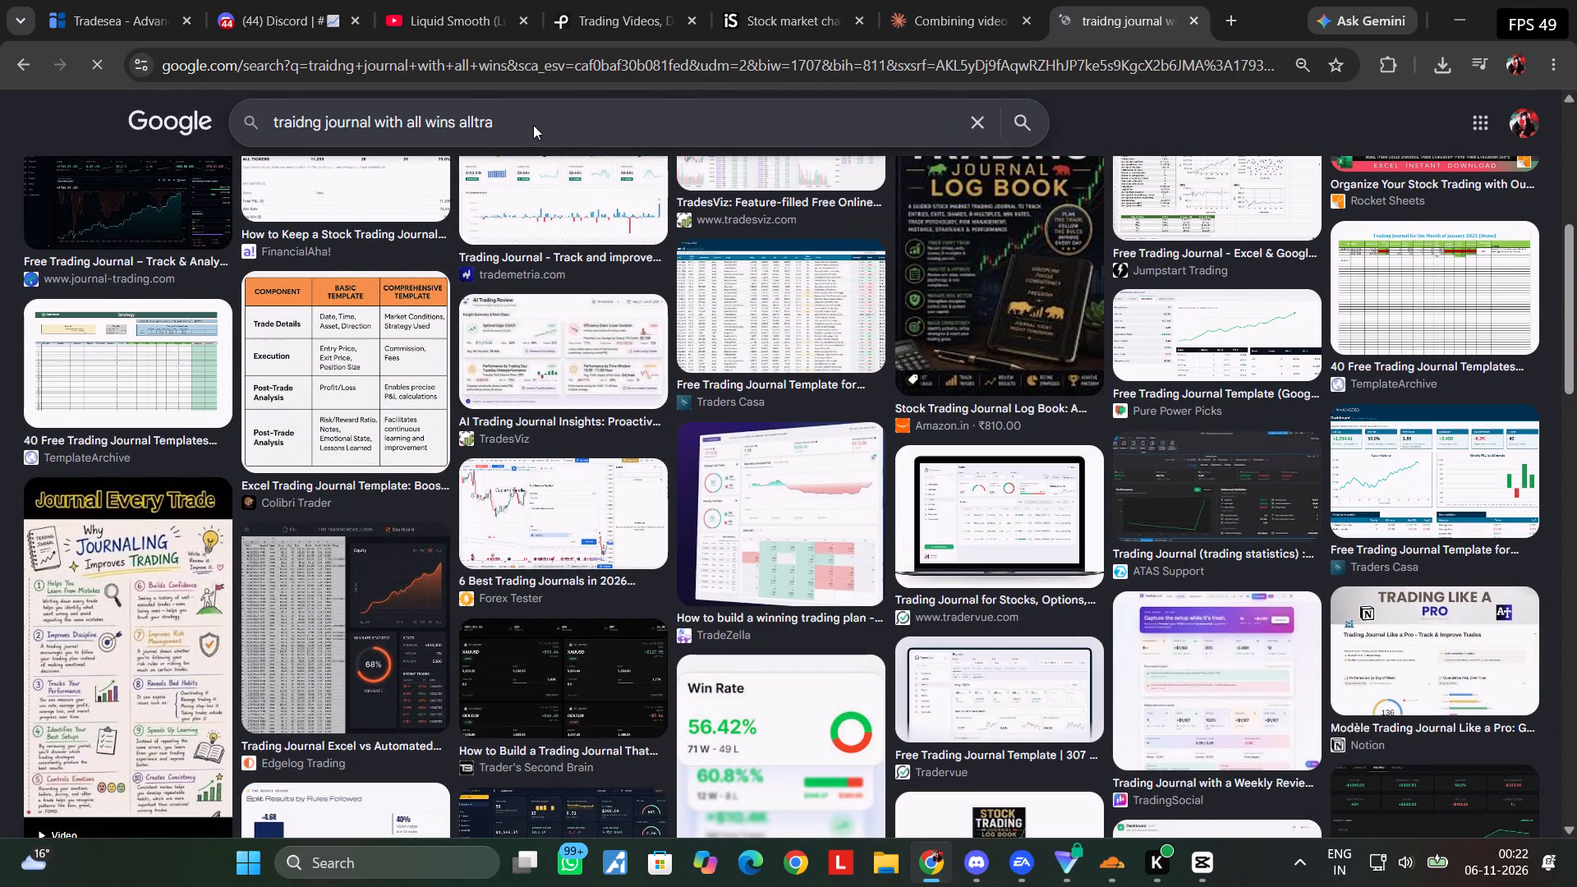
Look through the trading journal image results for a picture showing winning trades that suits the reel.
scroll(447, 560, "down", 6)
scroll(614, 554, "down", 1)
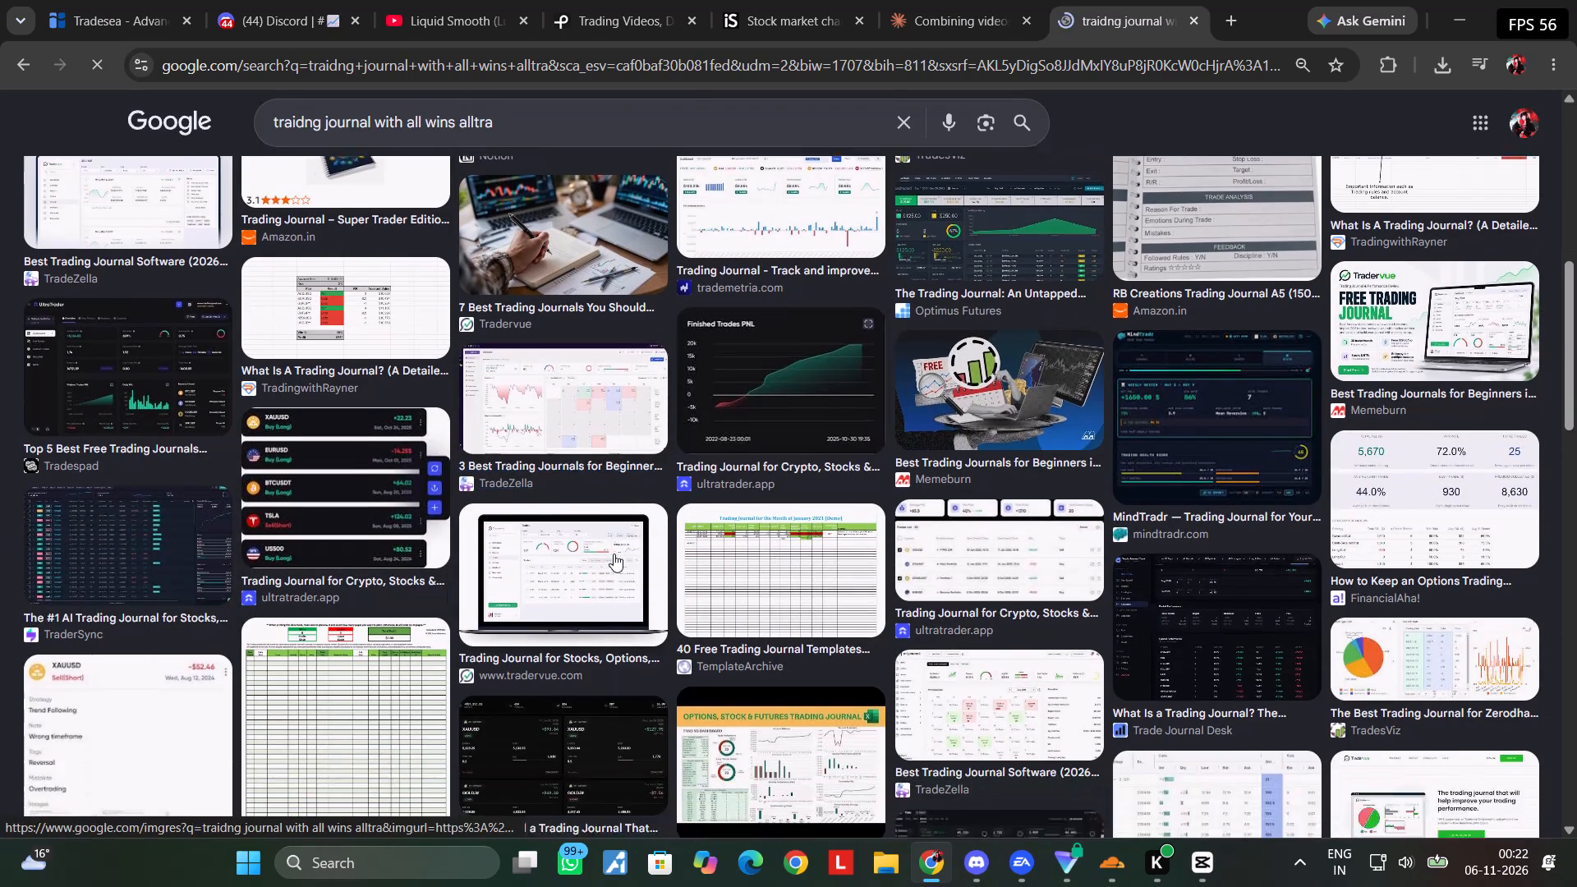
scroll(348, 624, "down", 3)
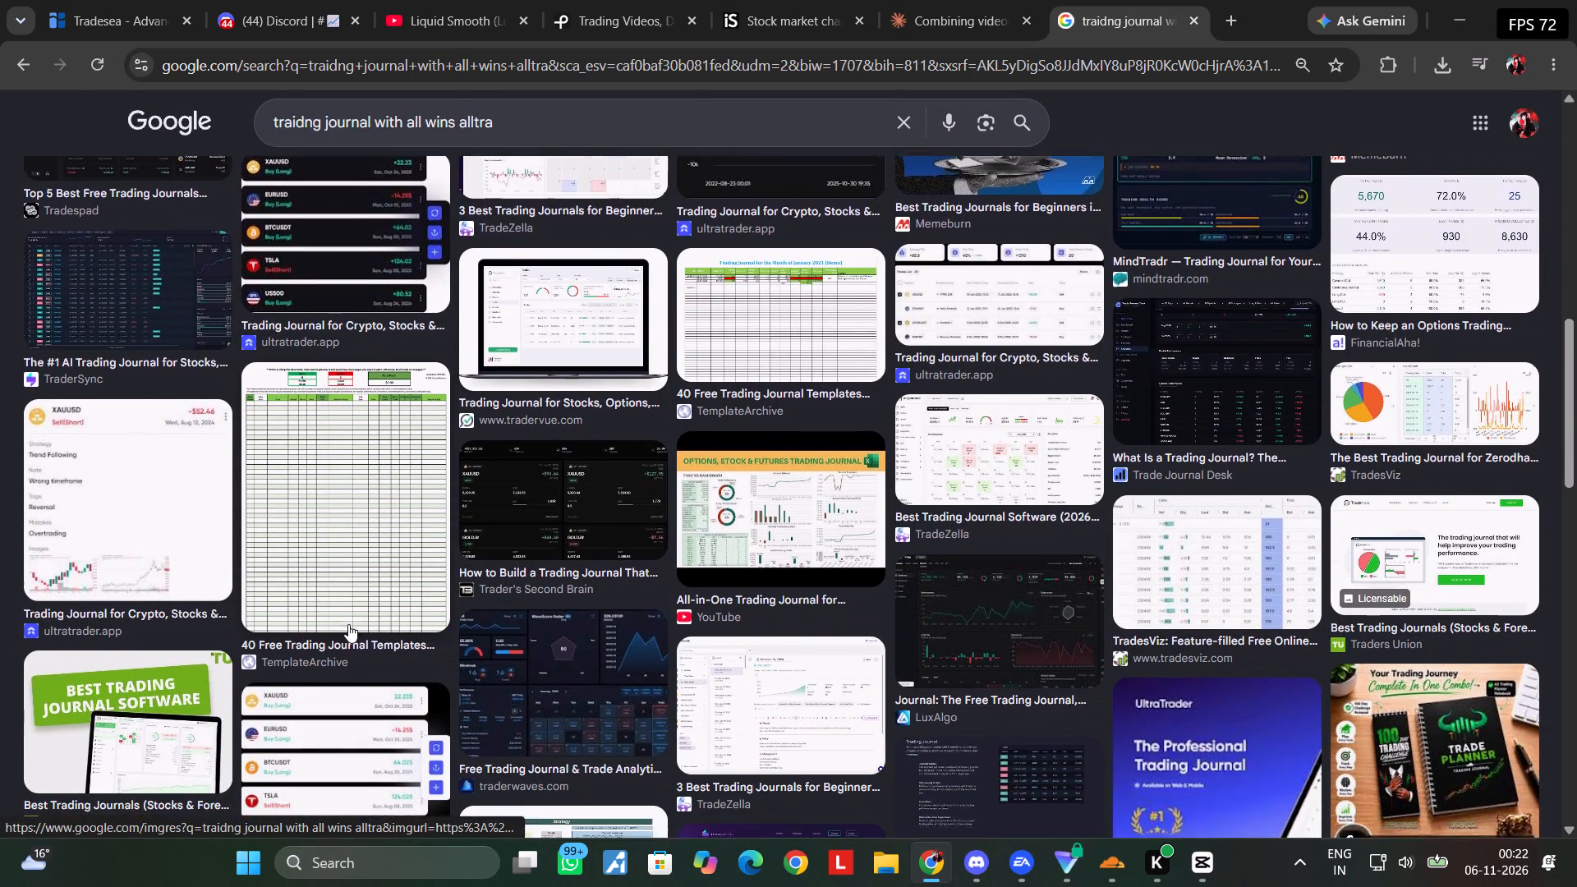
scroll(348, 624, "down", 12)
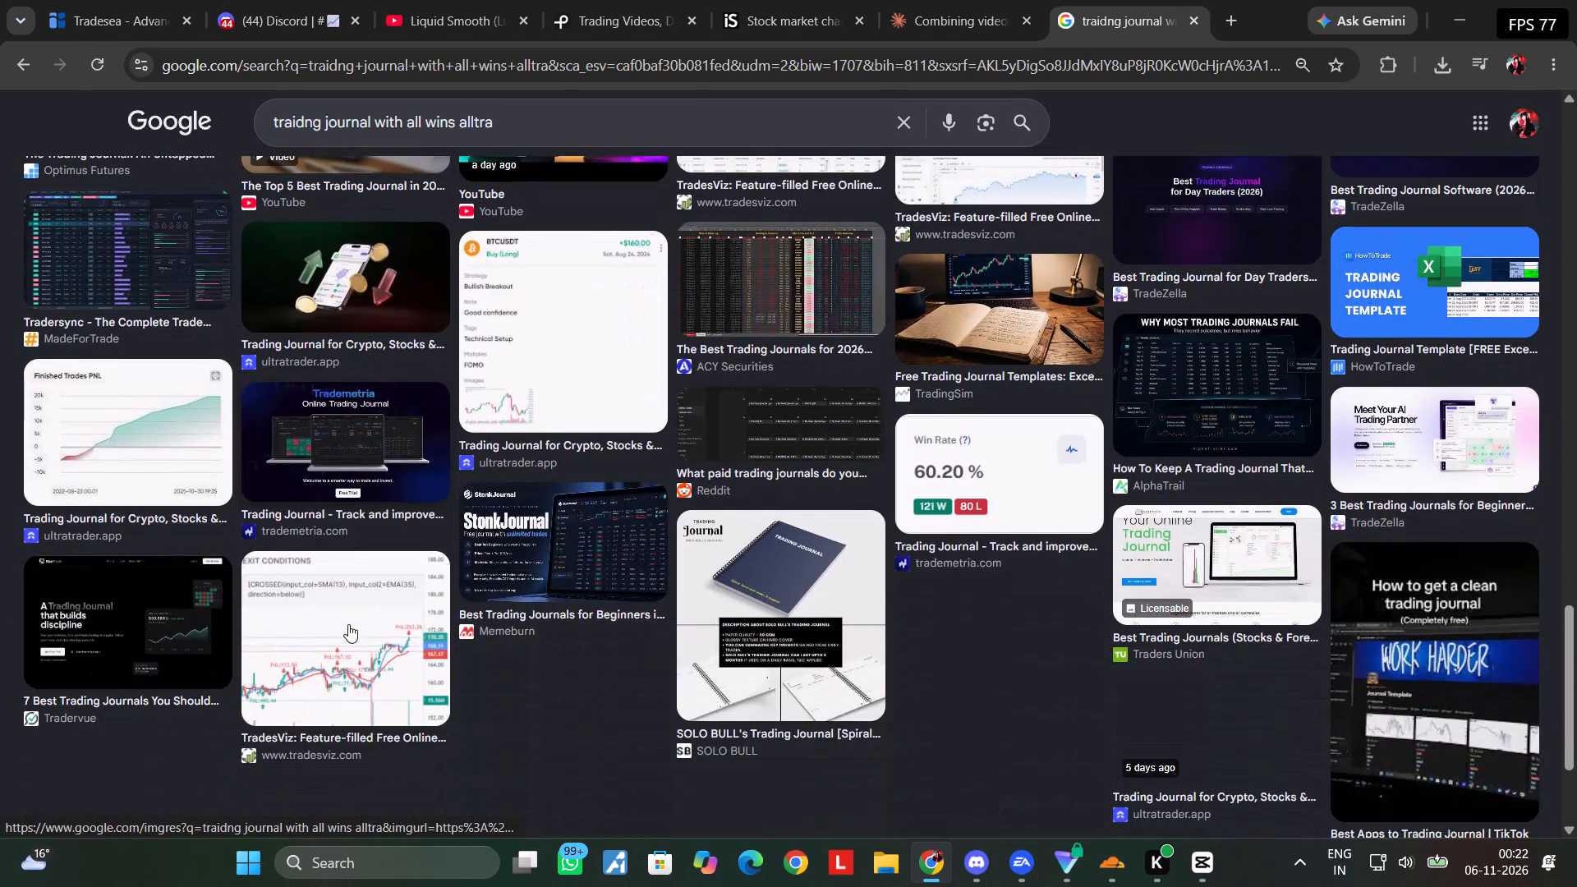
scroll(348, 624, "down", 7)
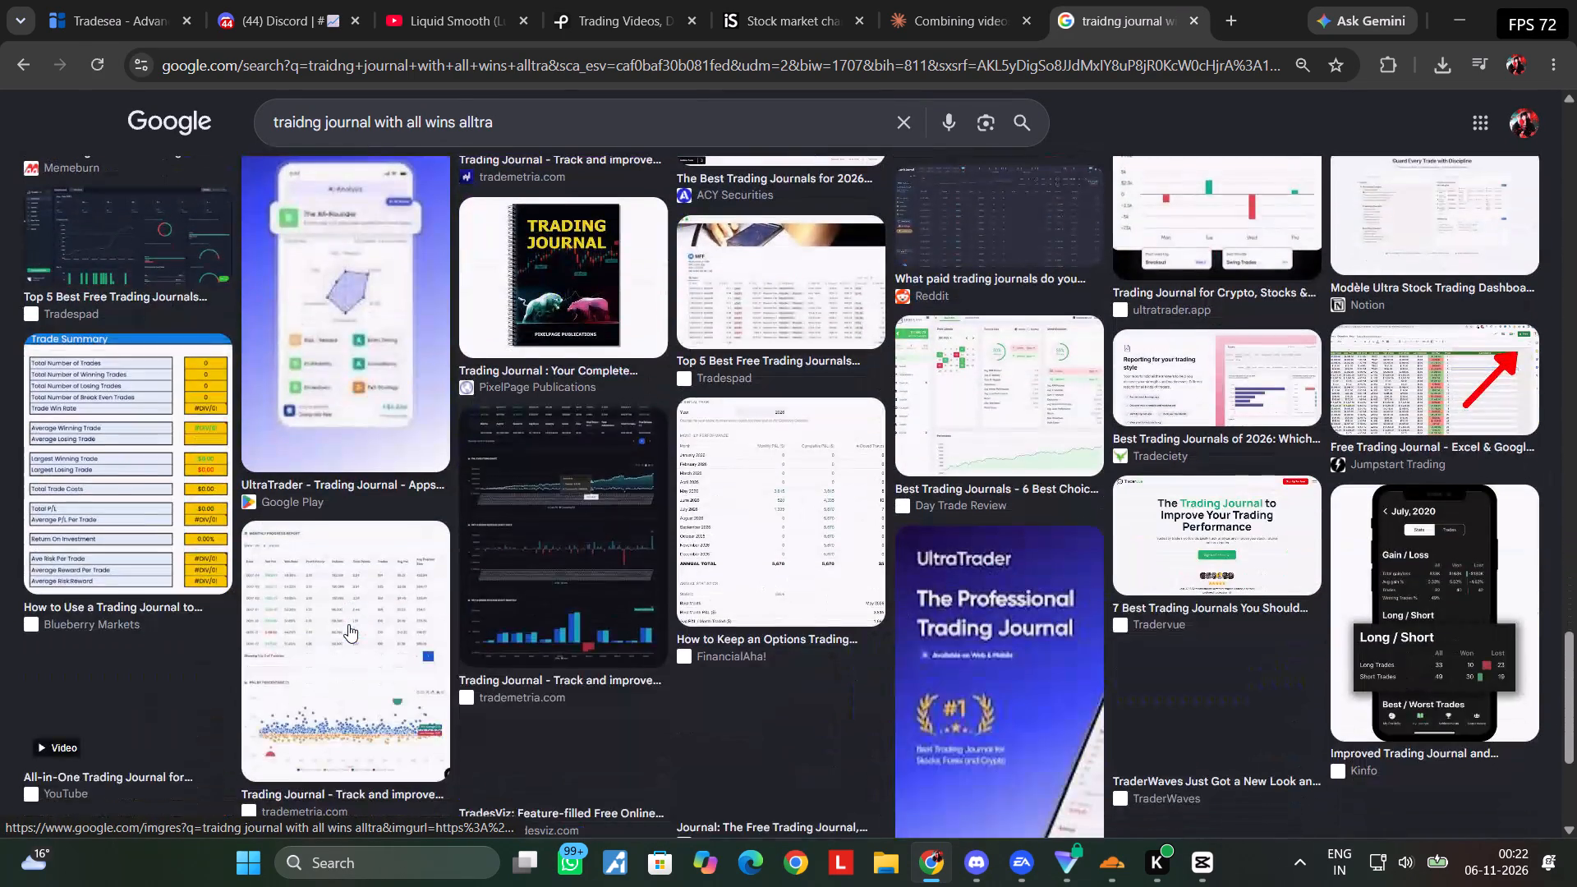
scroll(348, 624, "down", 3)
scroll(837, 629, "up", 7)
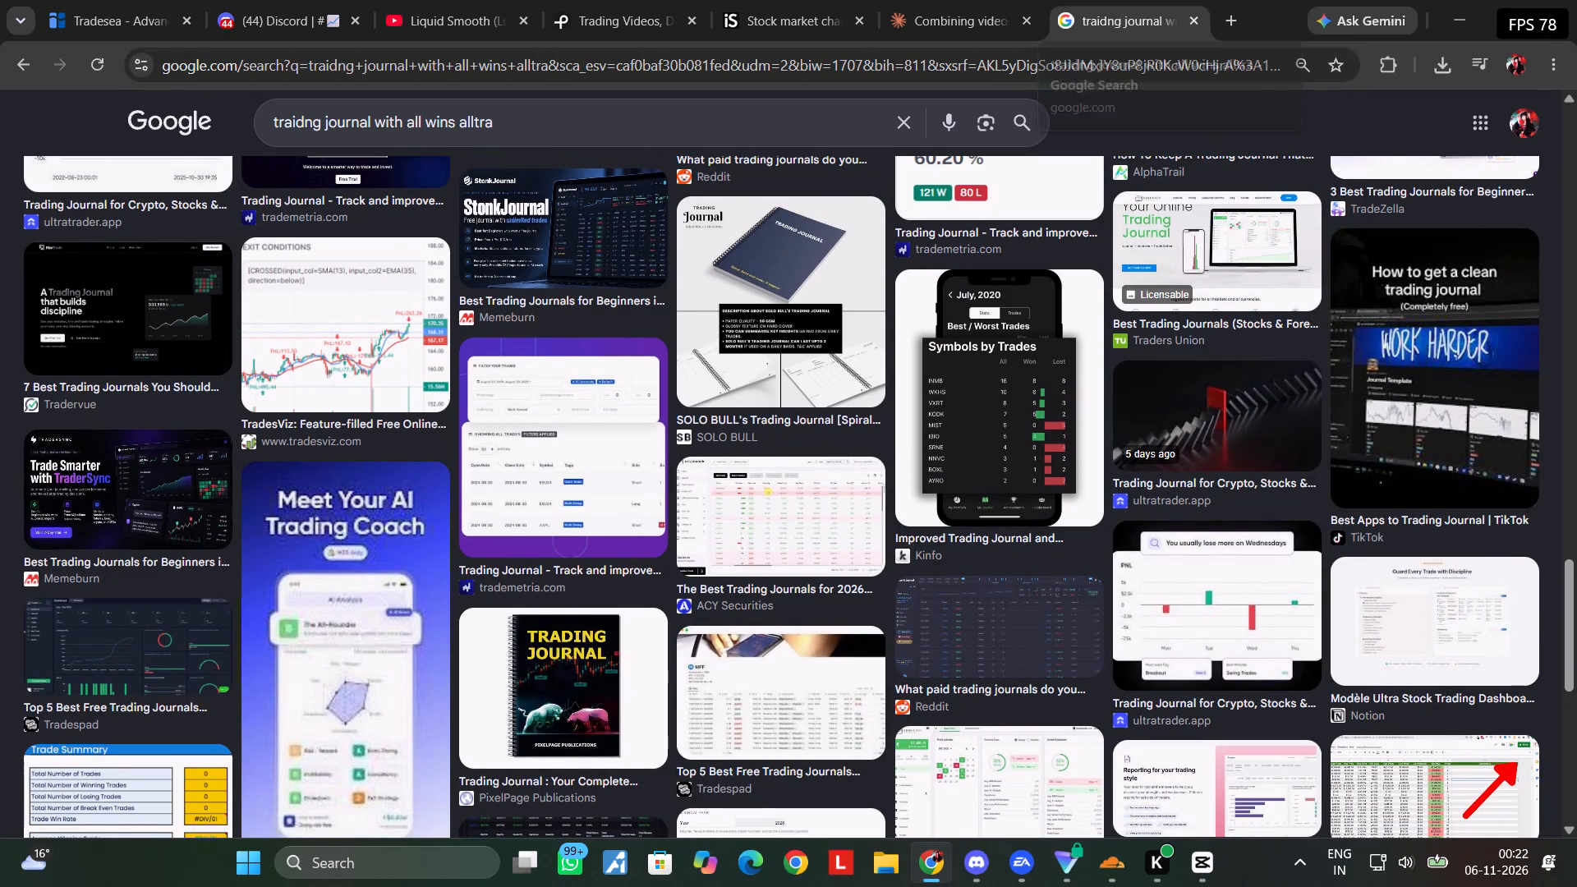
left_click(613, 140)
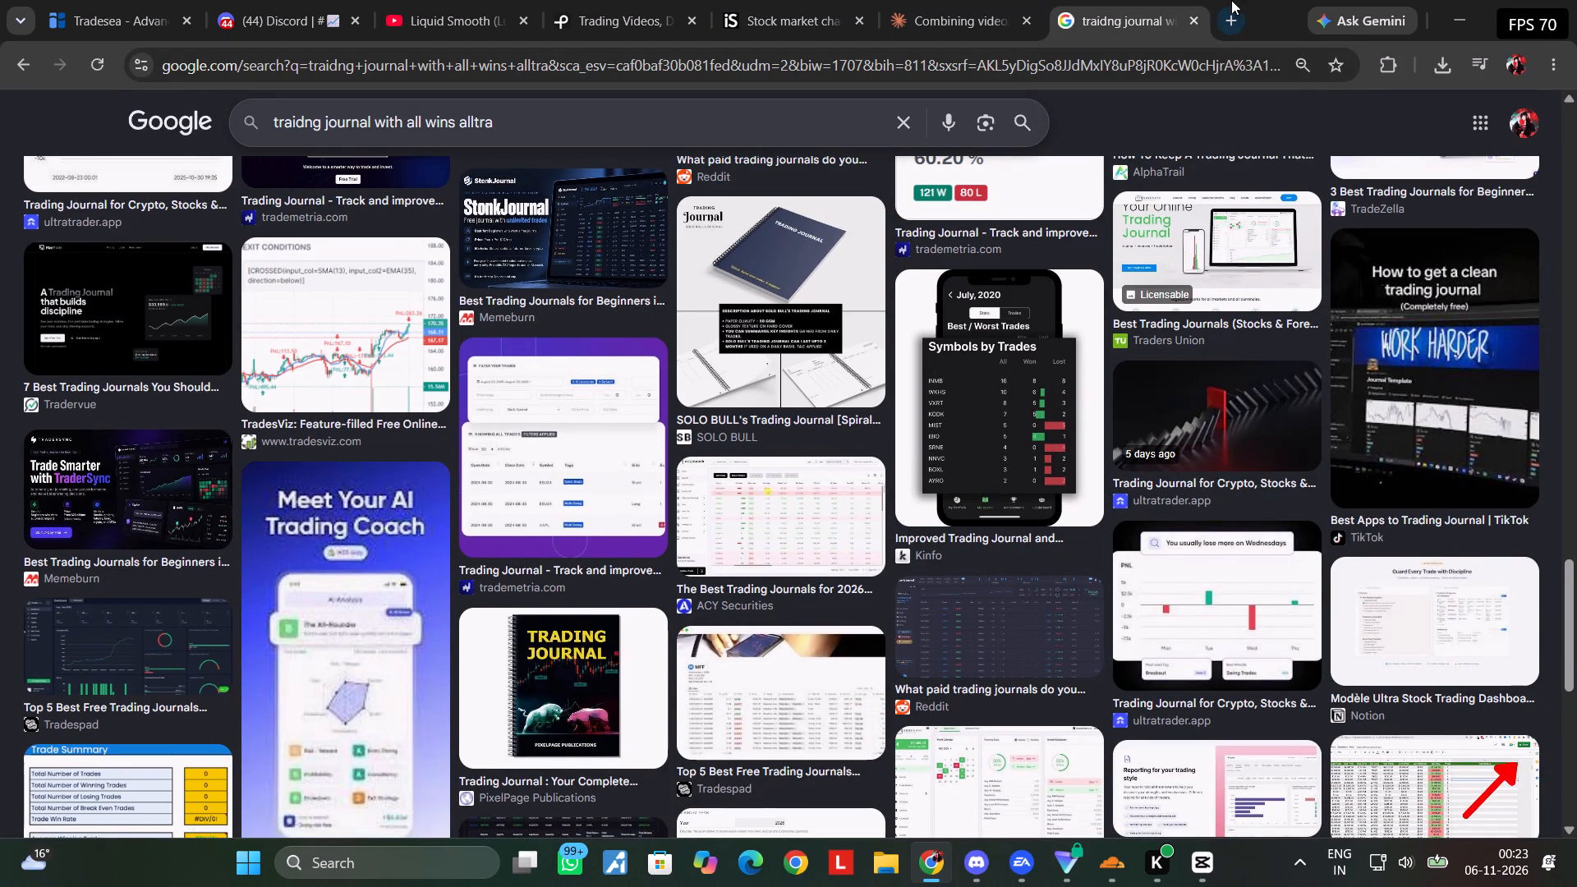
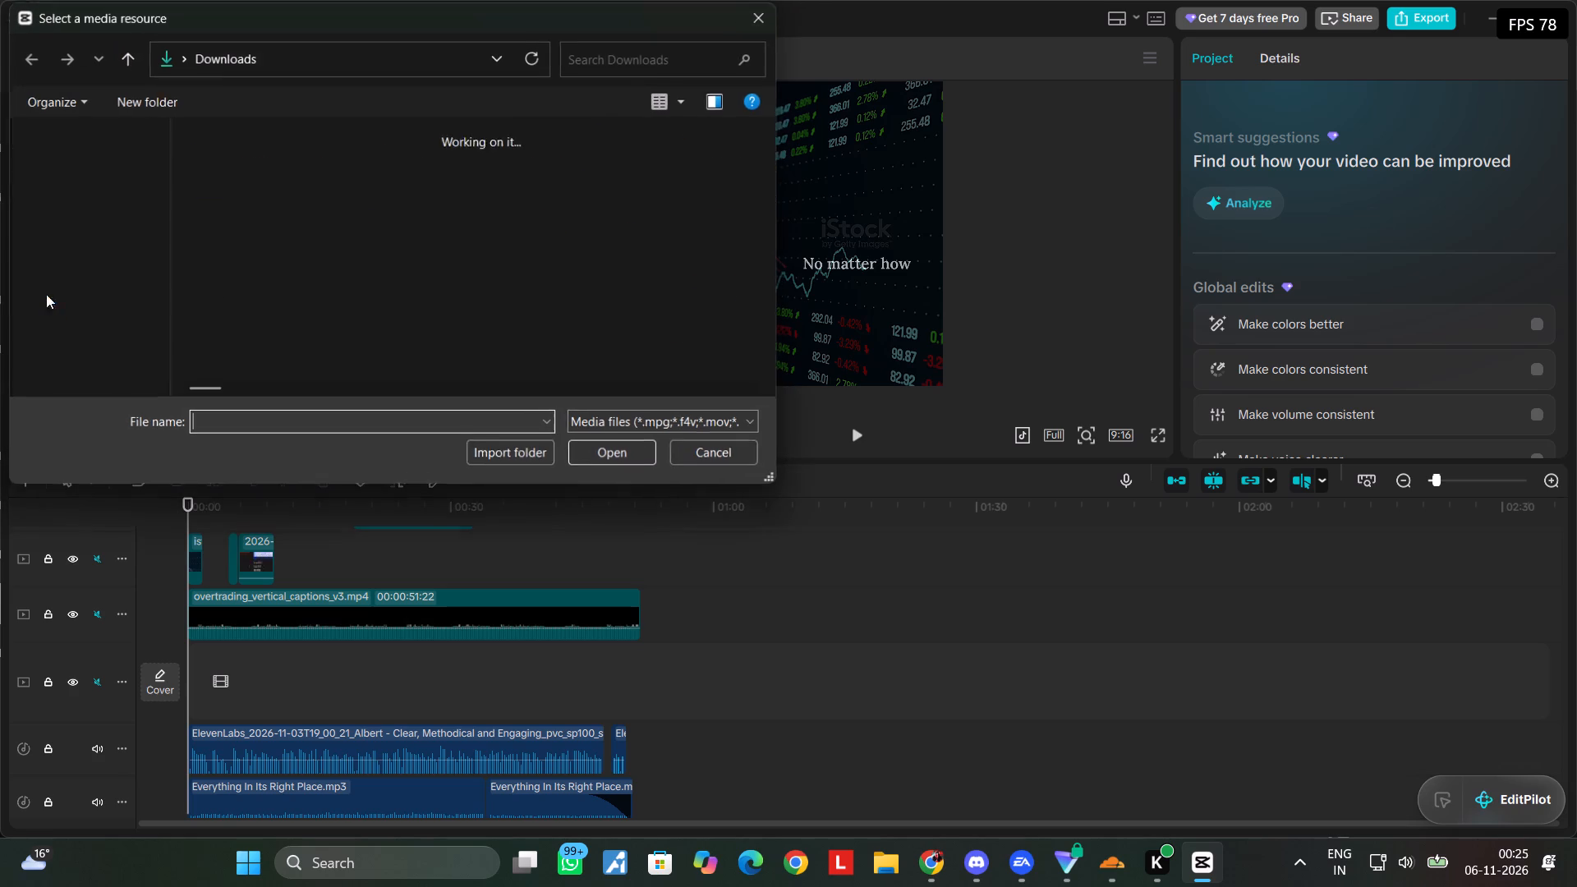
scroll(87, 270, "down", 1)
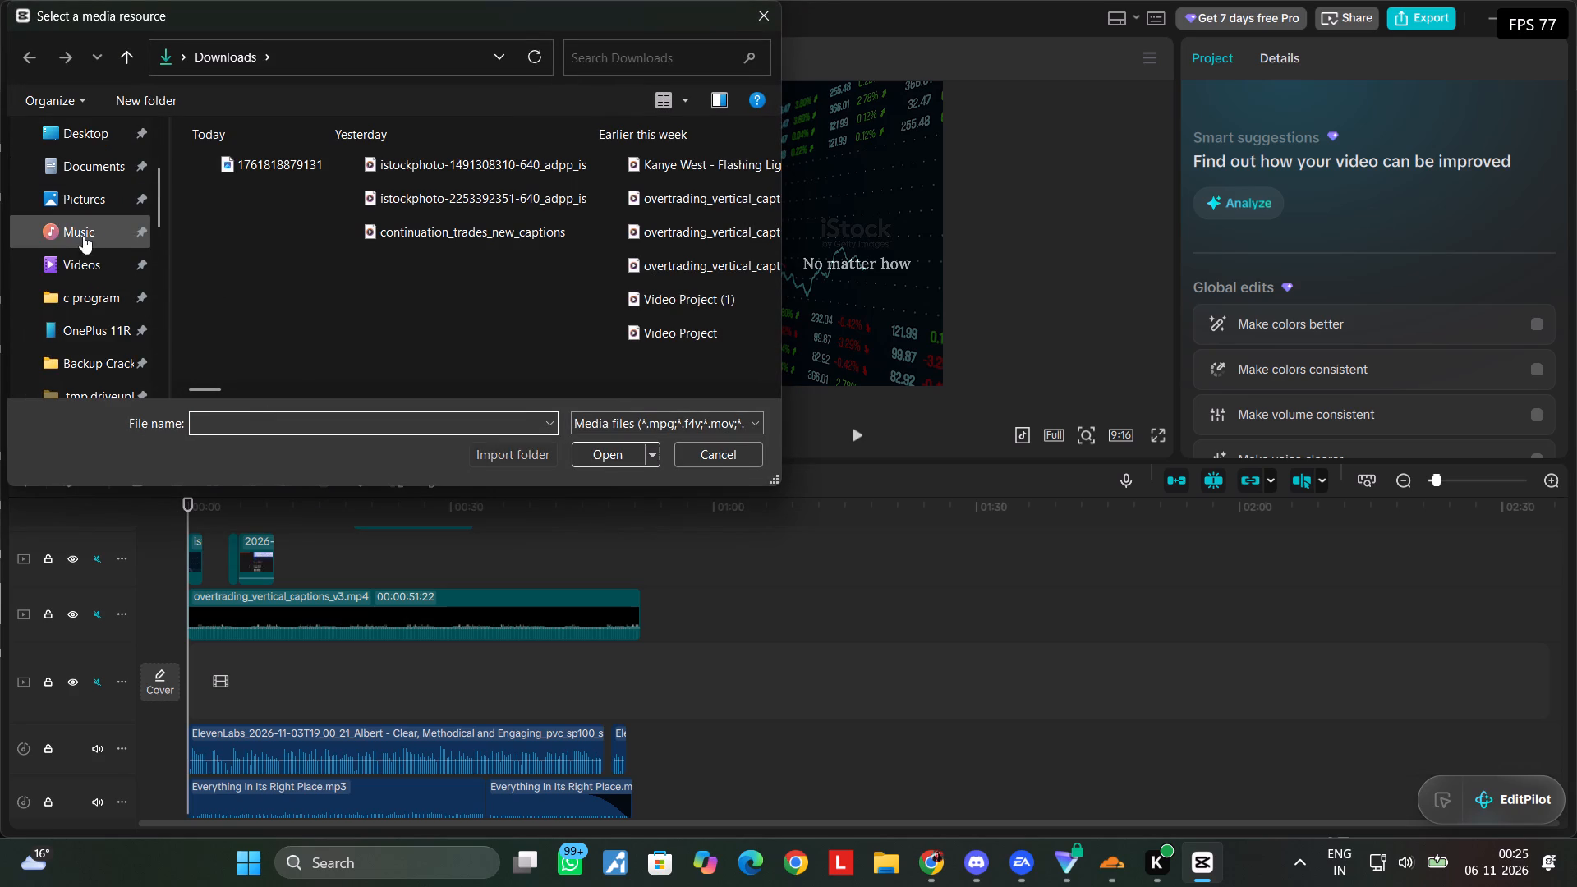
left_click(85, 199)
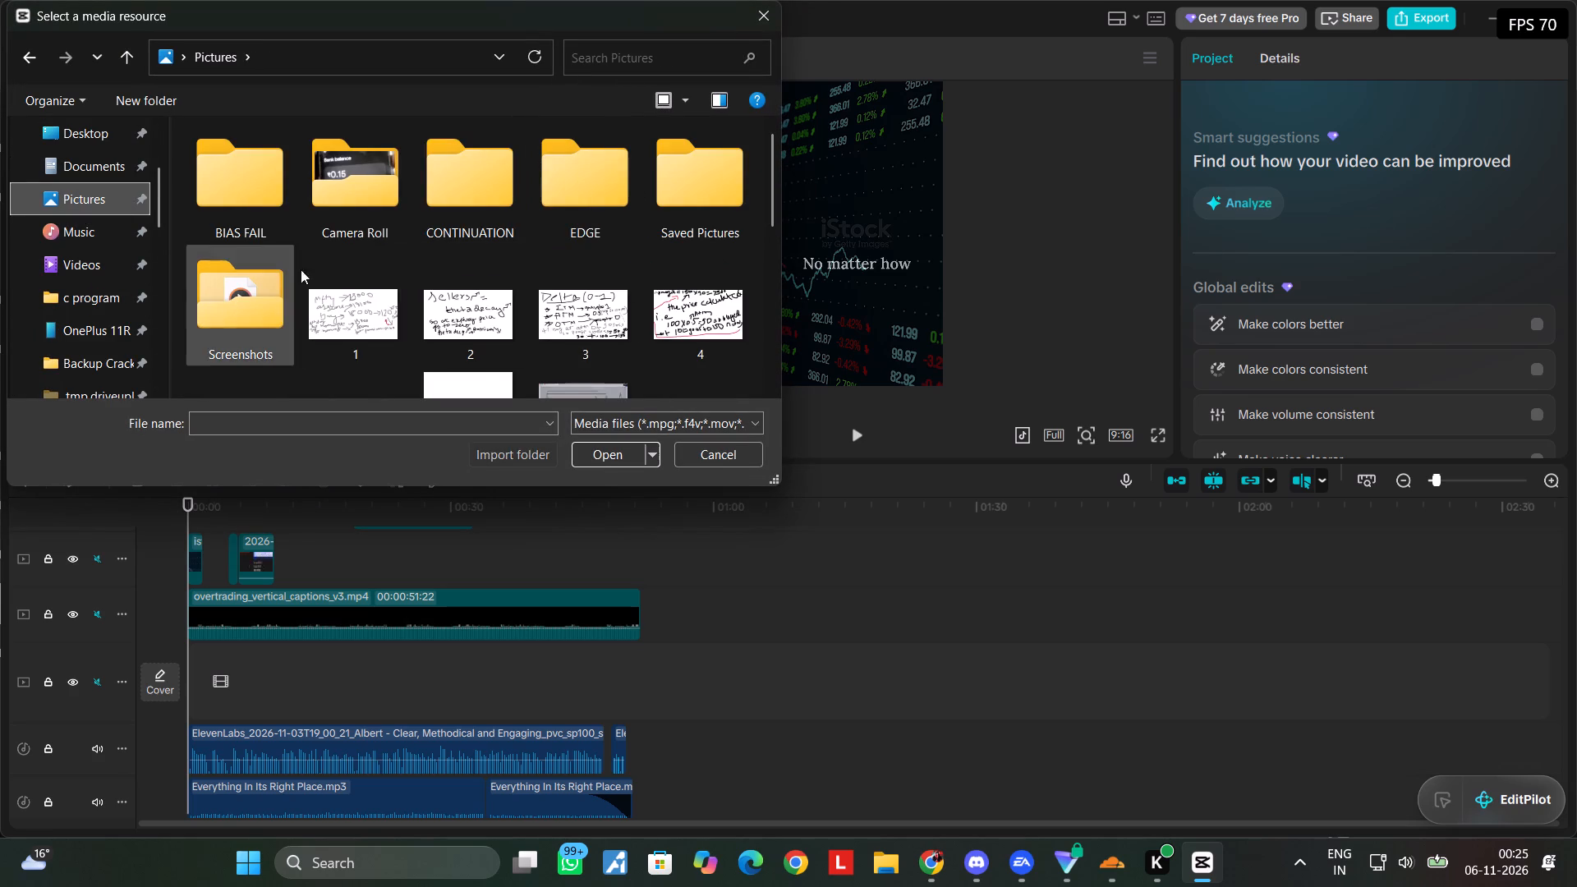
double_click(209, 299)
left_click_drag(773, 140, 783, 471)
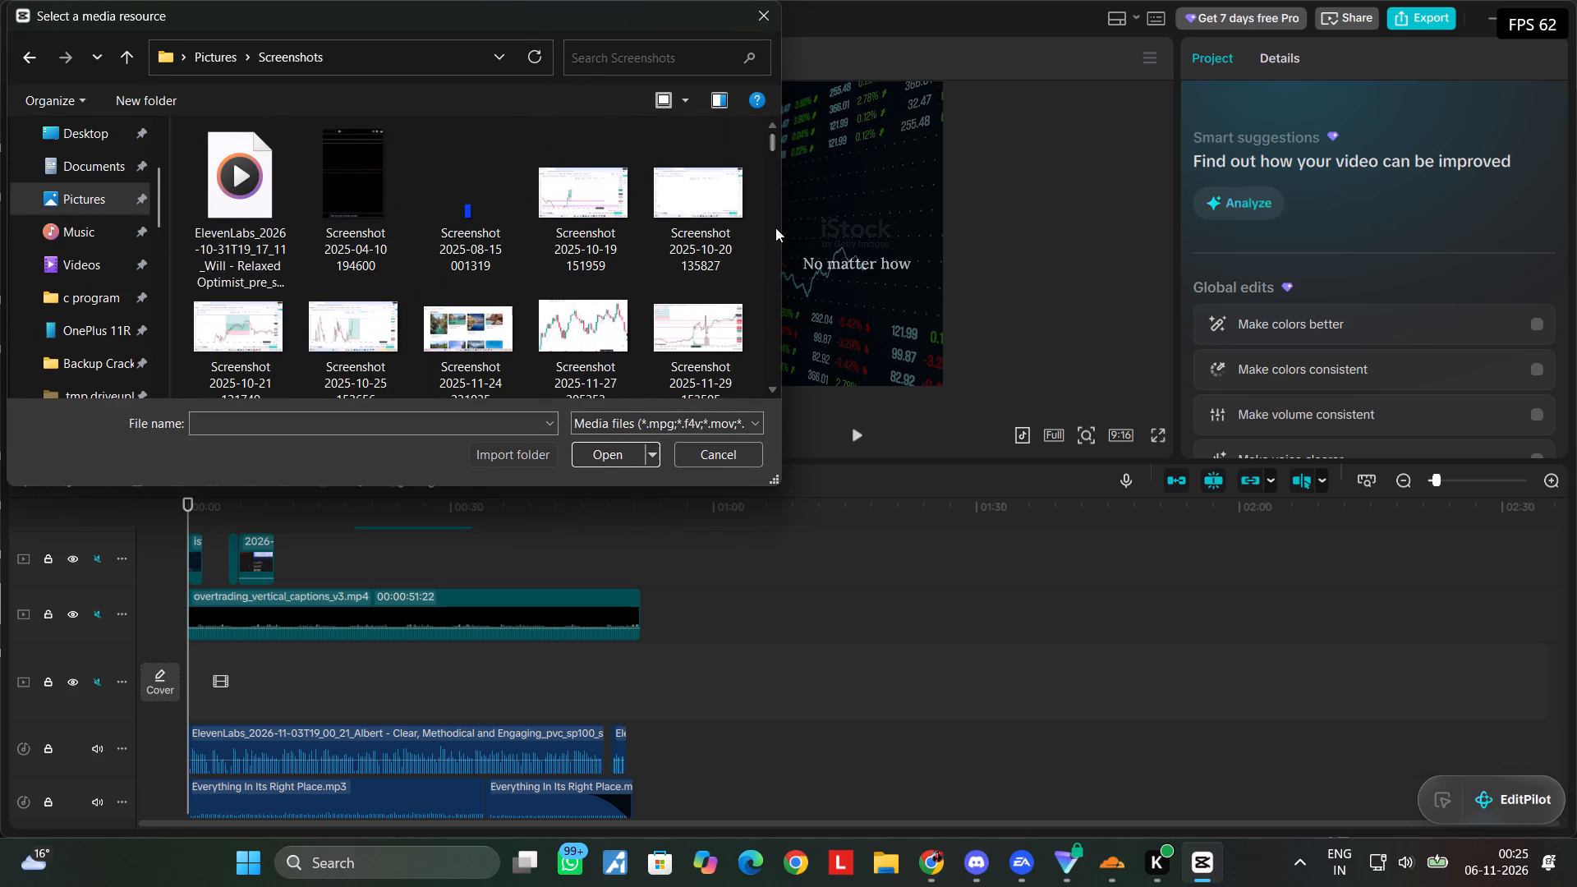
left_click_drag(772, 145, 791, 435)
left_click_drag(773, 139, 760, 409)
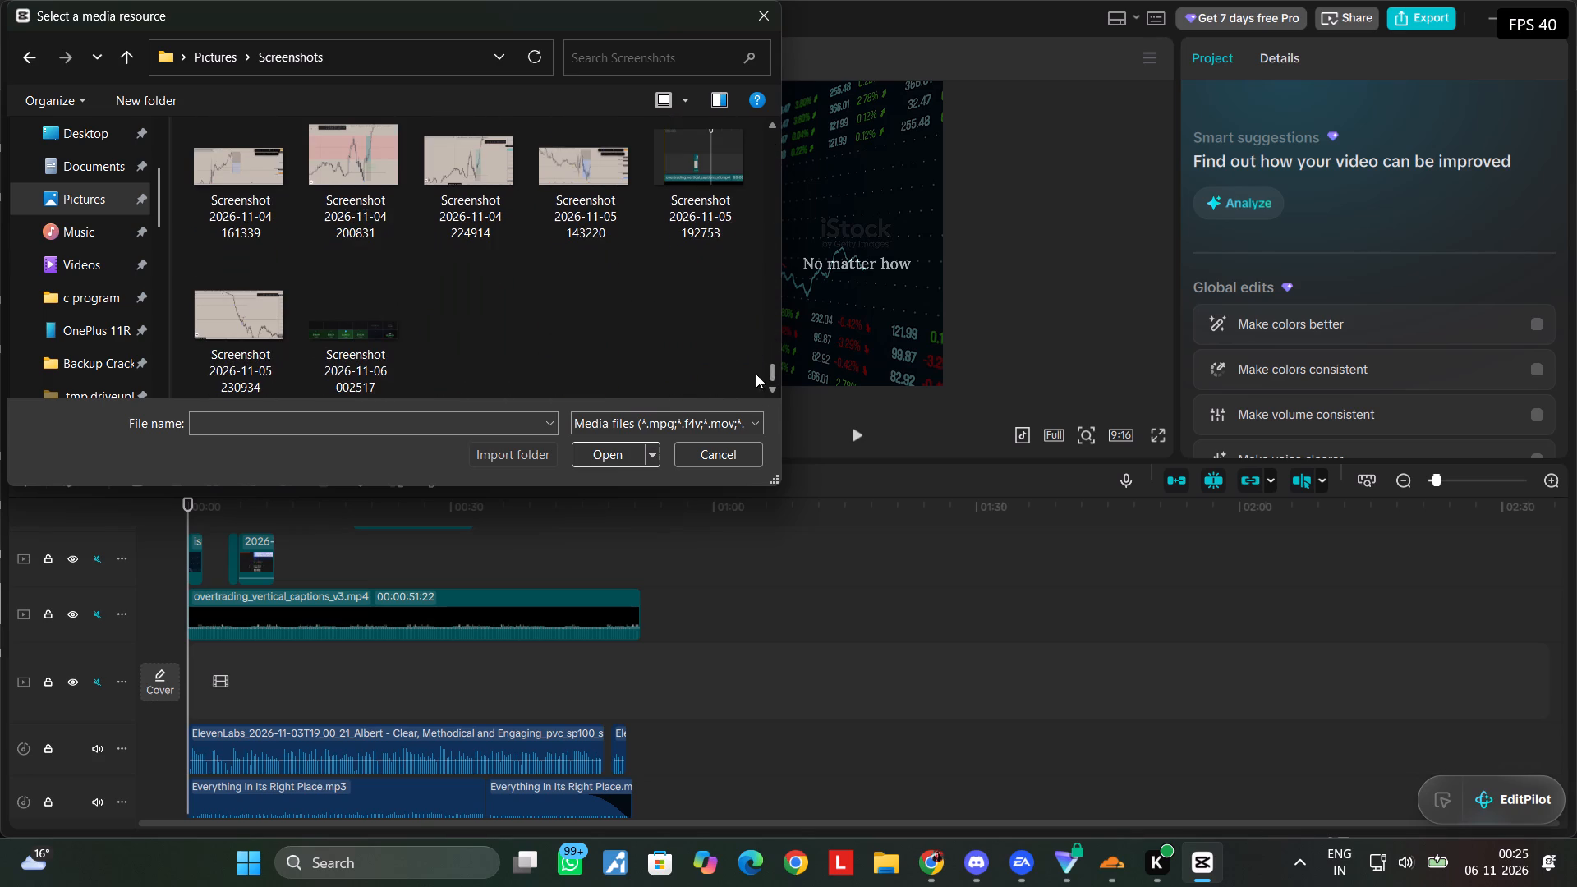
scroll(439, 369, "down", 1)
left_click(327, 321)
left_click(619, 447)
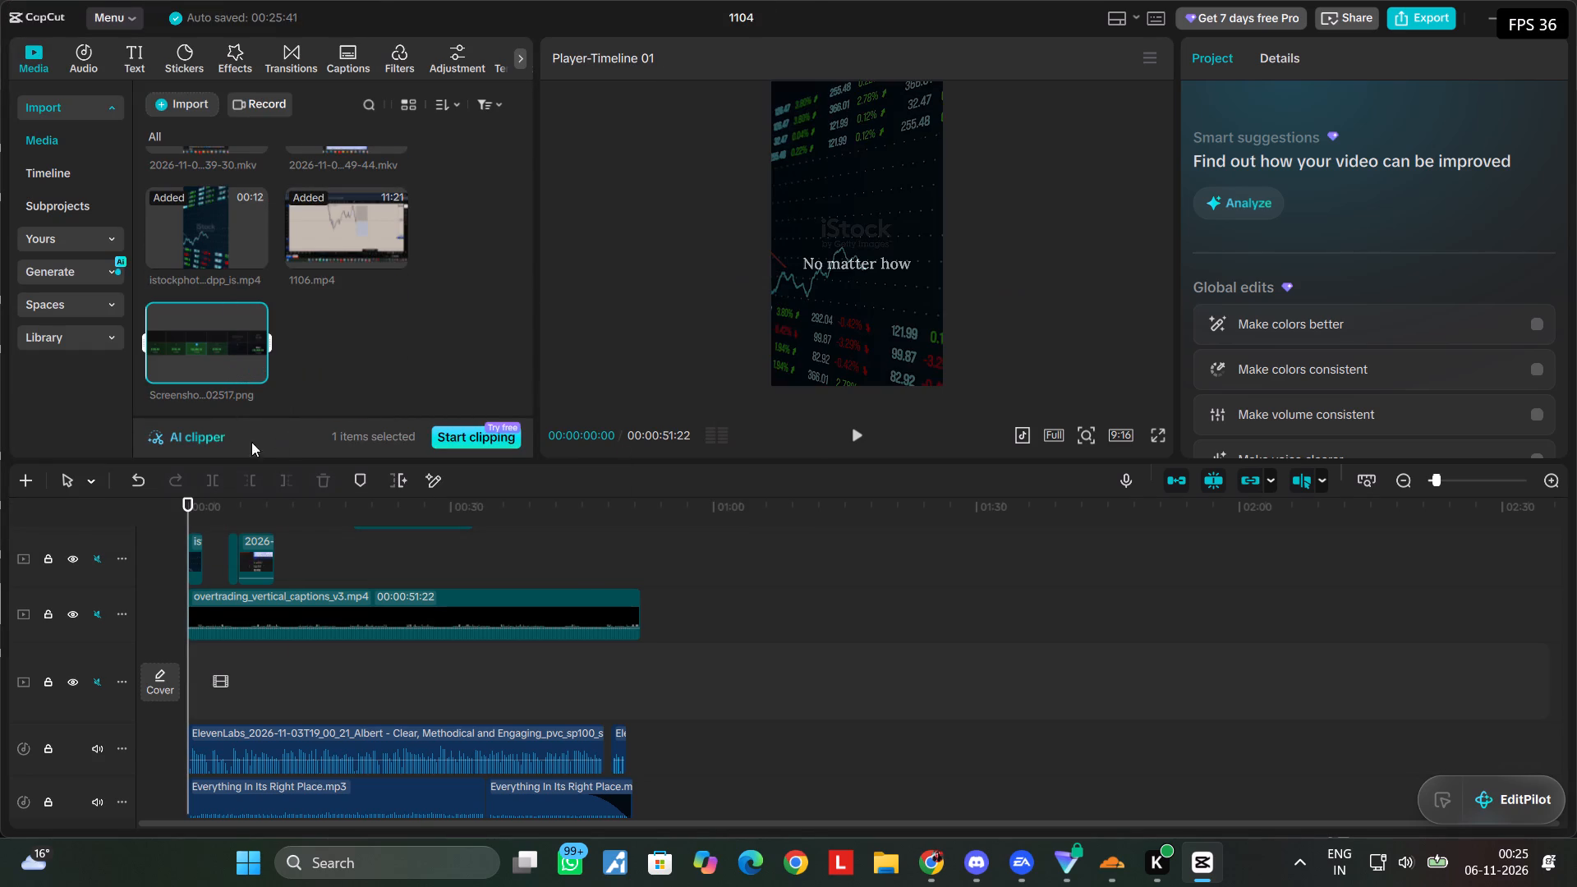
Place the journal screenshot at the timeline's start above the iStock clip, trim it to that clip's length, and preview the opening.
scroll(291, 537, "up", 5)
left_click_drag(204, 345, 189, 563)
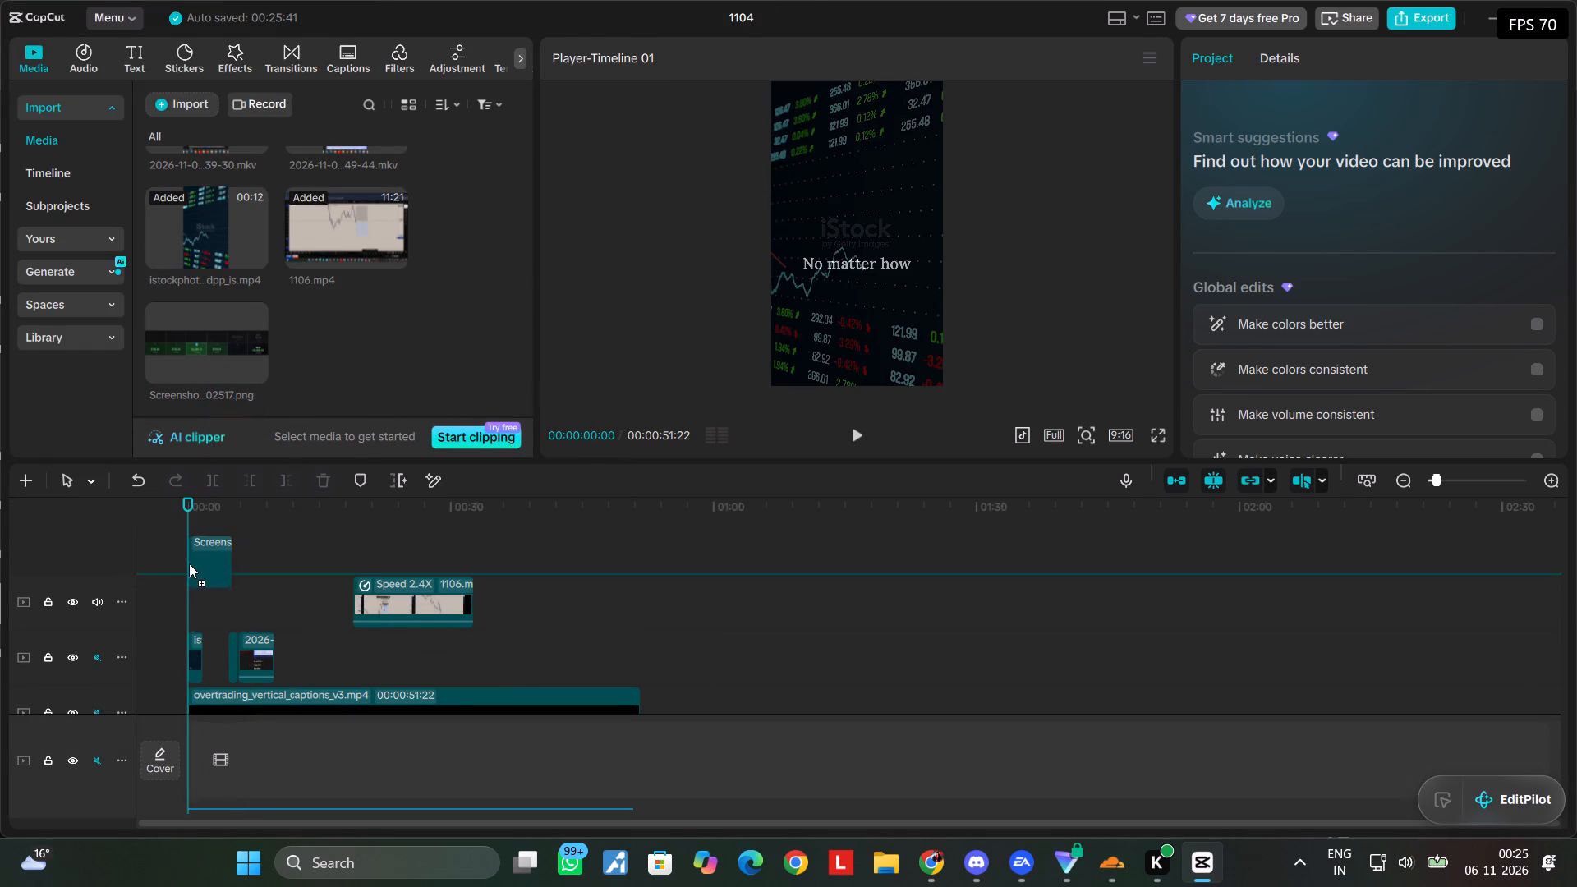
left_click_drag(189, 563, 183, 602)
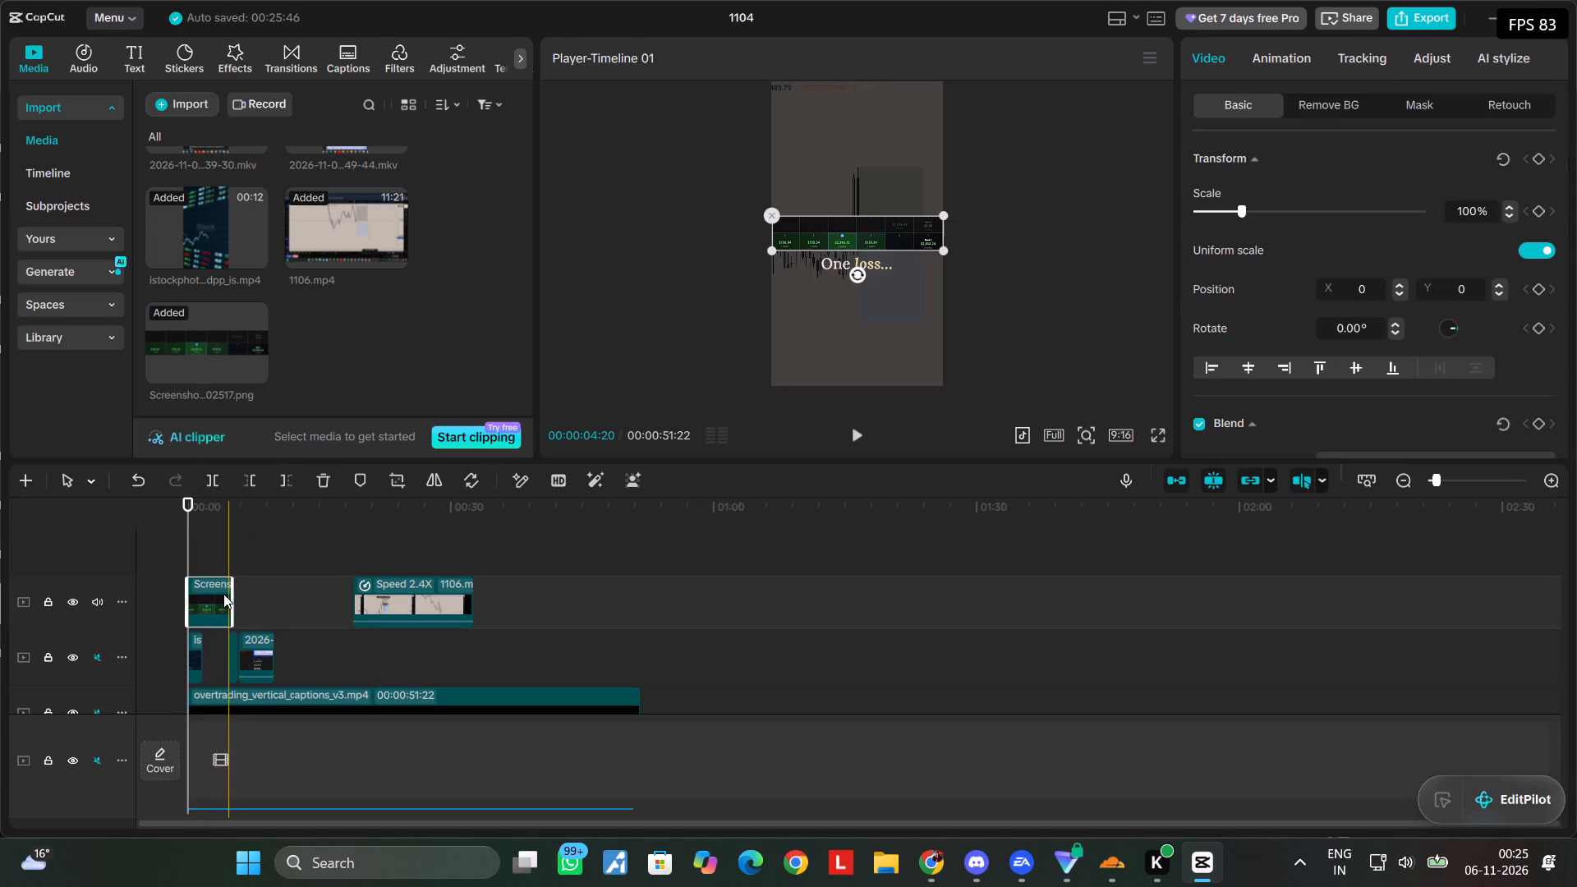
left_click_drag(229, 600, 200, 601)
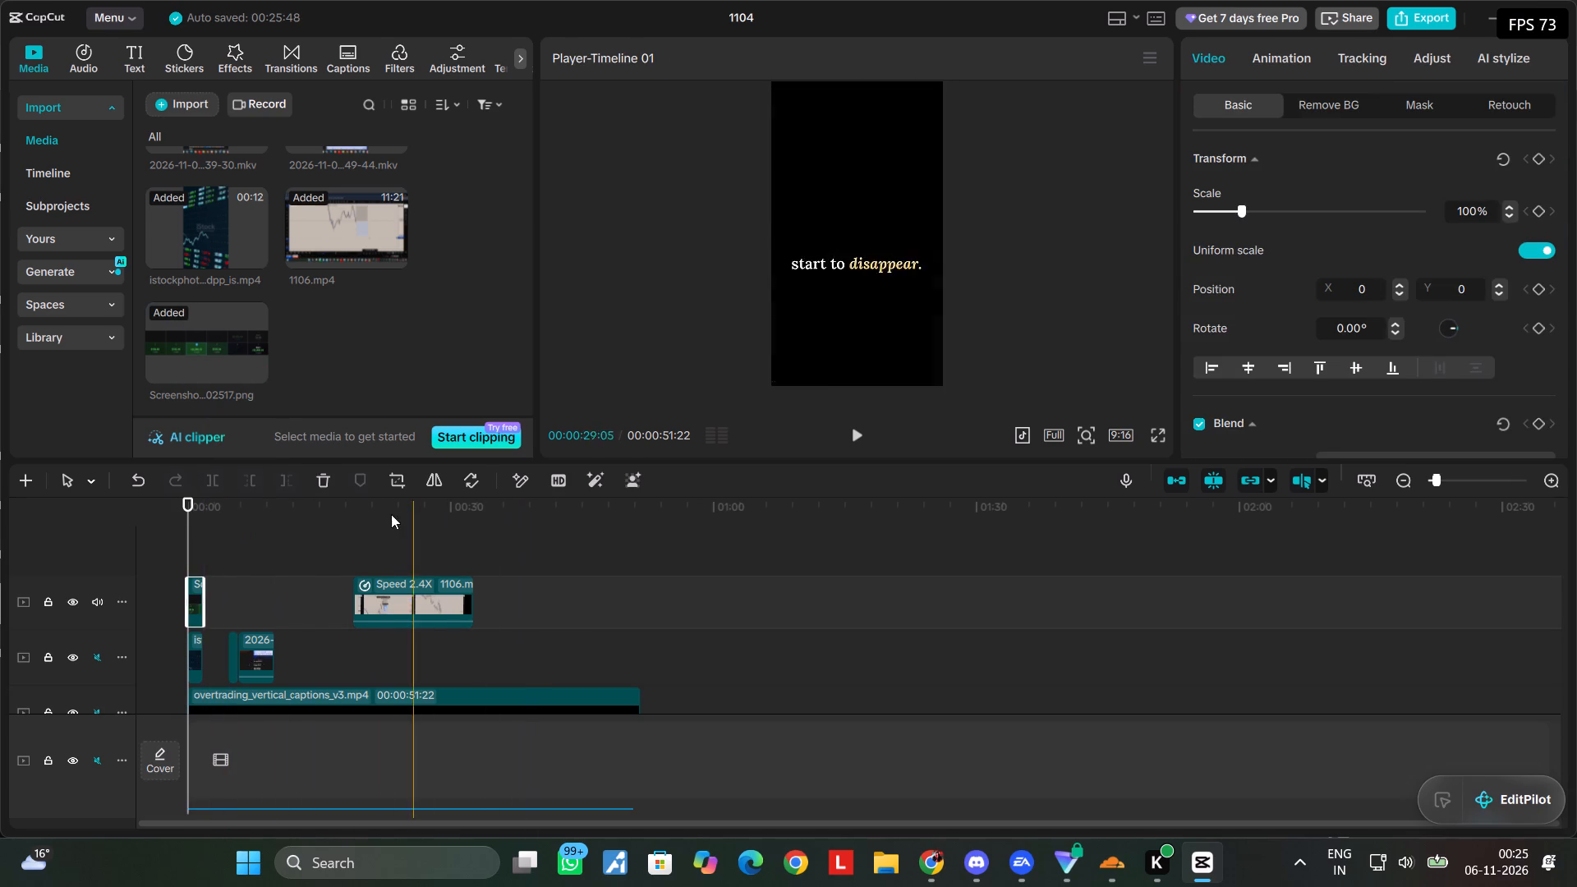
left_click(844, 425)
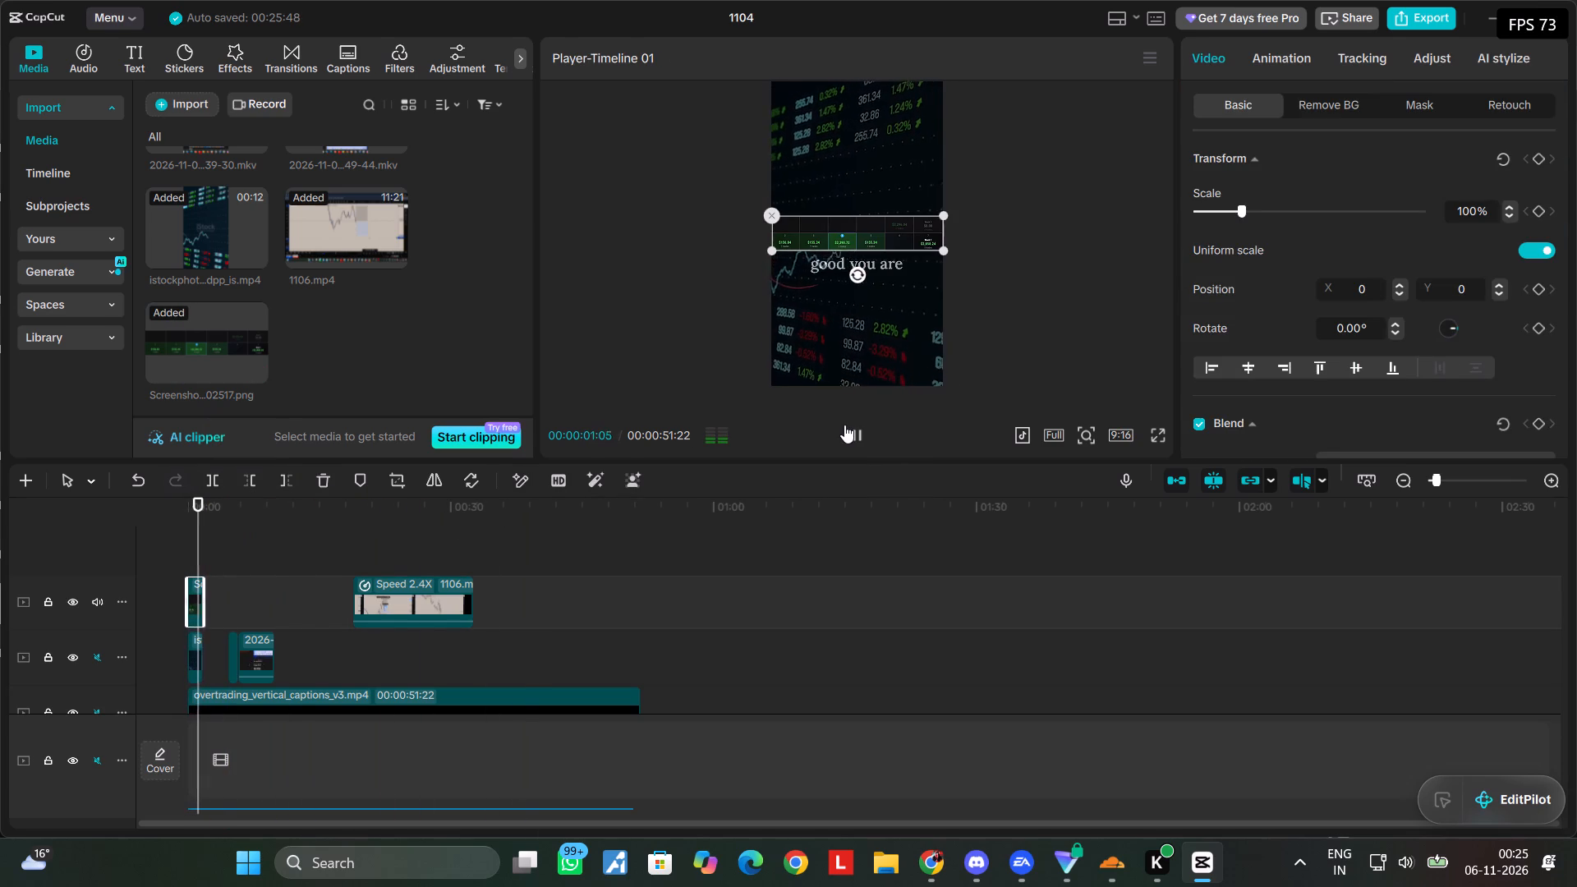
left_click(844, 425)
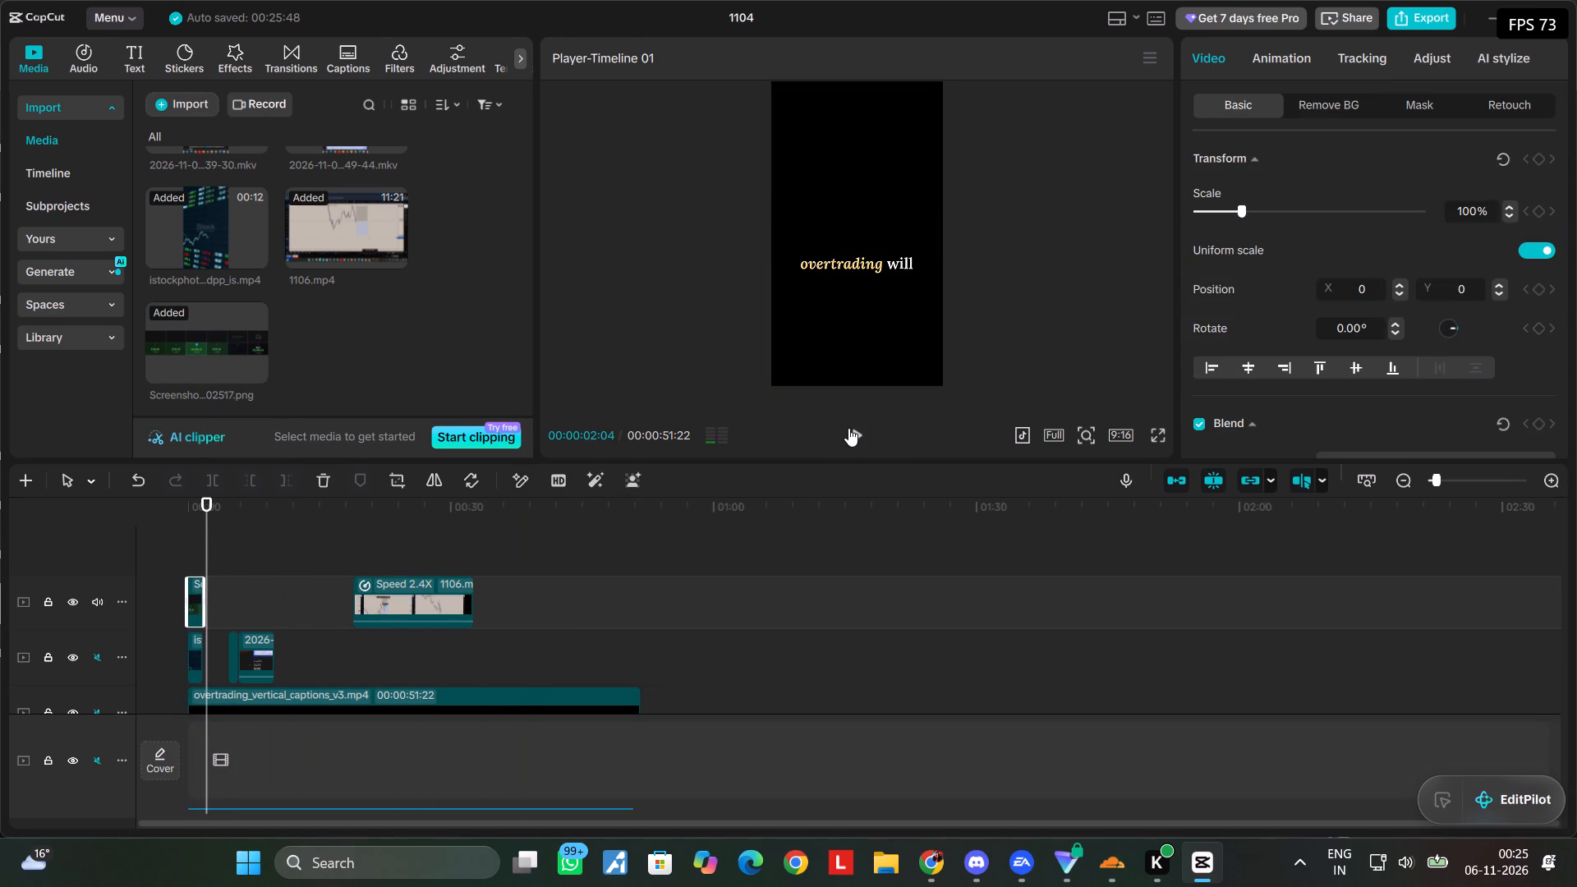
left_click(848, 428)
left_click_drag(227, 522, 117, 538)
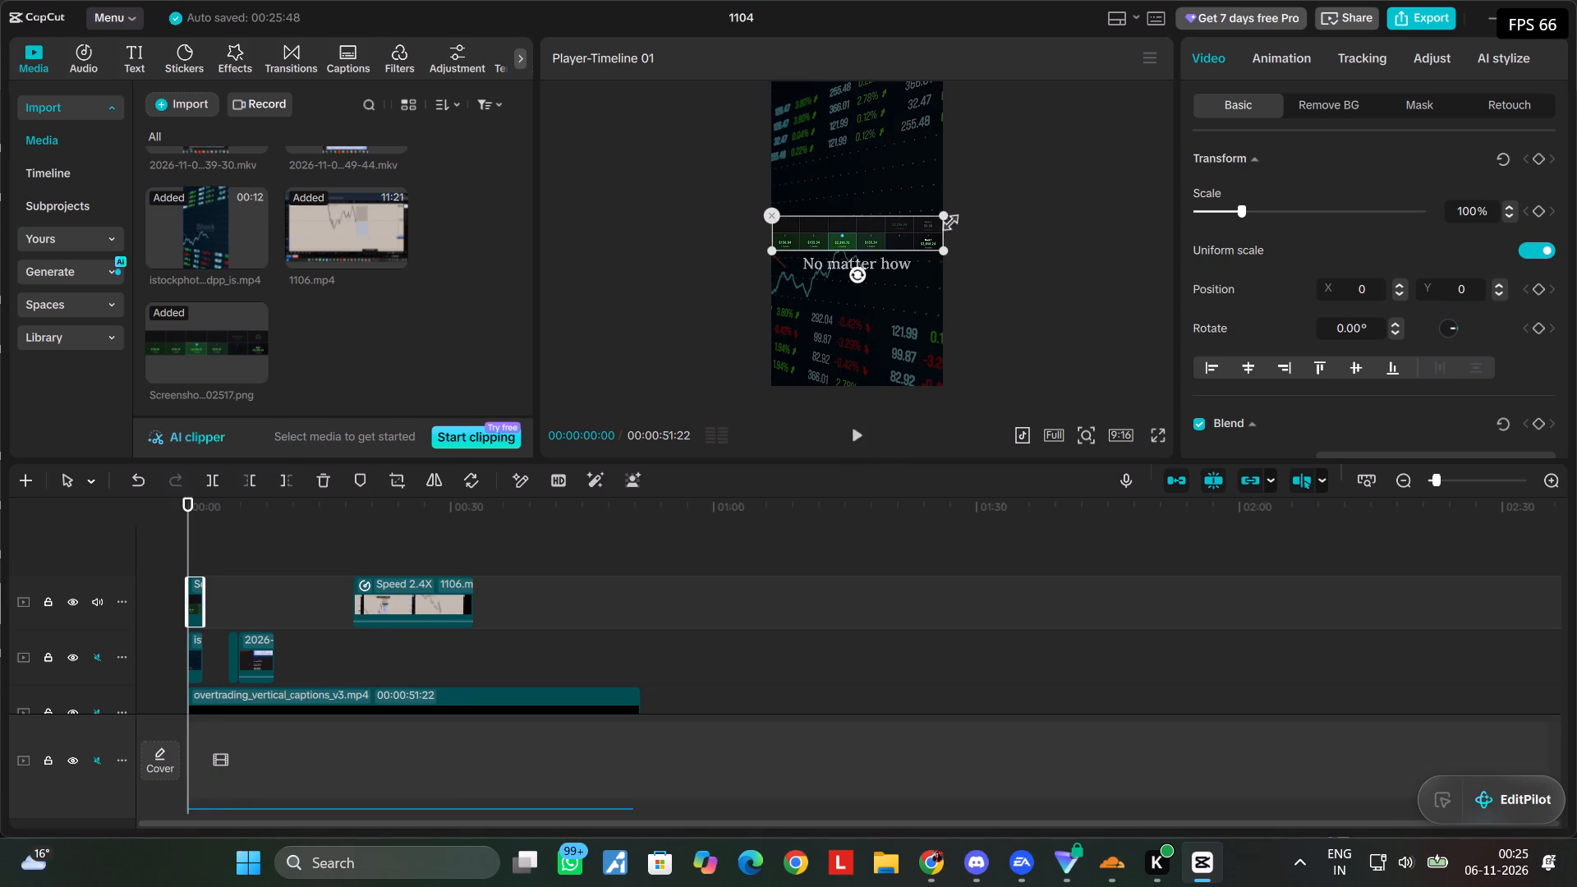
Raise the journal screenshot above the caption to about Y 964 and enlarge it to about 168%.
left_click_drag(940, 210, 935, 198)
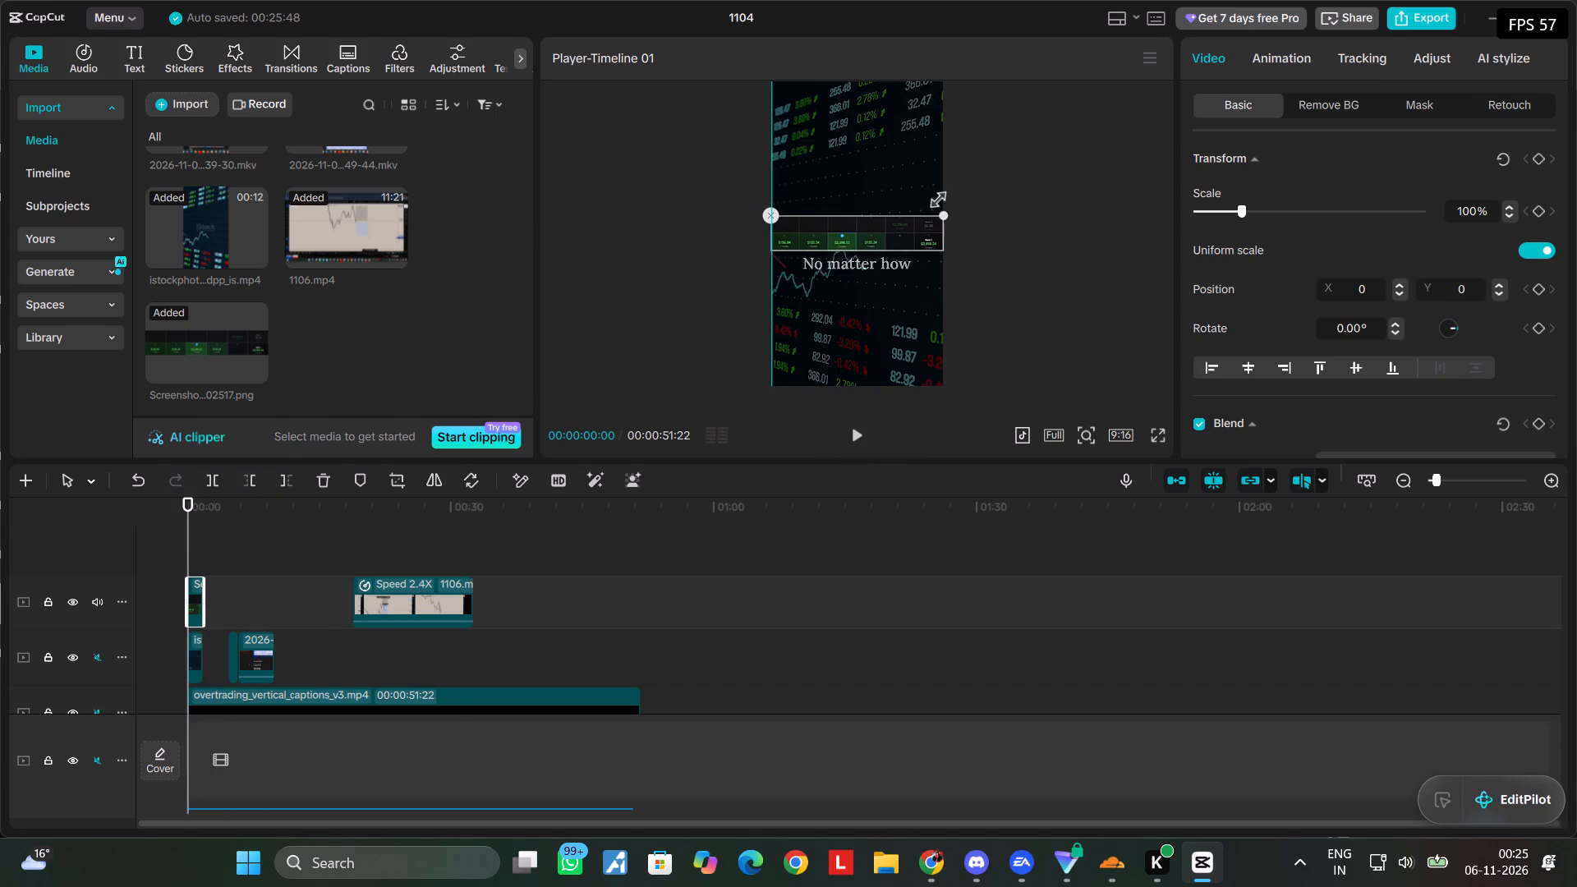
left_click_drag(935, 198, 932, 200)
left_click_drag(837, 241, 840, 165)
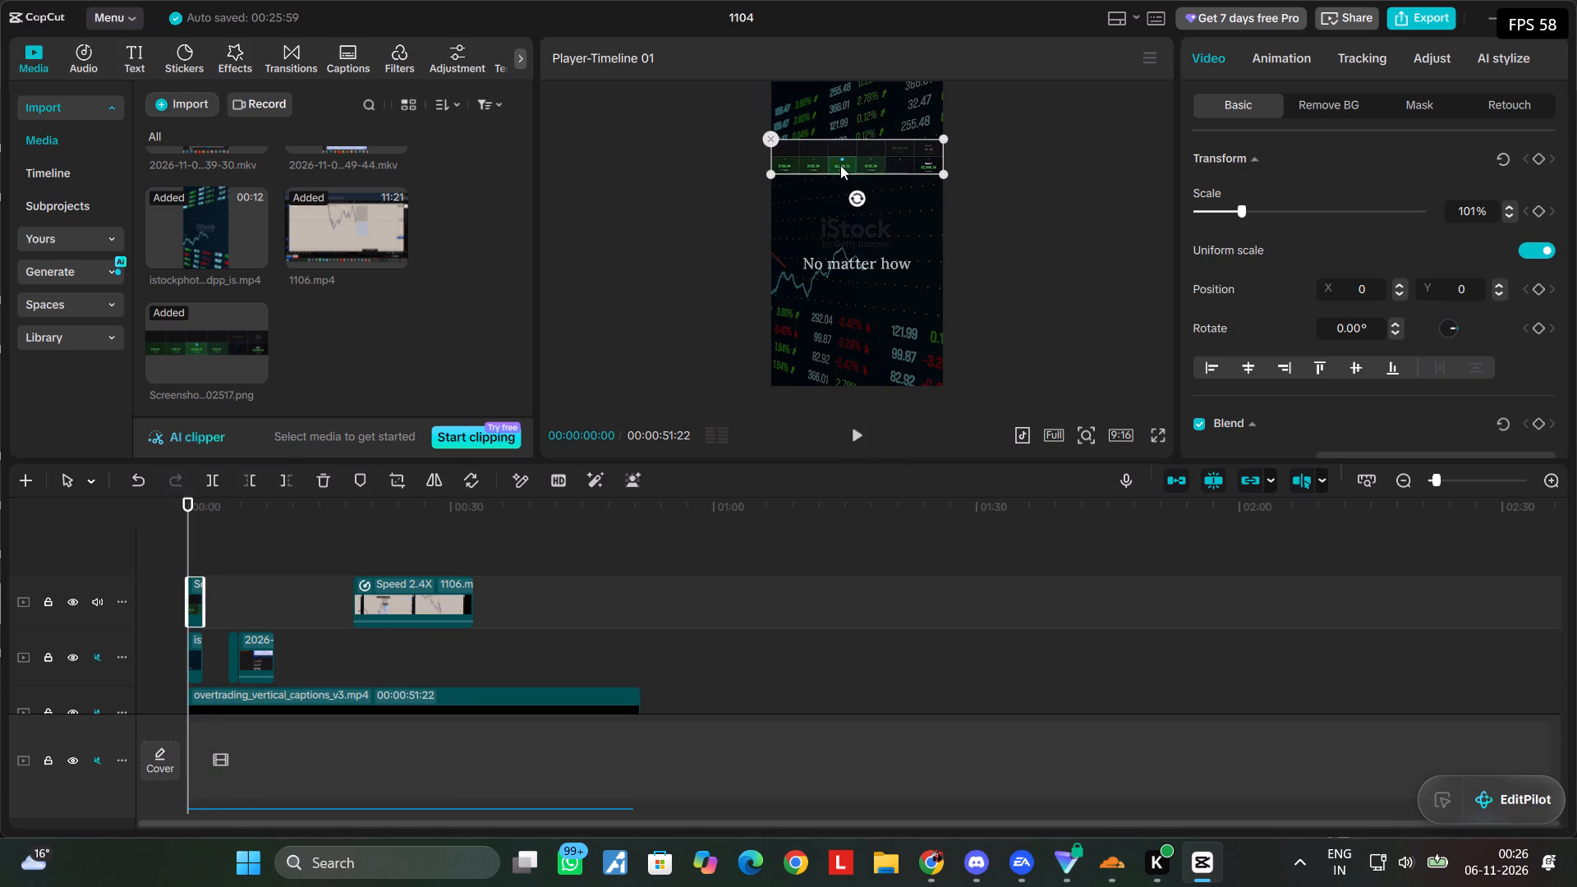
left_click_drag(775, 173, 778, 228)
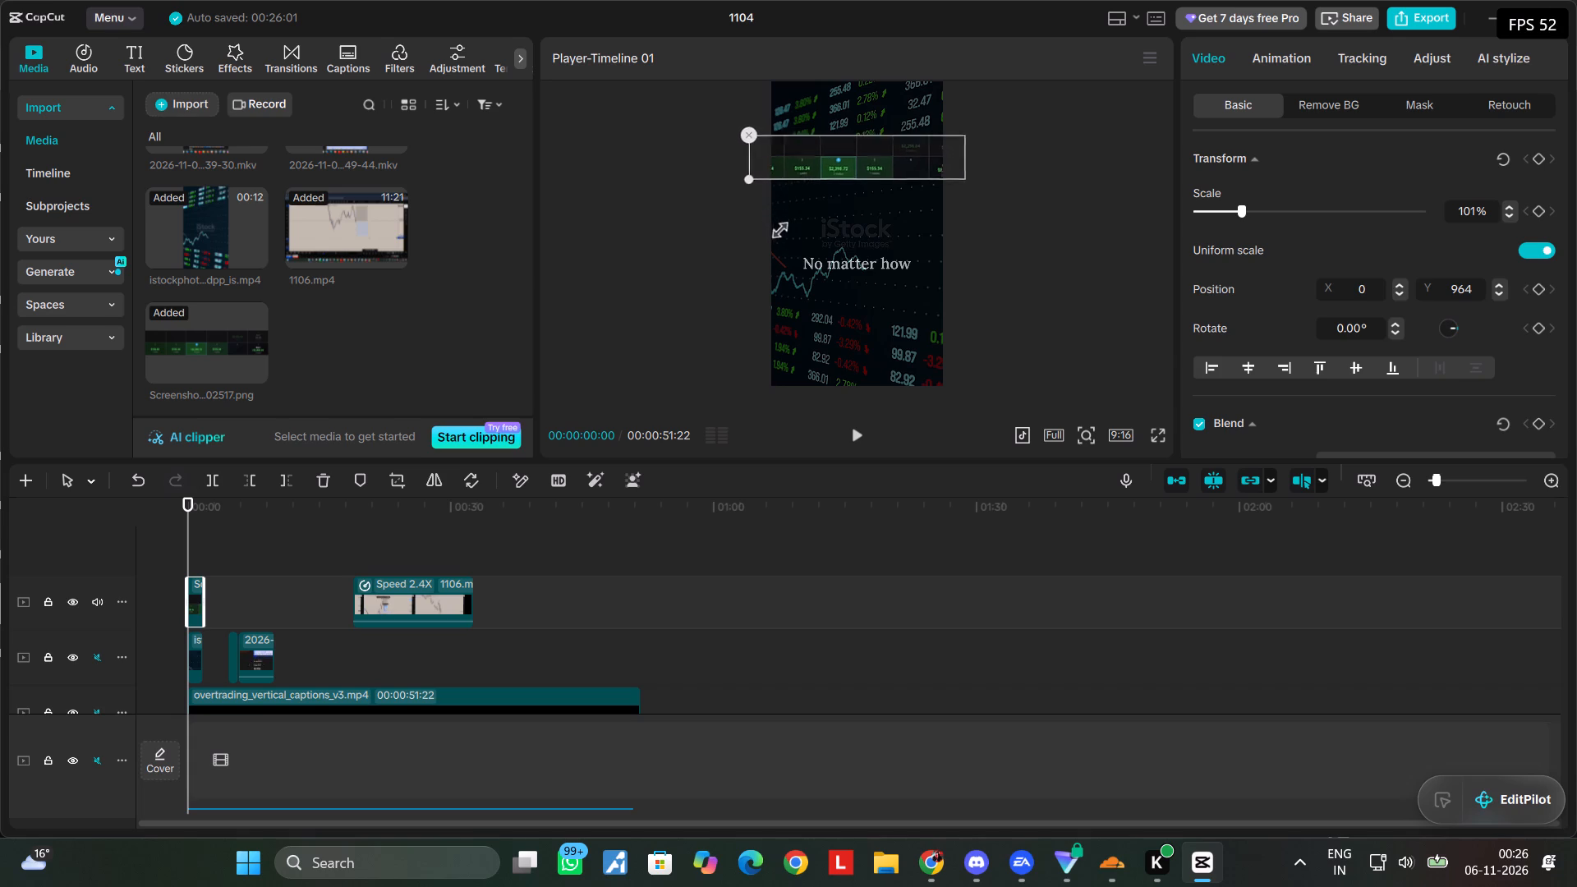
left_click_drag(778, 228, 791, 222)
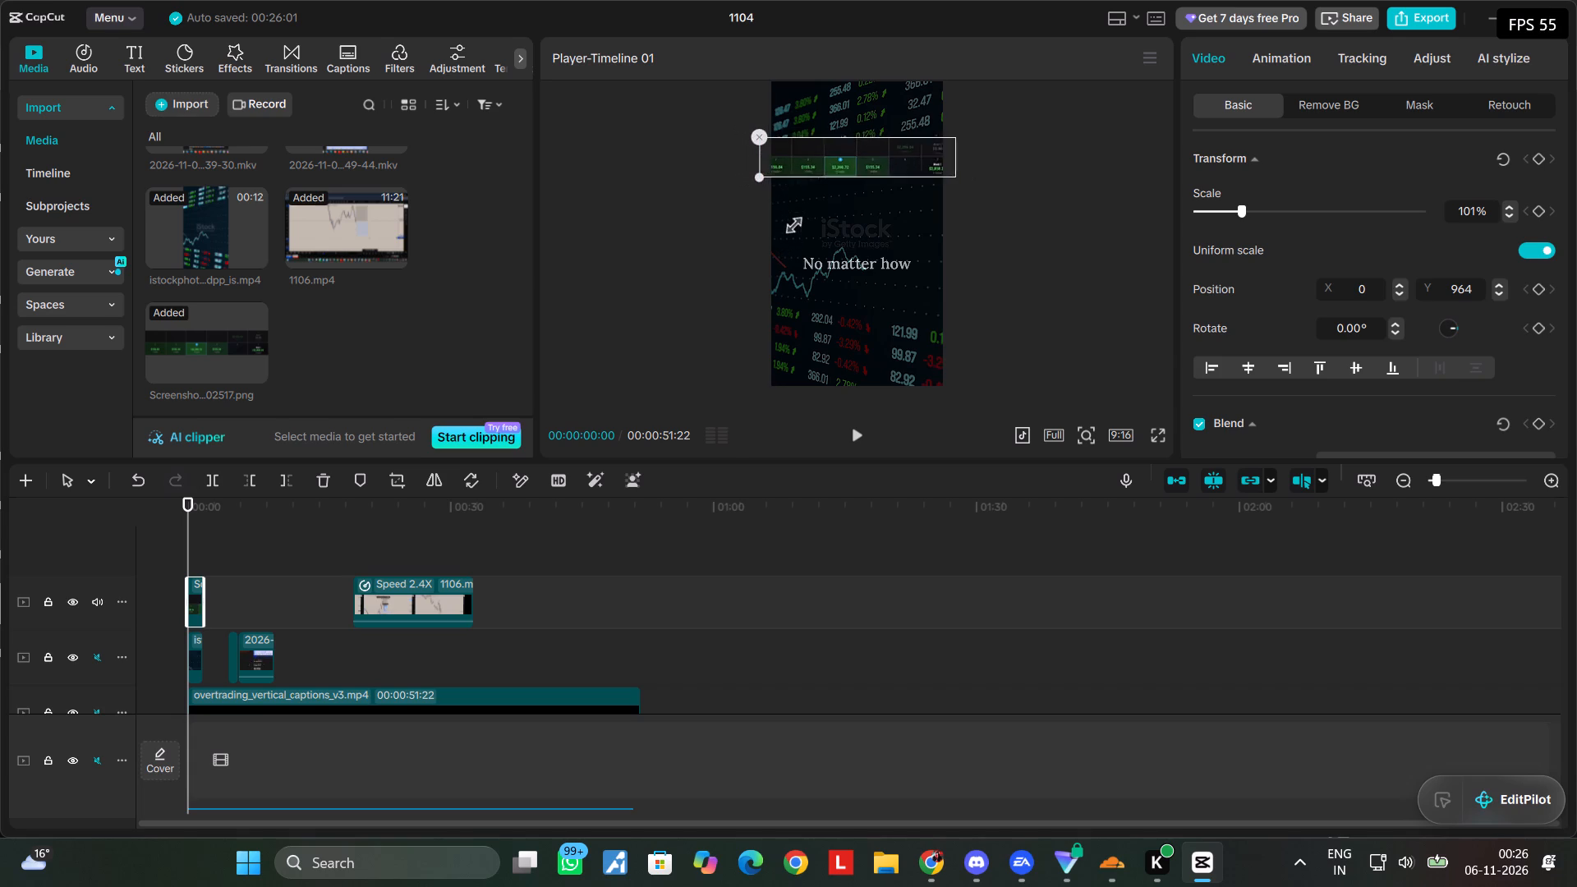
left_click_drag(791, 222, 803, 216)
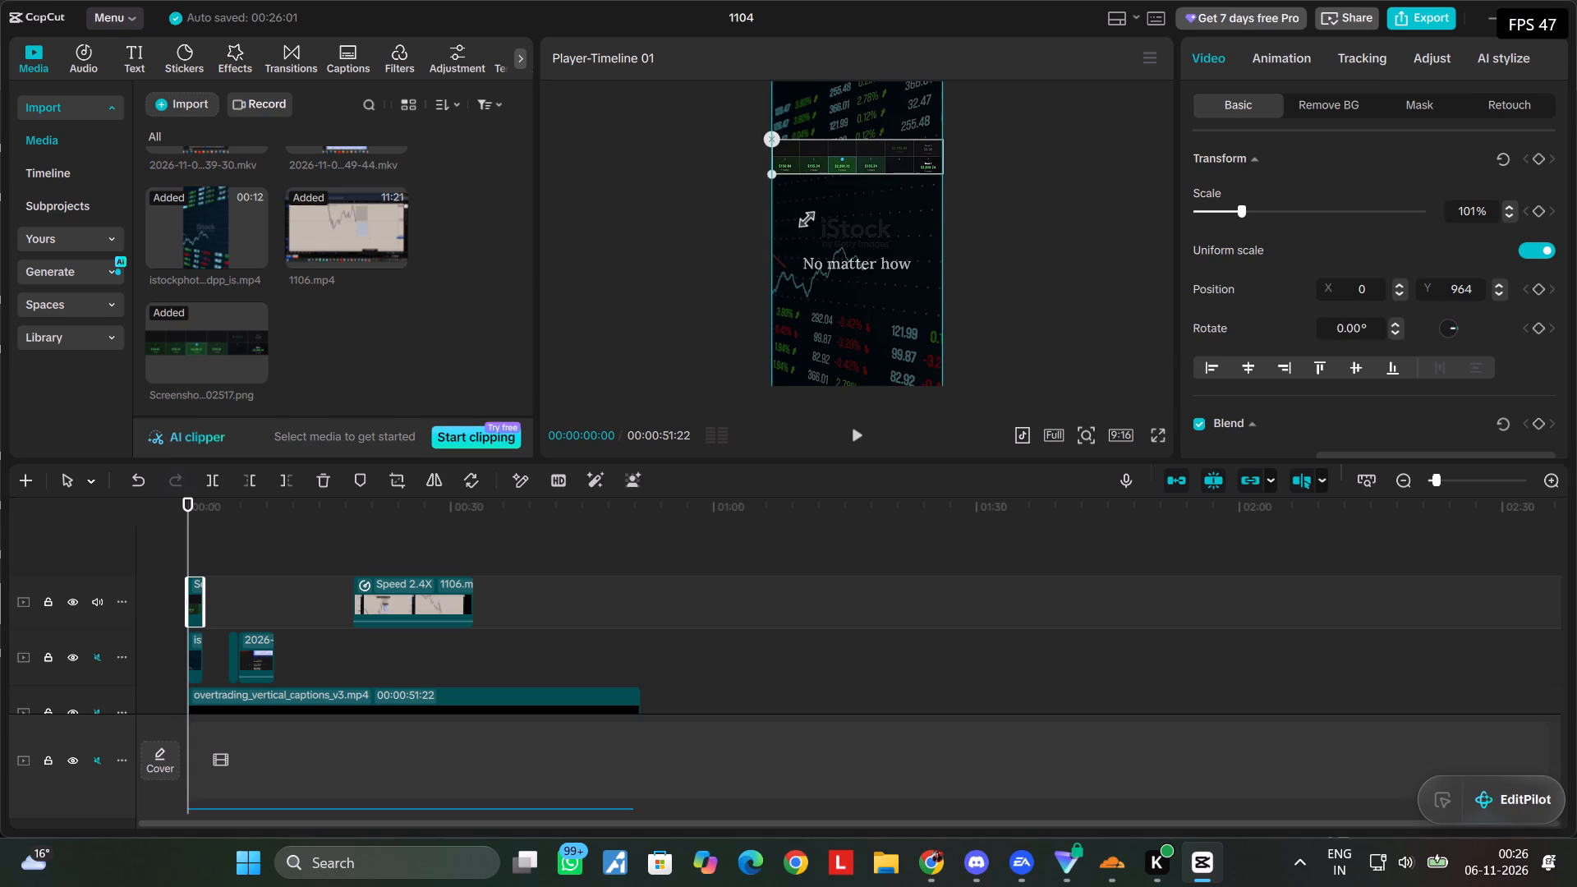
left_click_drag(803, 216, 801, 222)
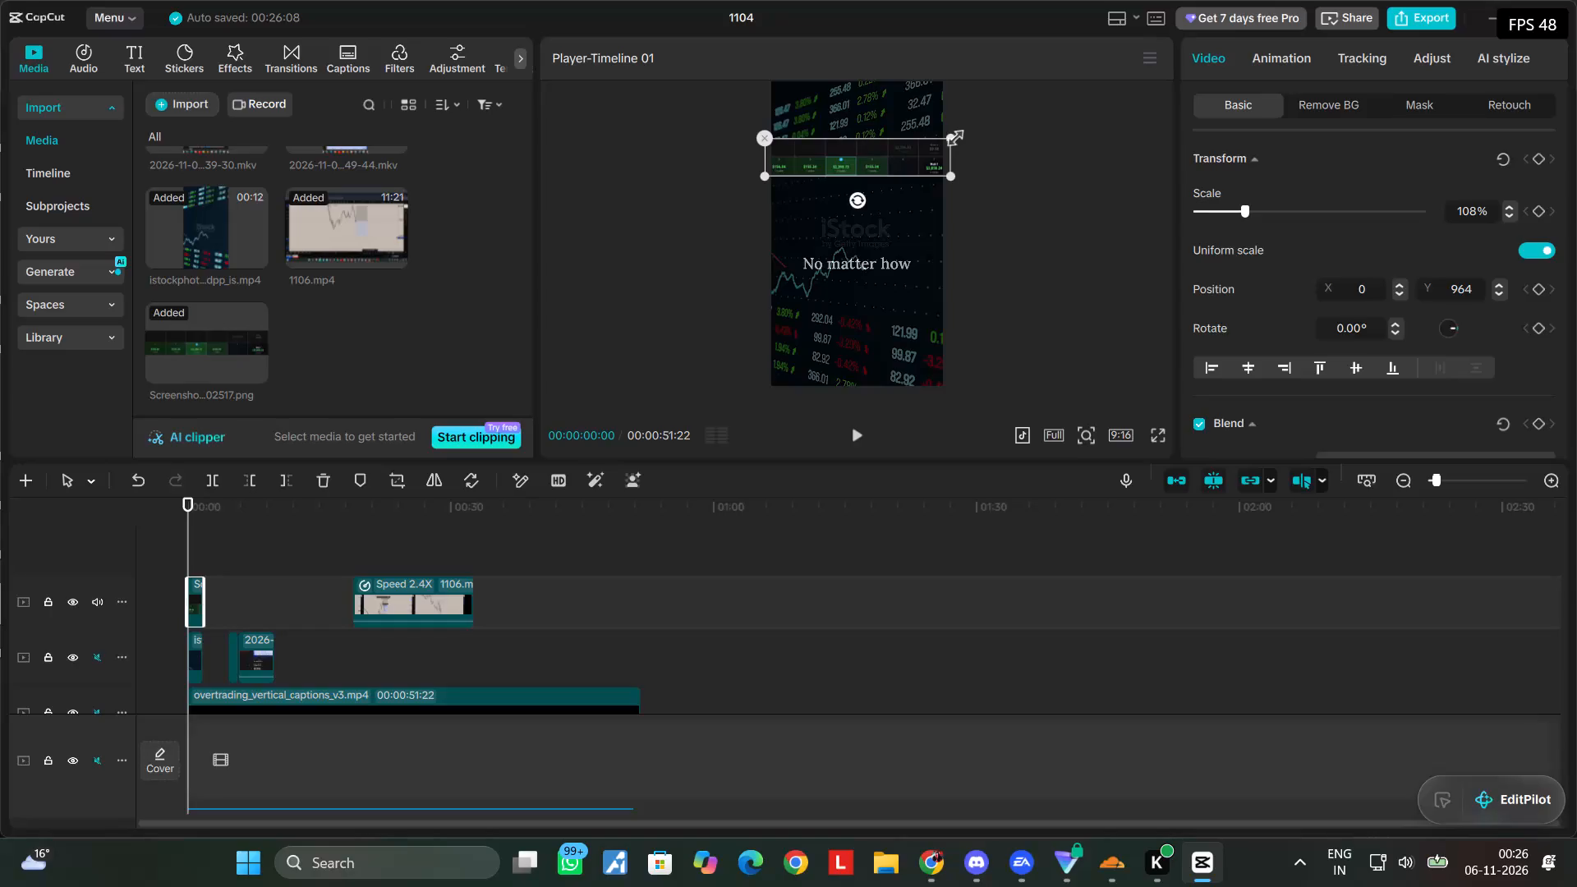
left_click_drag(949, 139, 951, 62)
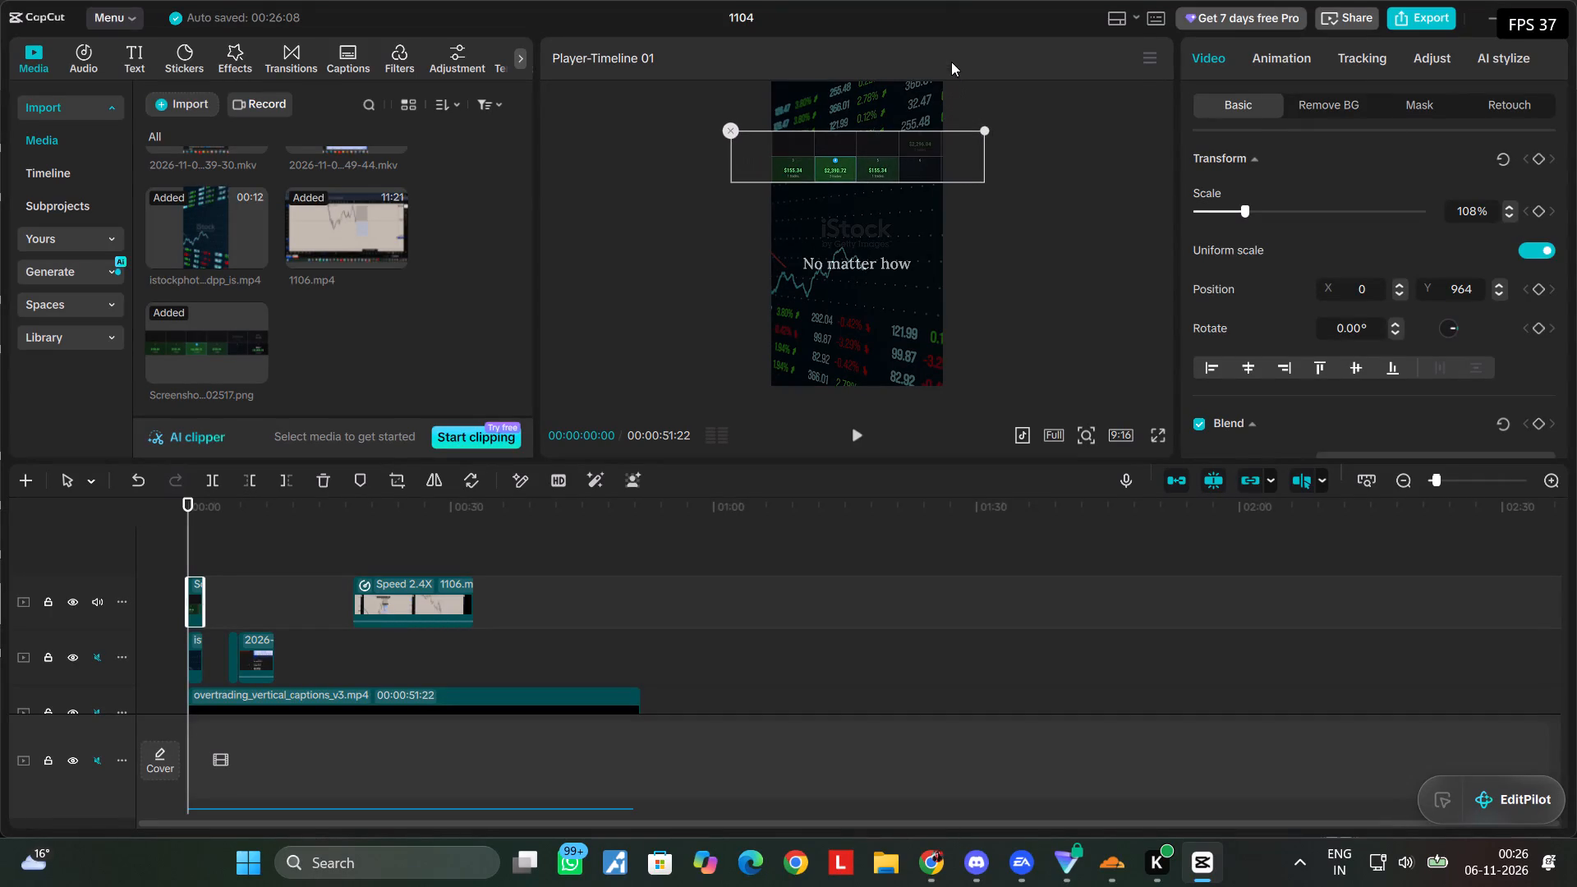
left_click_drag(951, 62, 961, 33)
left_click(1033, 227)
left_click(857, 169)
left_click(857, 169)
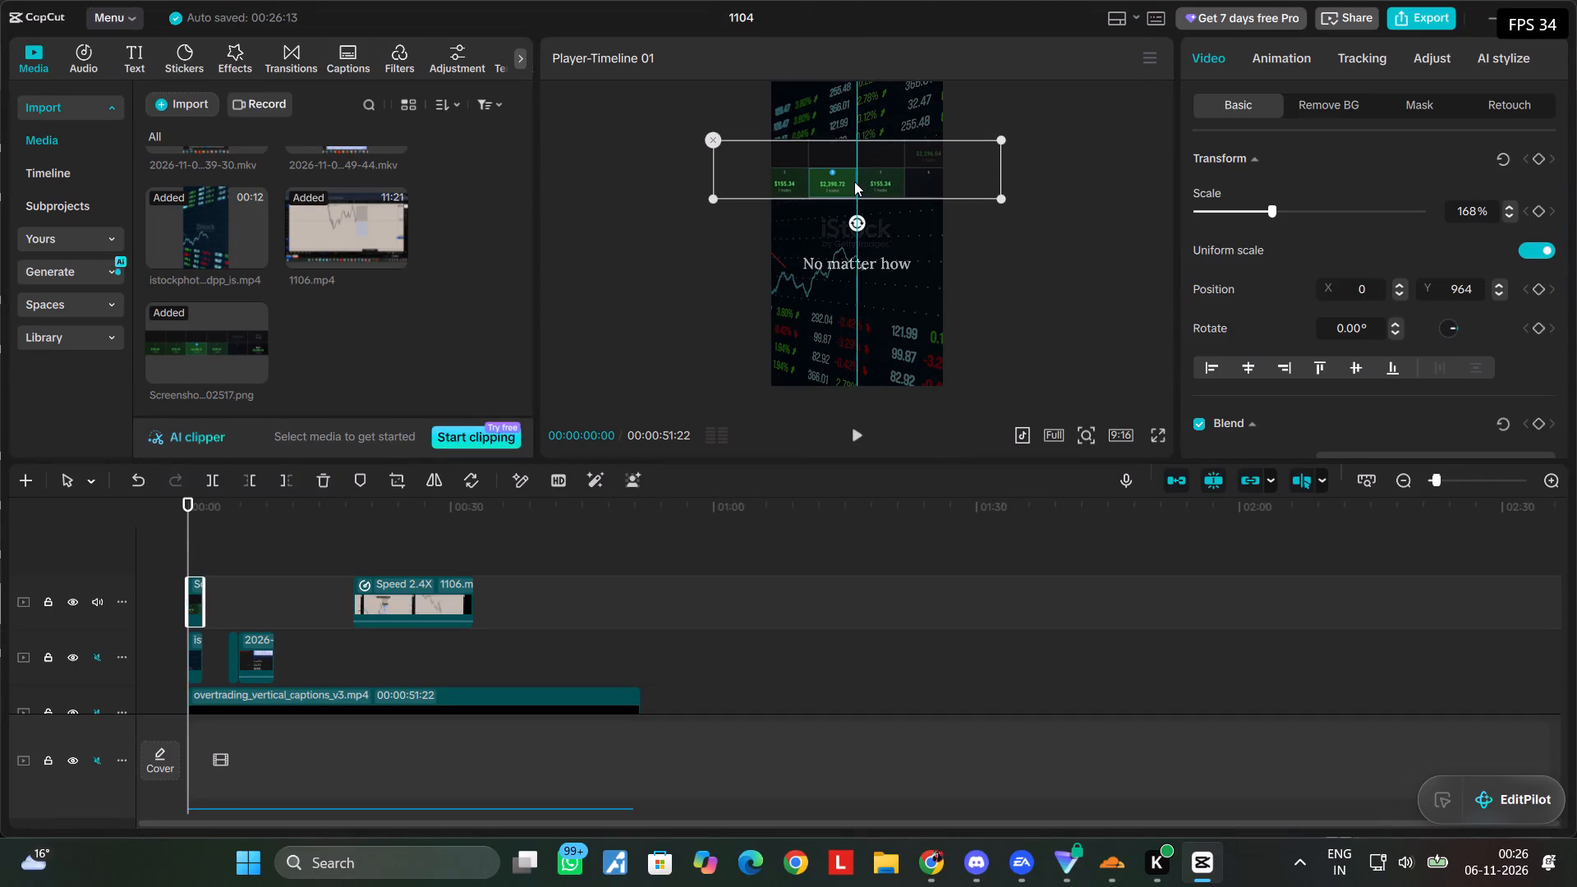
Shift the journal screenshot sideways to about X 517, Y 912 and reduce its scale to about 161%.
left_click_drag(865, 167, 884, 168)
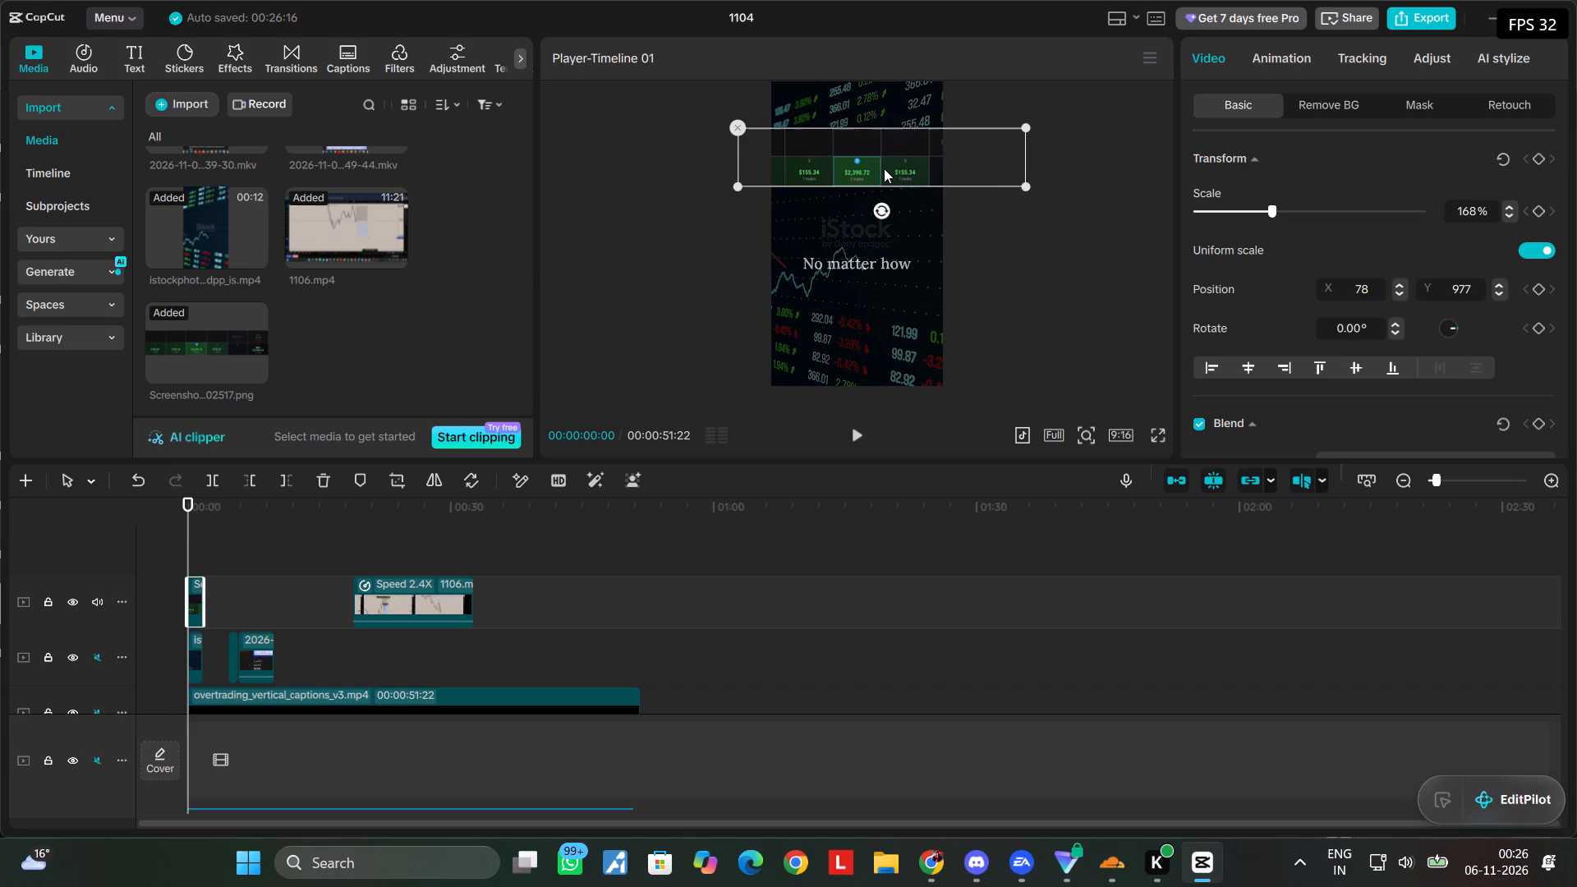
left_click_drag(884, 168, 900, 172)
left_click_drag(1040, 188, 1023, 186)
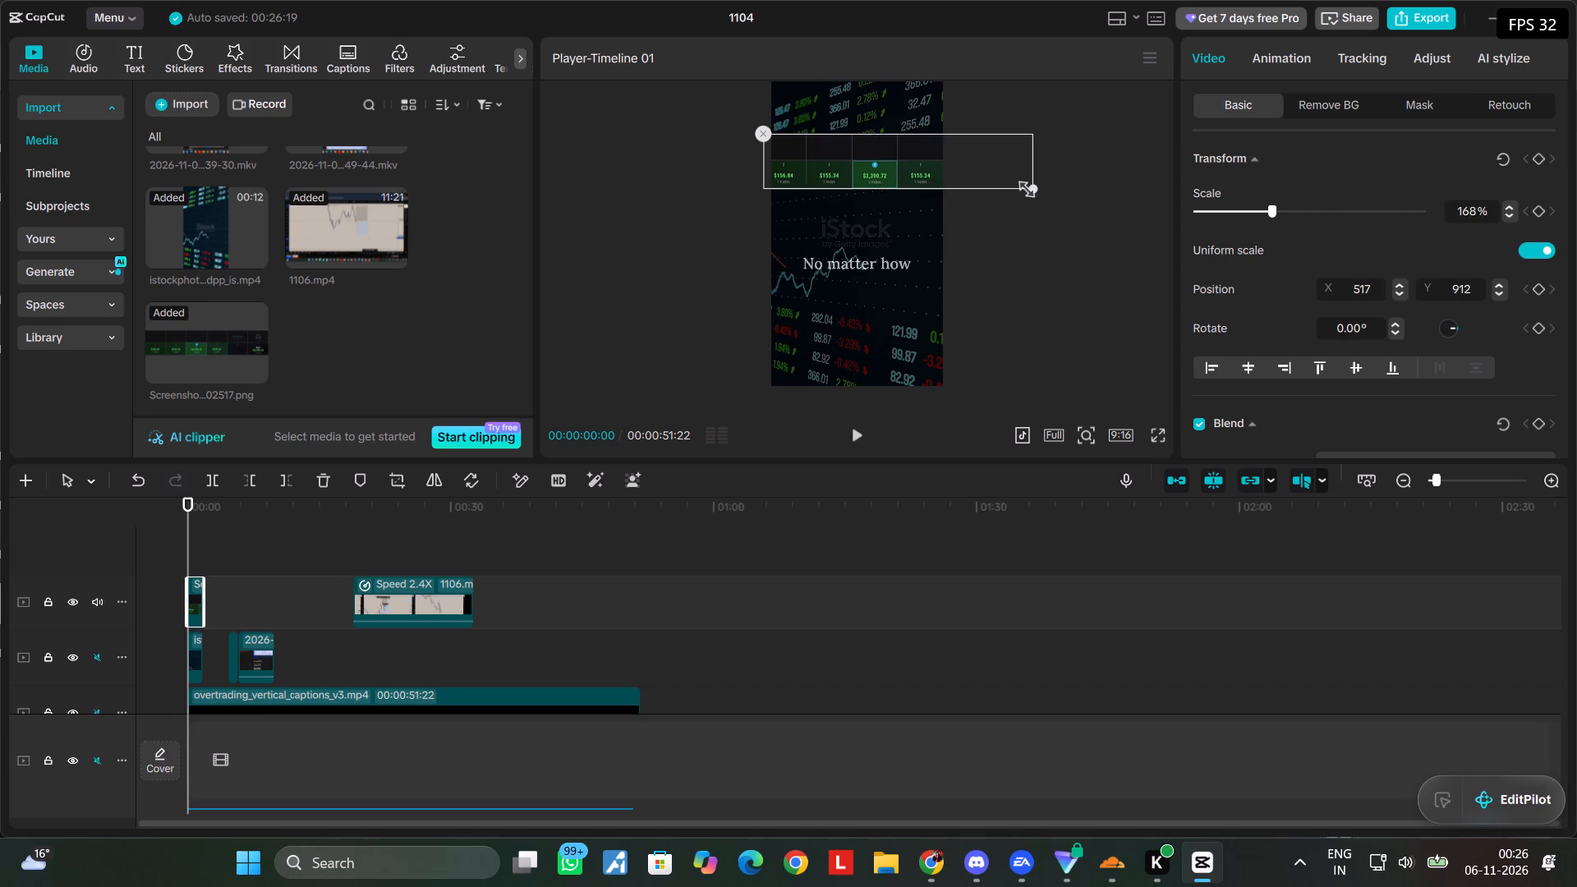
left_click_drag(1023, 186, 1014, 188)
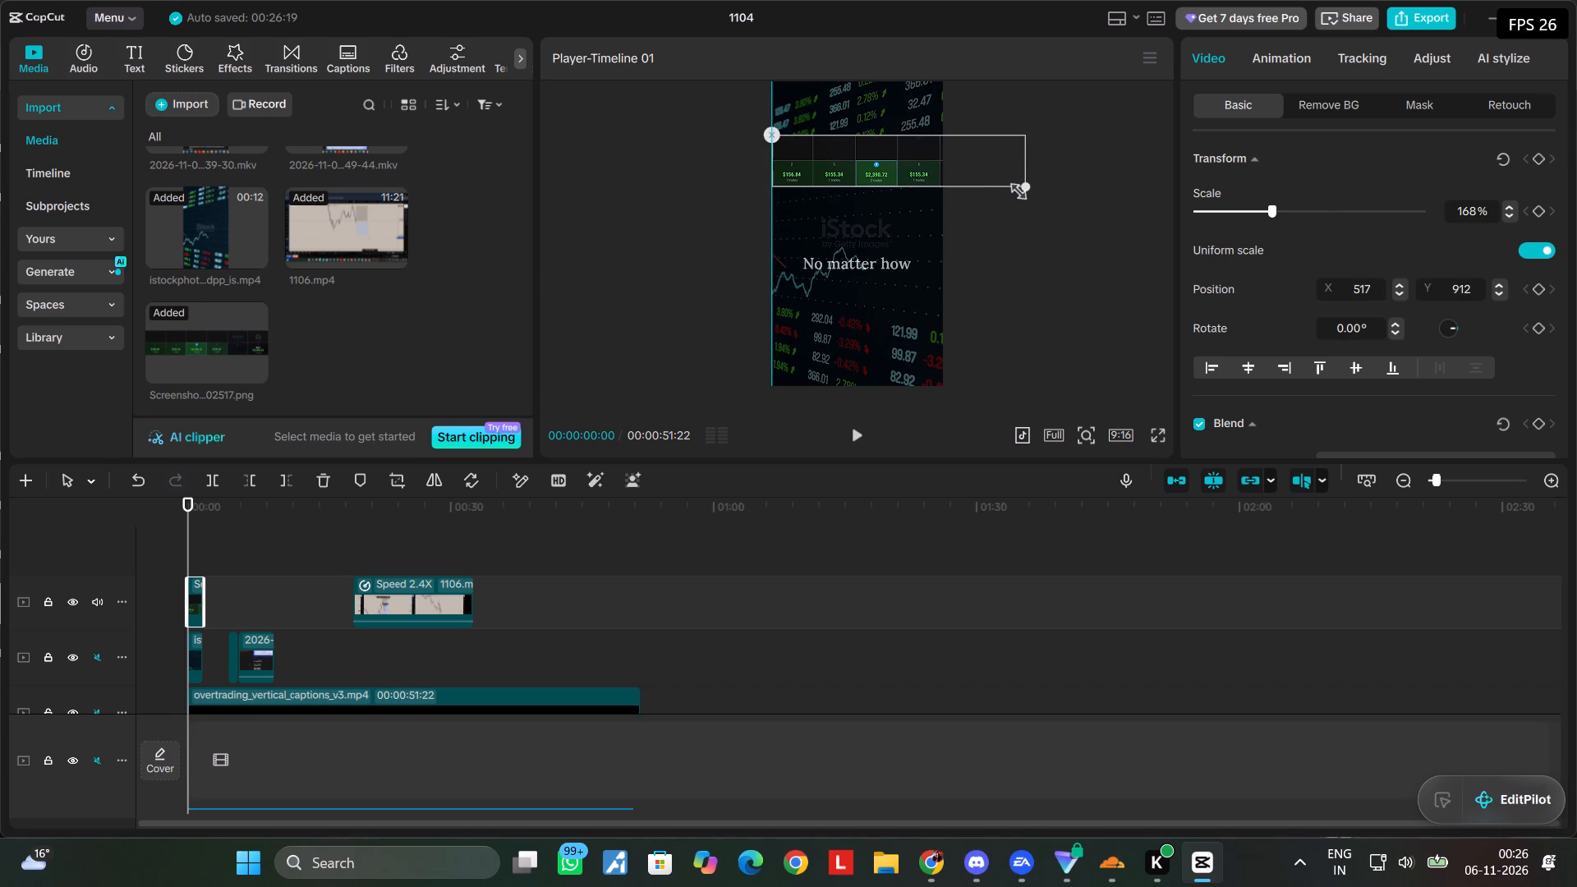
left_click_drag(1014, 188, 1025, 191)
left_click(1021, 250)
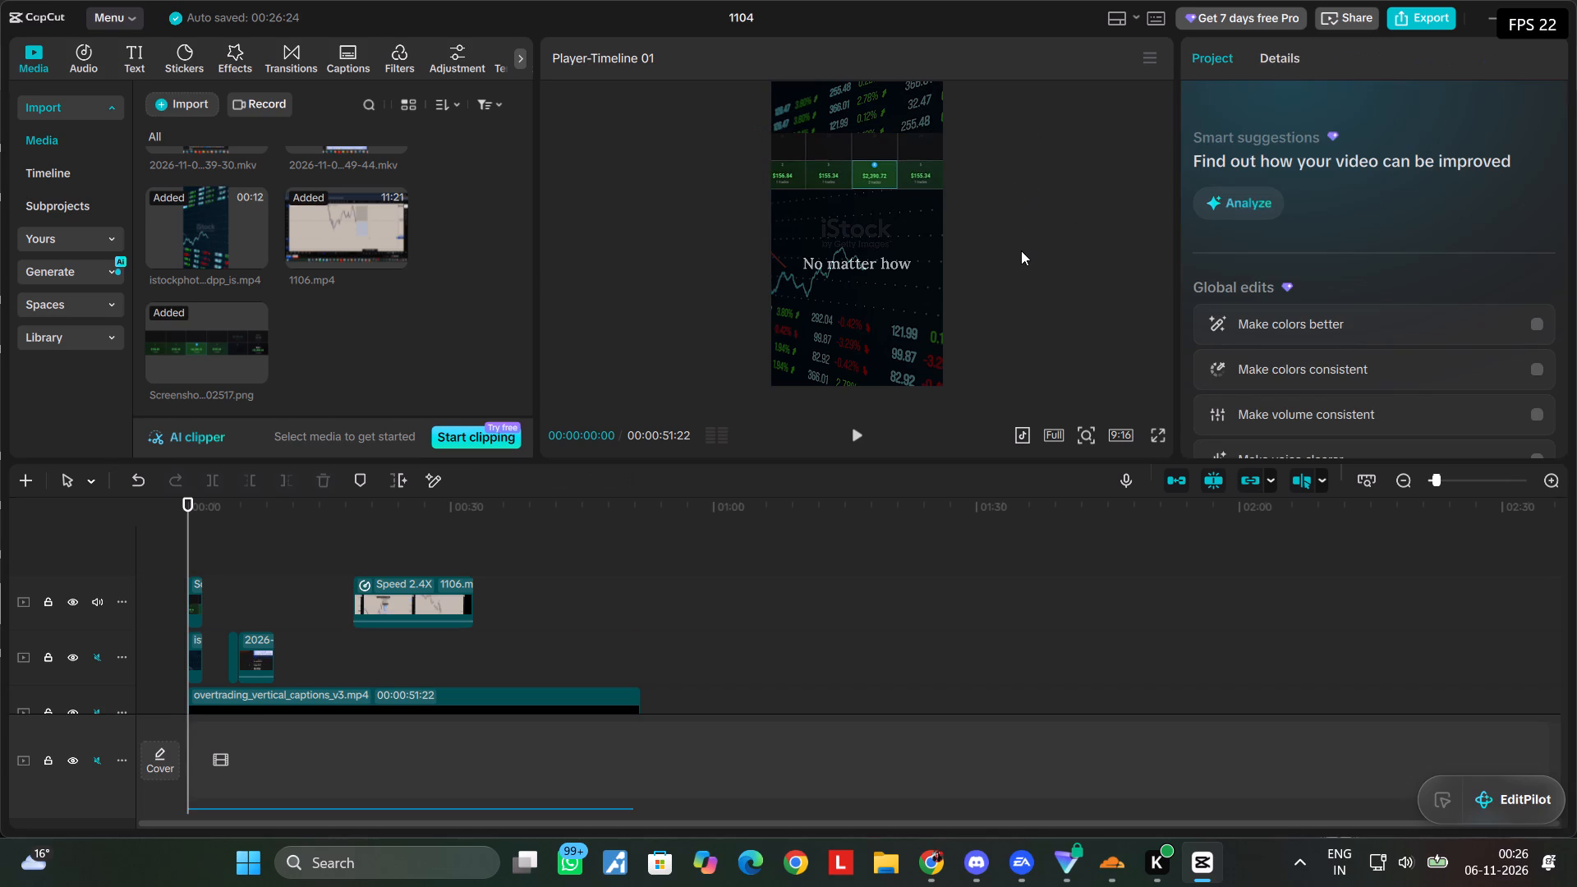
Move the journal screenshot up against the frame's upper edge, at about X 556, Y 1564.
left_click(891, 160)
left_click_drag(886, 169, 888, 140)
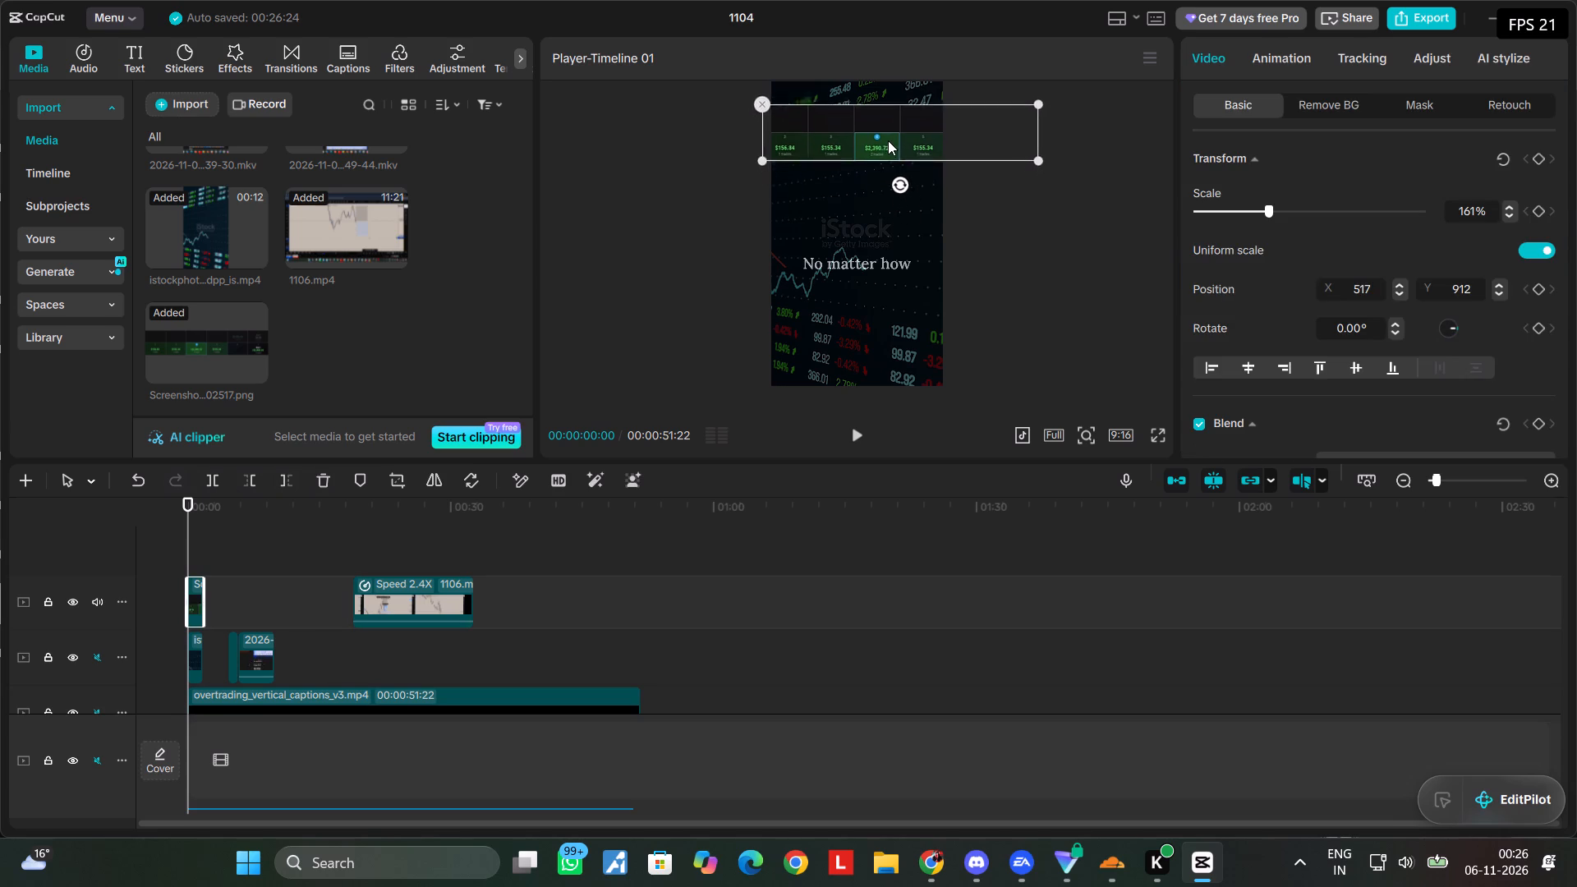
left_click_drag(888, 140, 889, 116)
left_click(1029, 213)
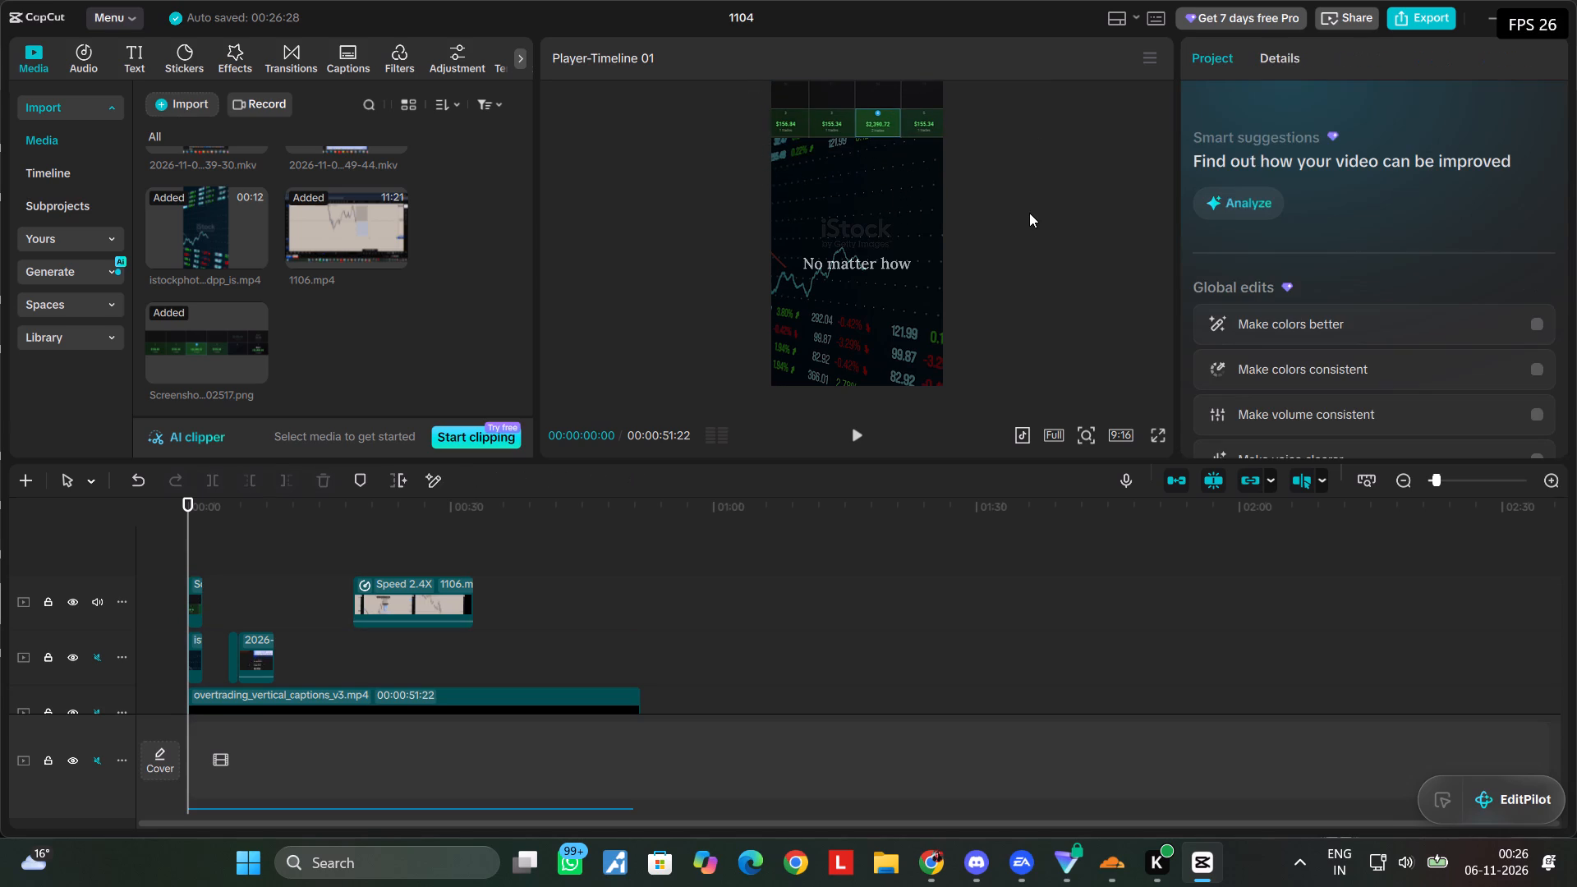
left_click(881, 122)
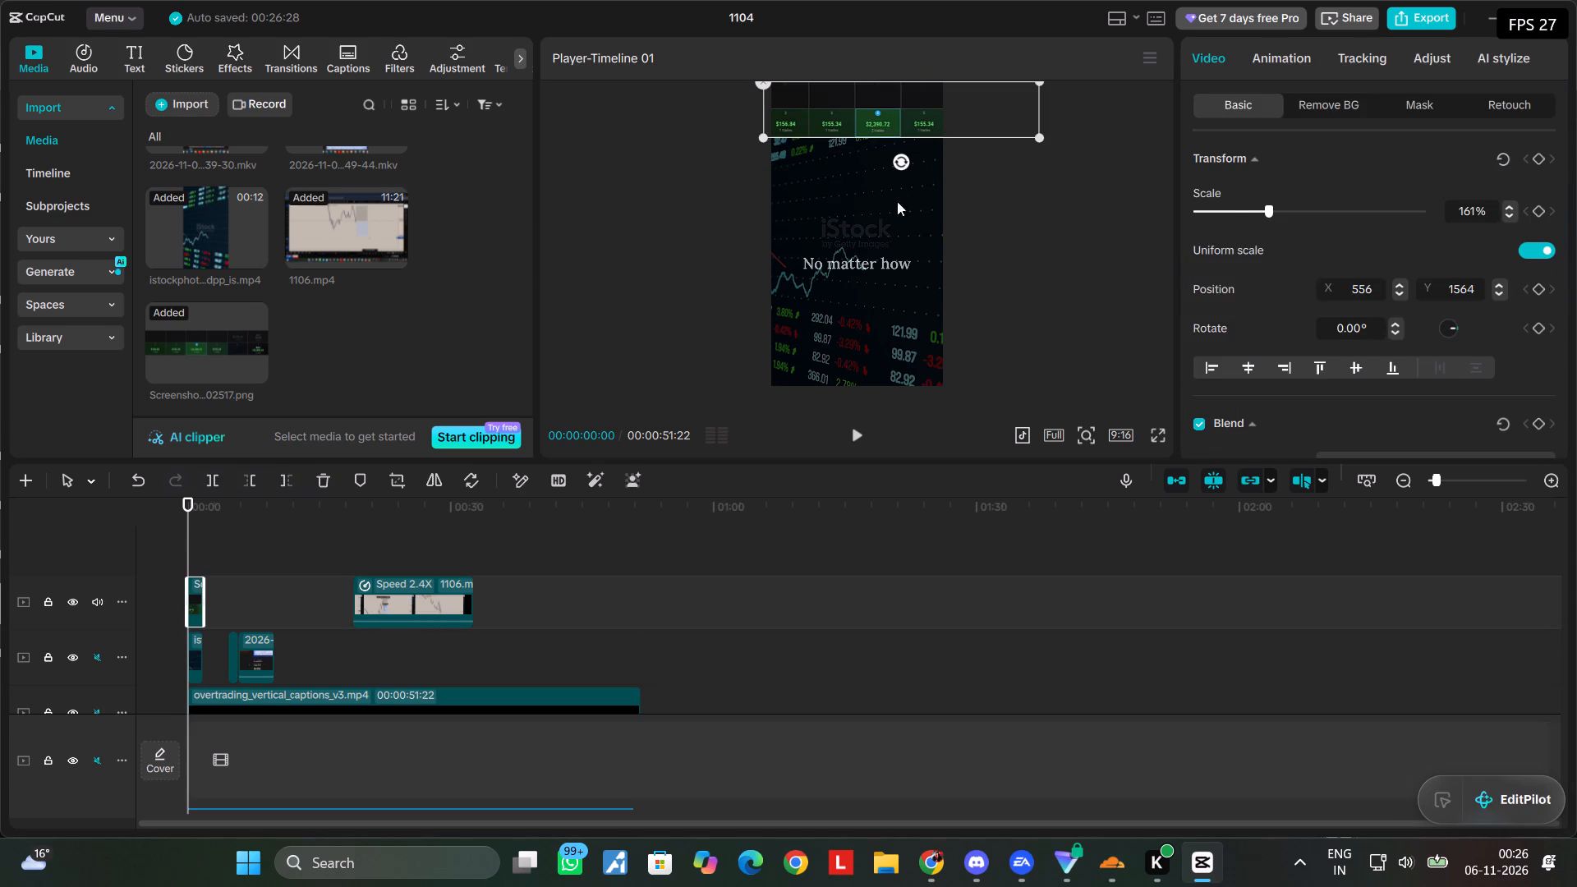
Move the iStock clip out of the opening to the screenshot's track, ending at about 01:43:25, and replay the first seconds.
left_click(909, 230)
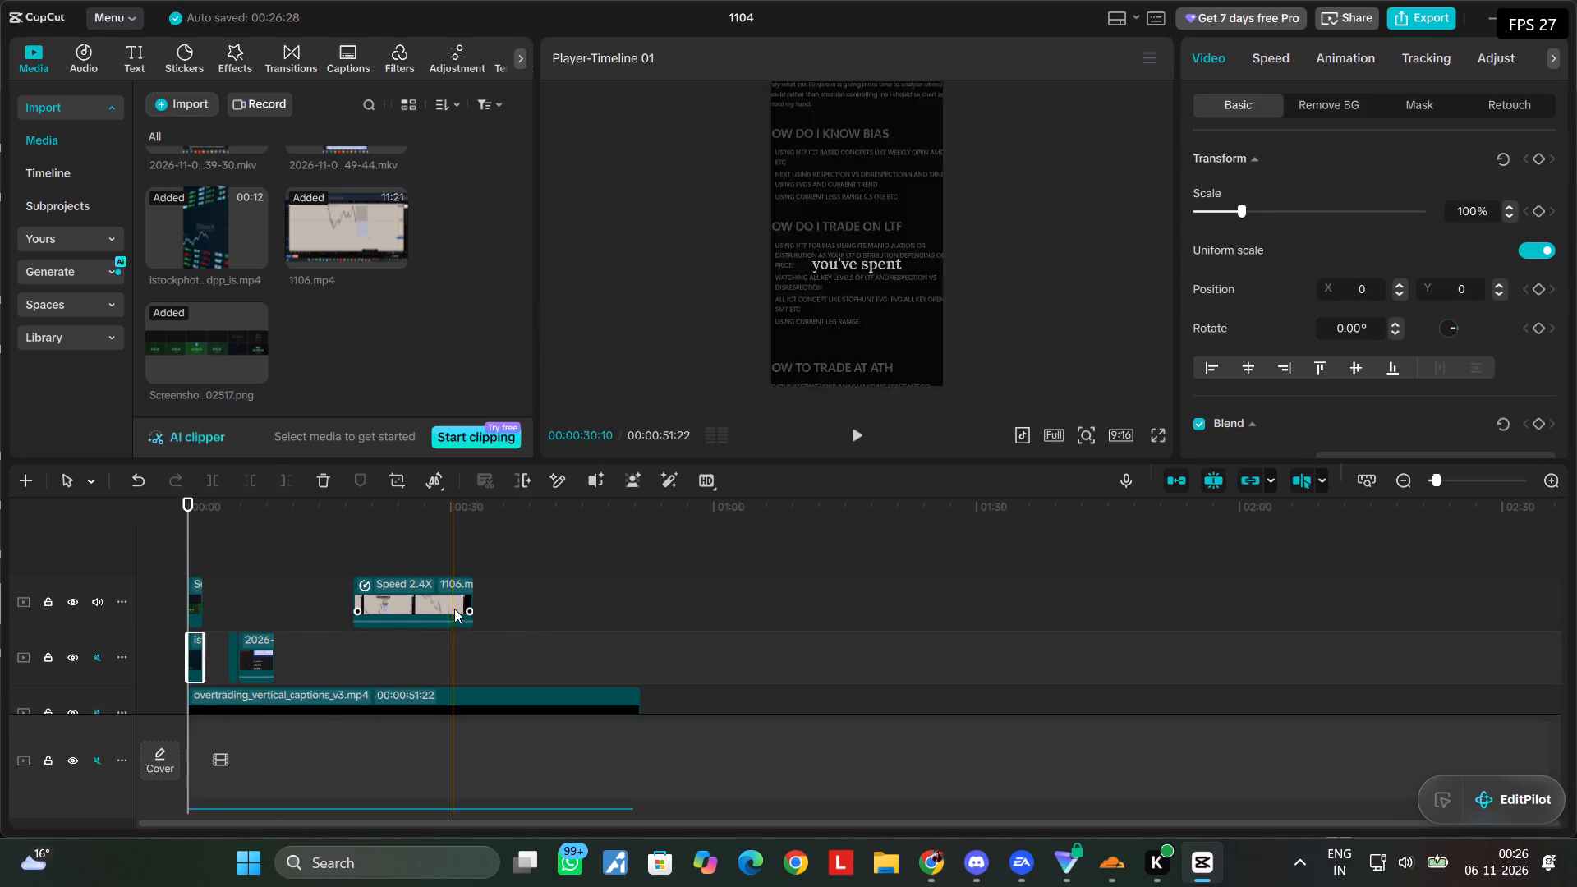
left_click_drag(191, 662, 200, 655)
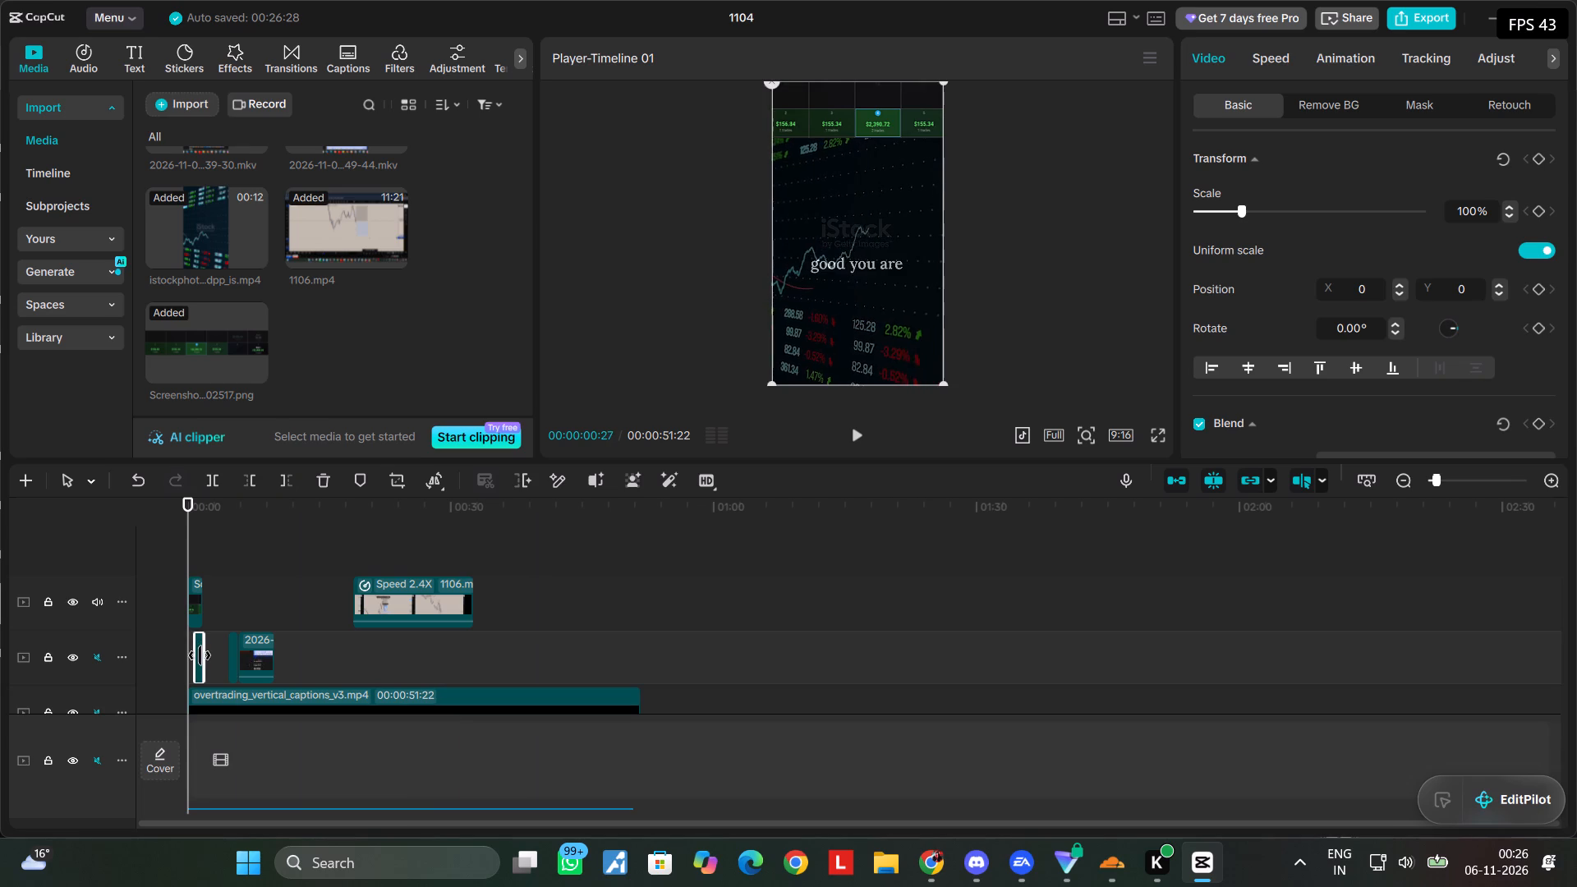
left_click_drag(200, 655, 175, 656)
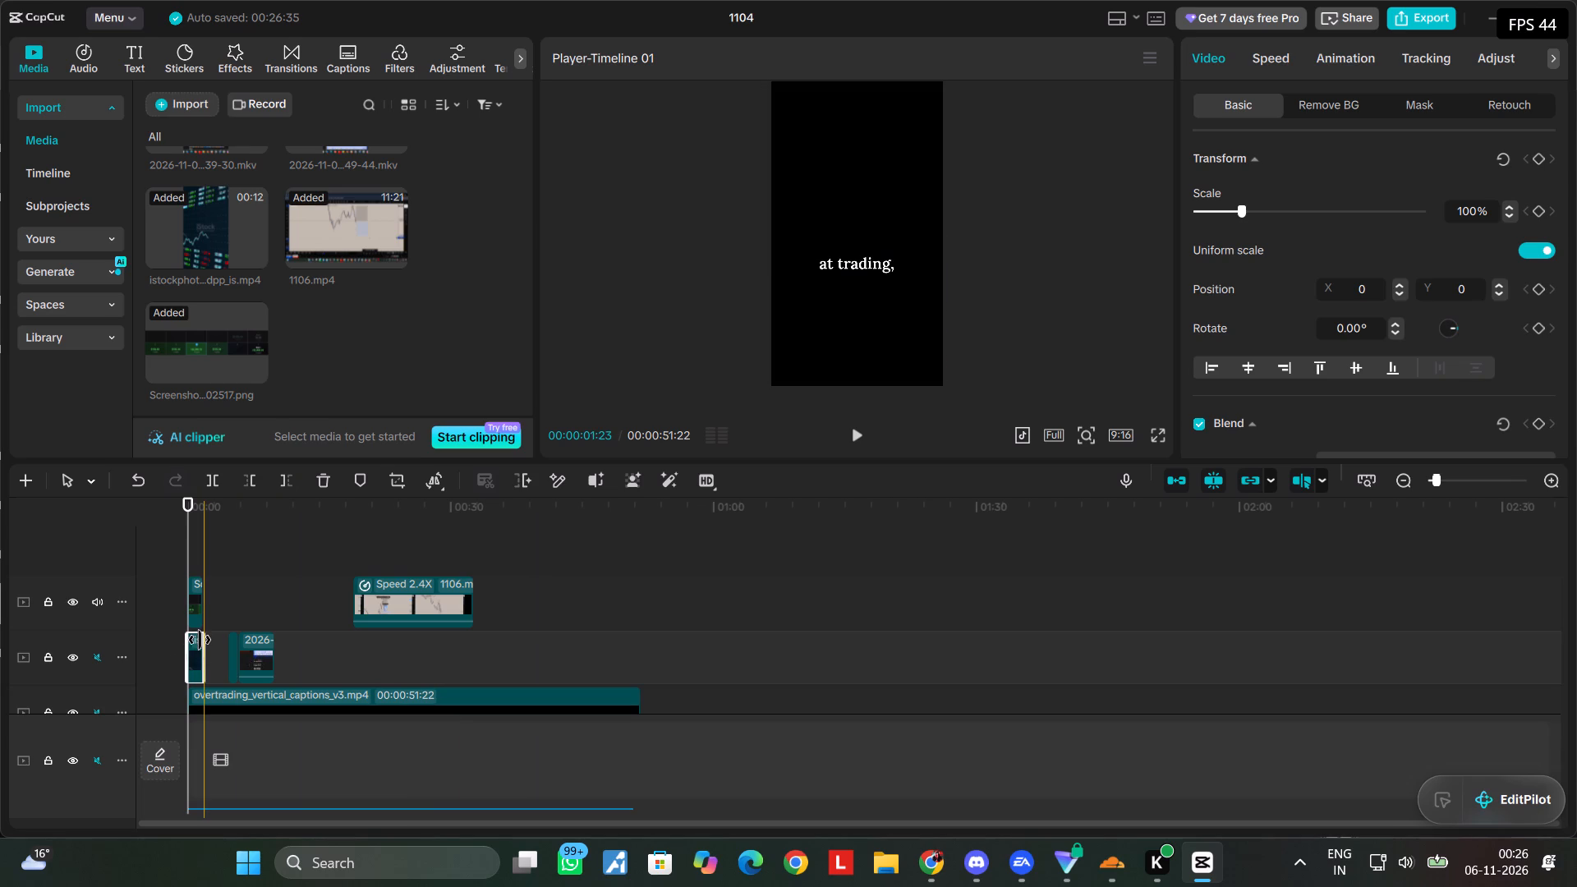
left_click_drag(197, 640, 200, 632)
left_click_drag(200, 632, 1092, 608)
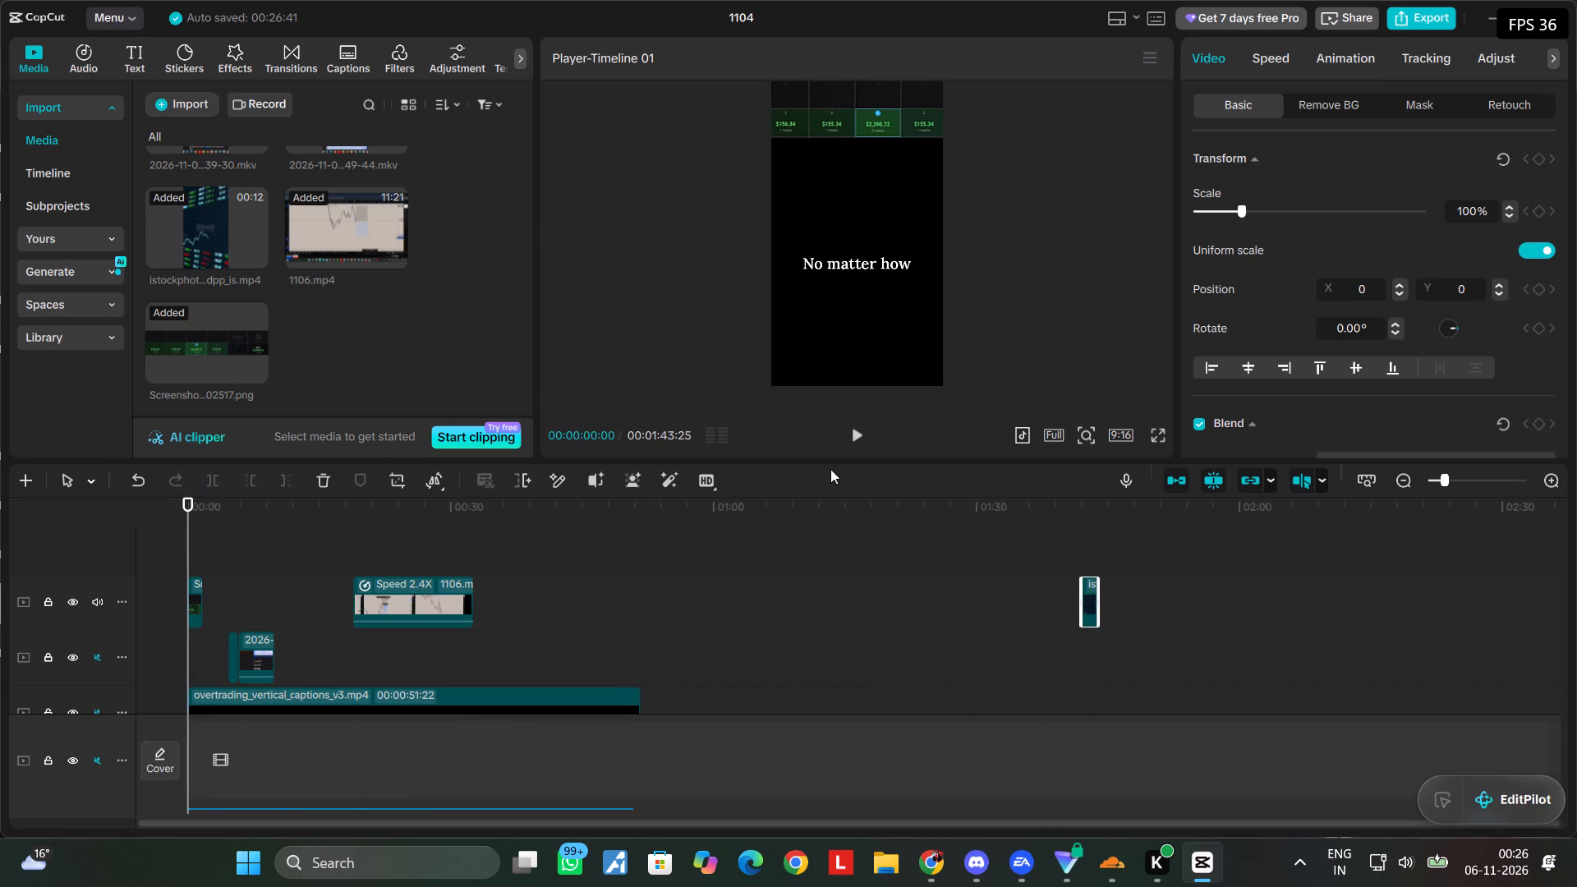
left_click_drag(844, 429, 853, 429)
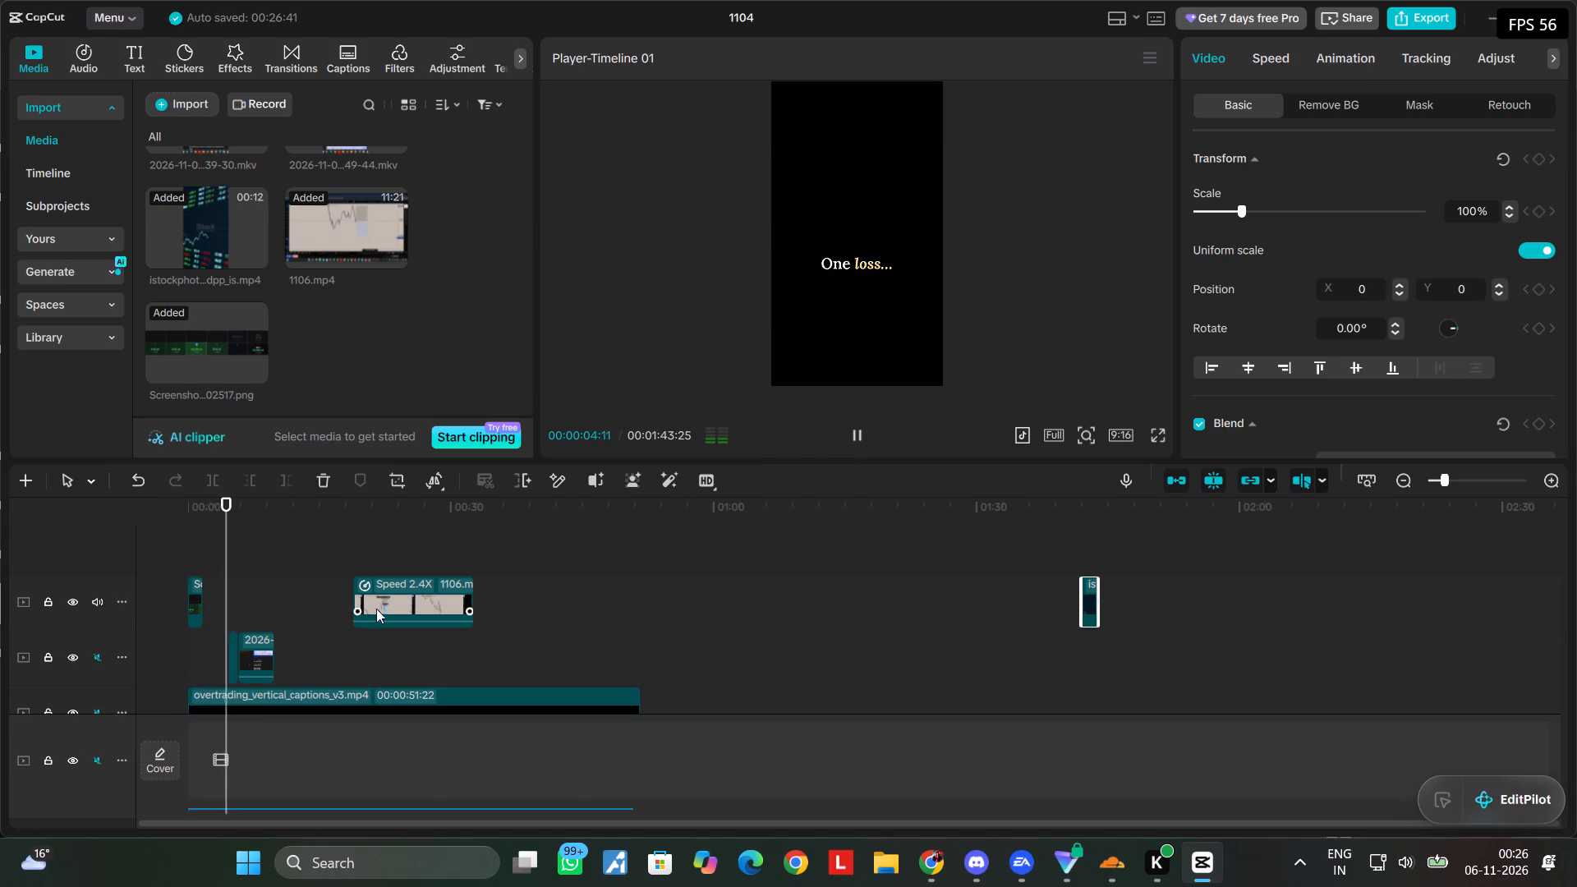
left_click_drag(232, 542, 73, 561)
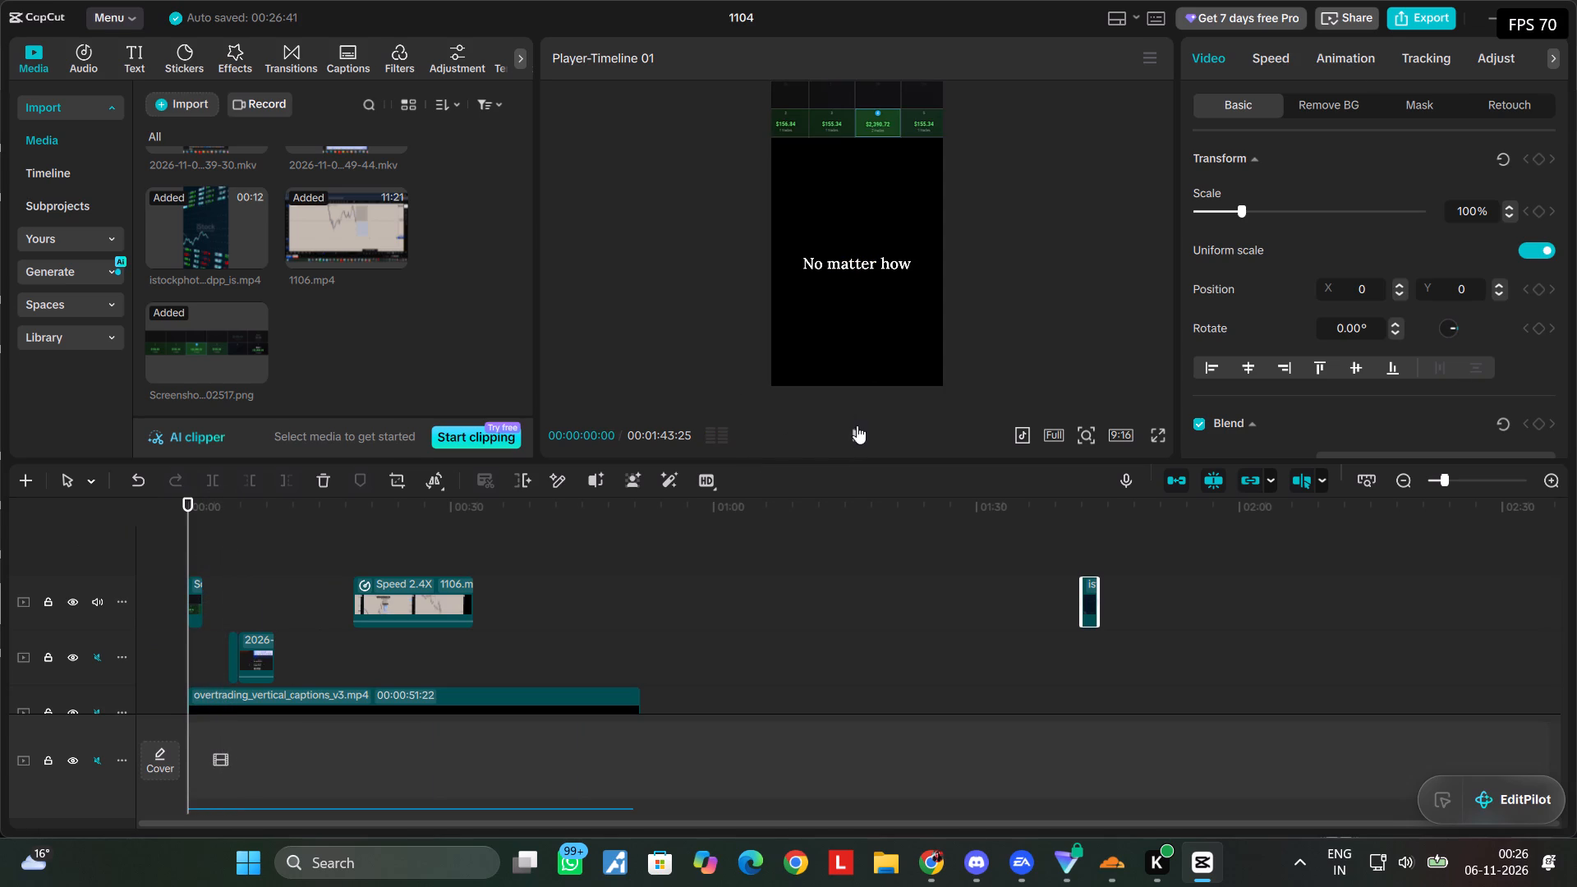
Try to resize the opening journal screenshot by its corners, and lower it to about X 581, Y 1409.
left_click(857, 427)
left_click(899, 132)
left_click_drag(1033, 134, 1033, 139)
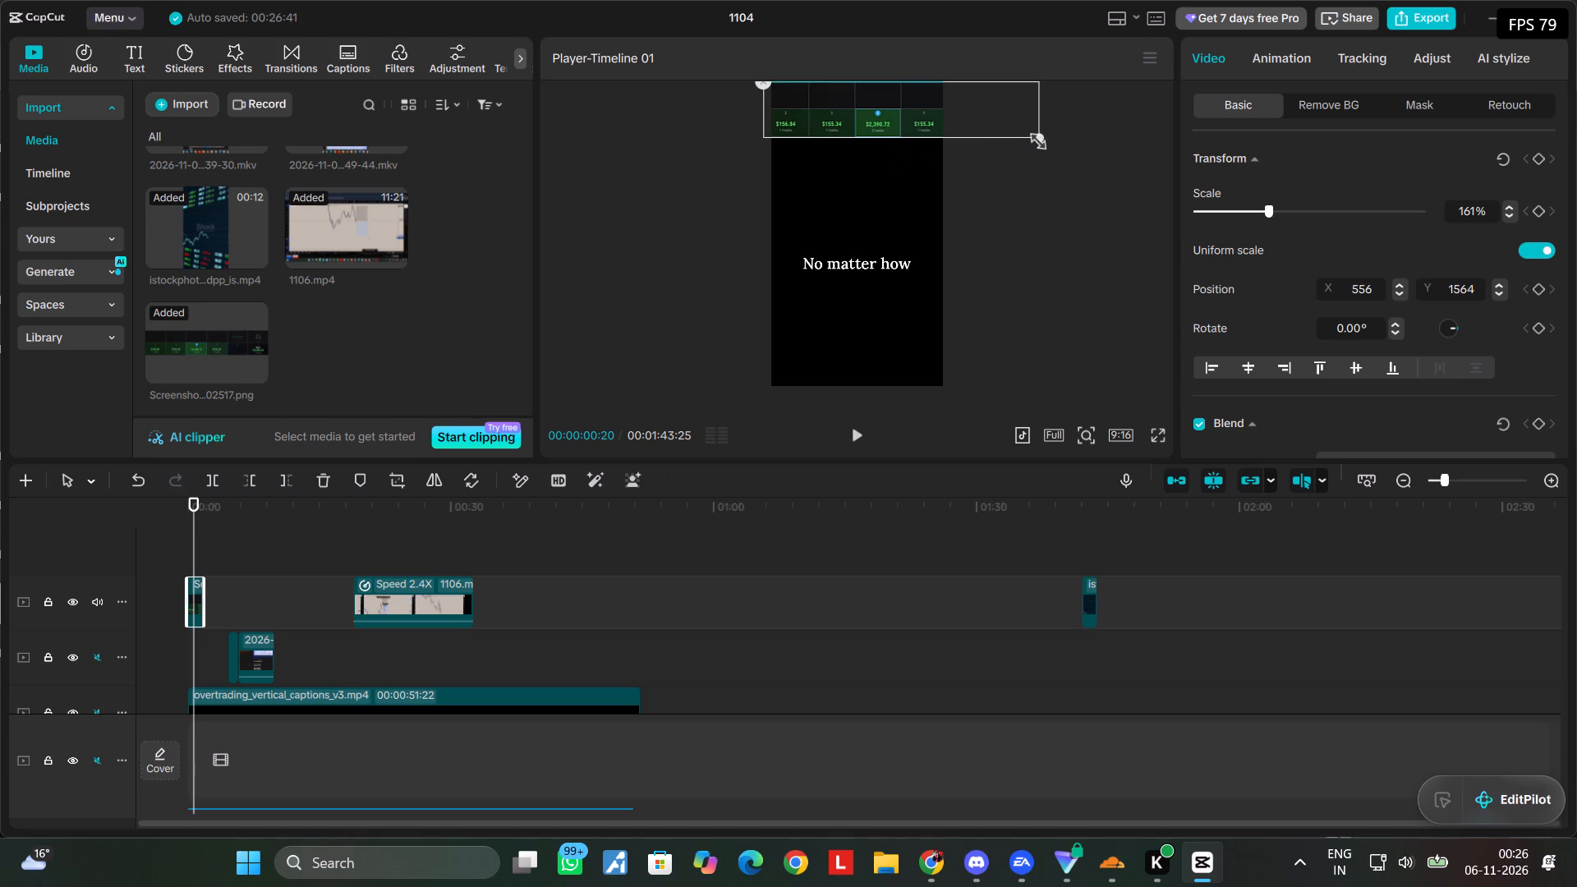
left_click_drag(1033, 139, 1033, 149)
left_click_drag(1033, 144, 1030, 157)
left_click_drag(1032, 136, 1032, 151)
left_click_drag(1032, 151, 1030, 154)
left_click_drag(761, 136, 770, 167)
left_click_drag(832, 123, 834, 135)
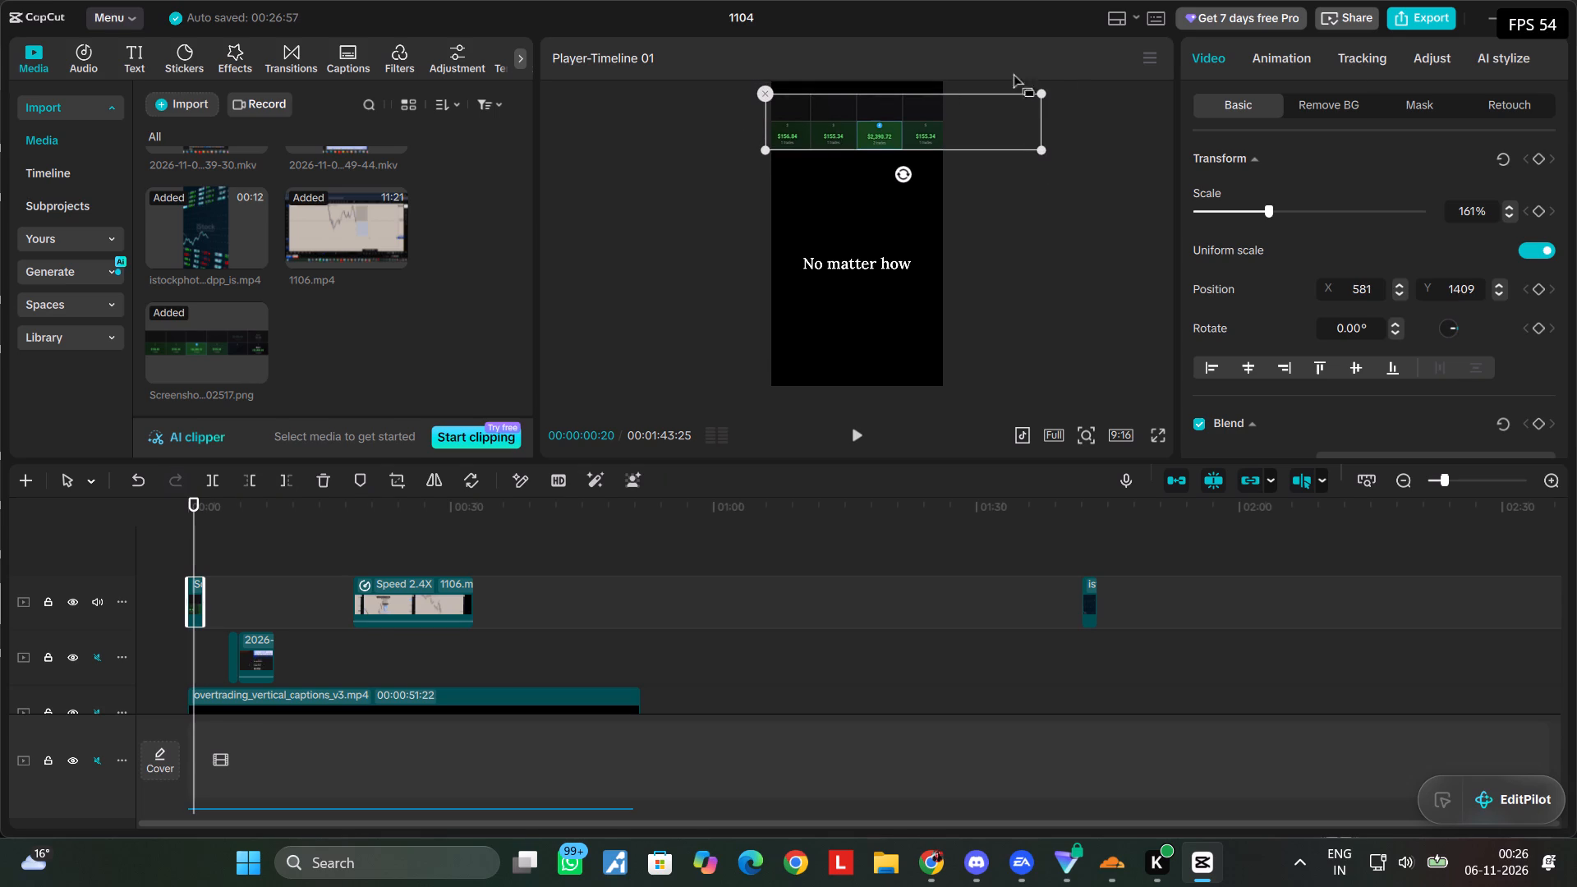
Reduce the journal screenshot to about 135%, place it against the frame's upper edge at about X 378, Y 1621, and replay the opening.
left_click_drag(1043, 90, 986, 86)
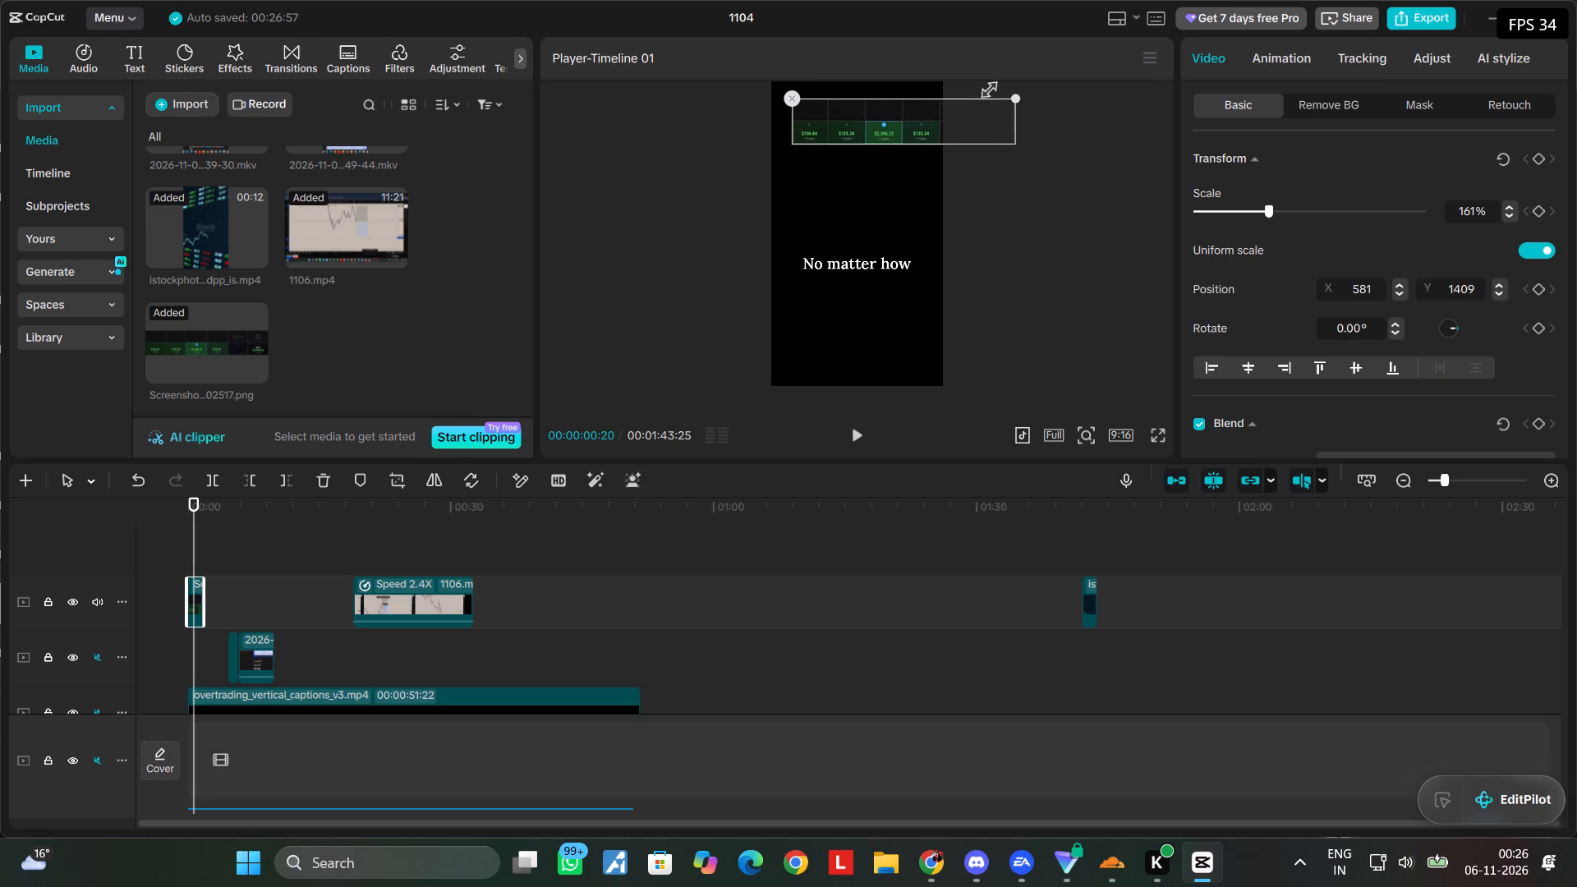
left_click_drag(986, 86, 1021, 118)
left_click_drag(851, 124, 847, 112)
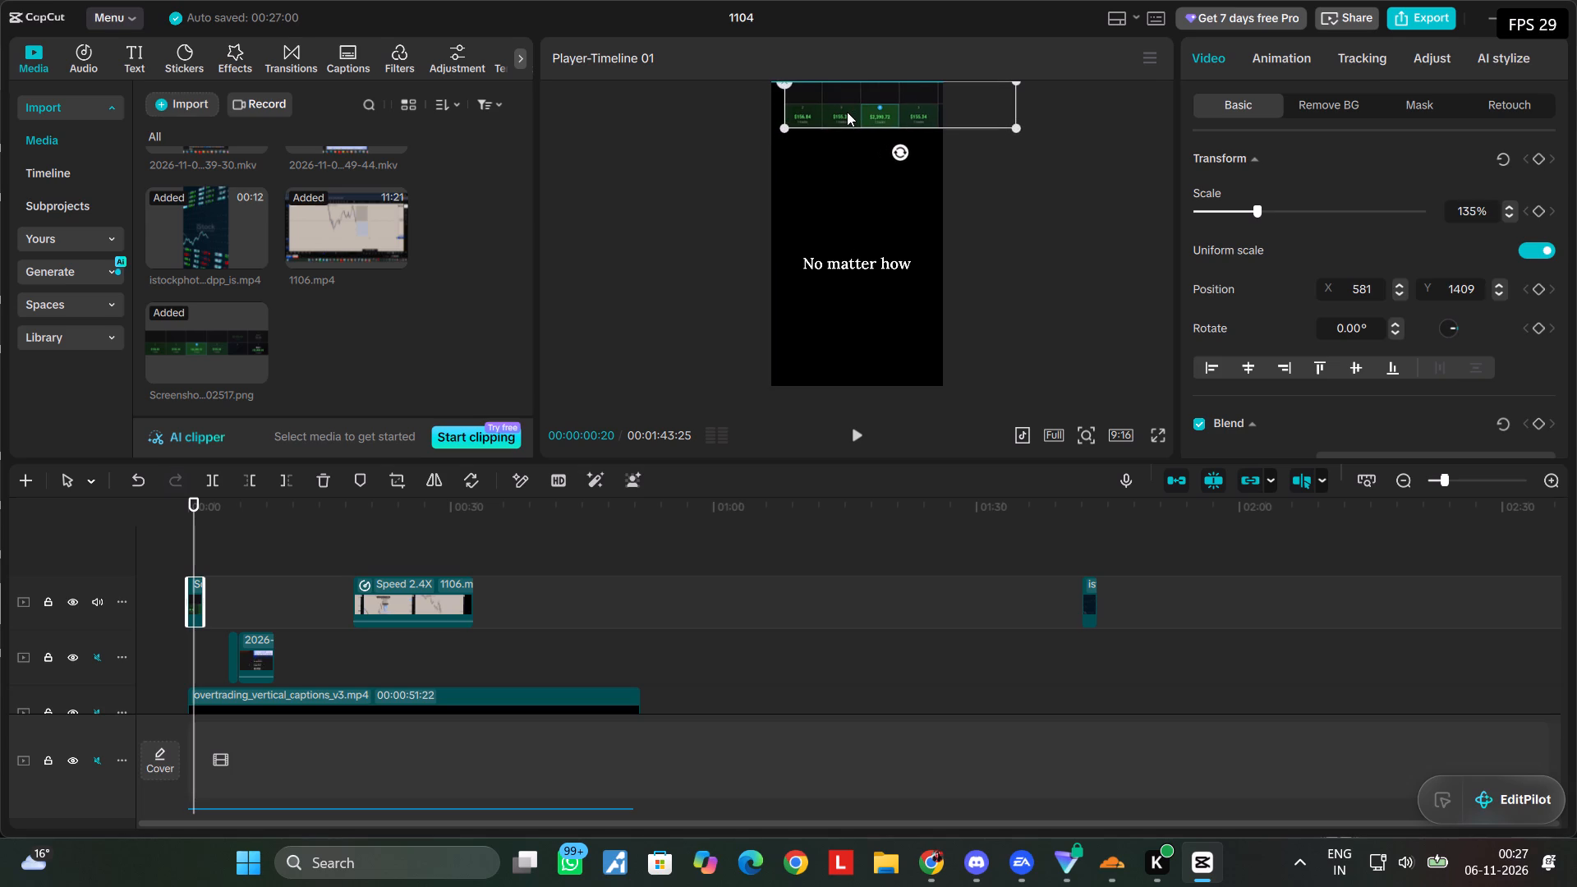
left_click_drag(847, 112, 836, 112)
left_click(970, 190)
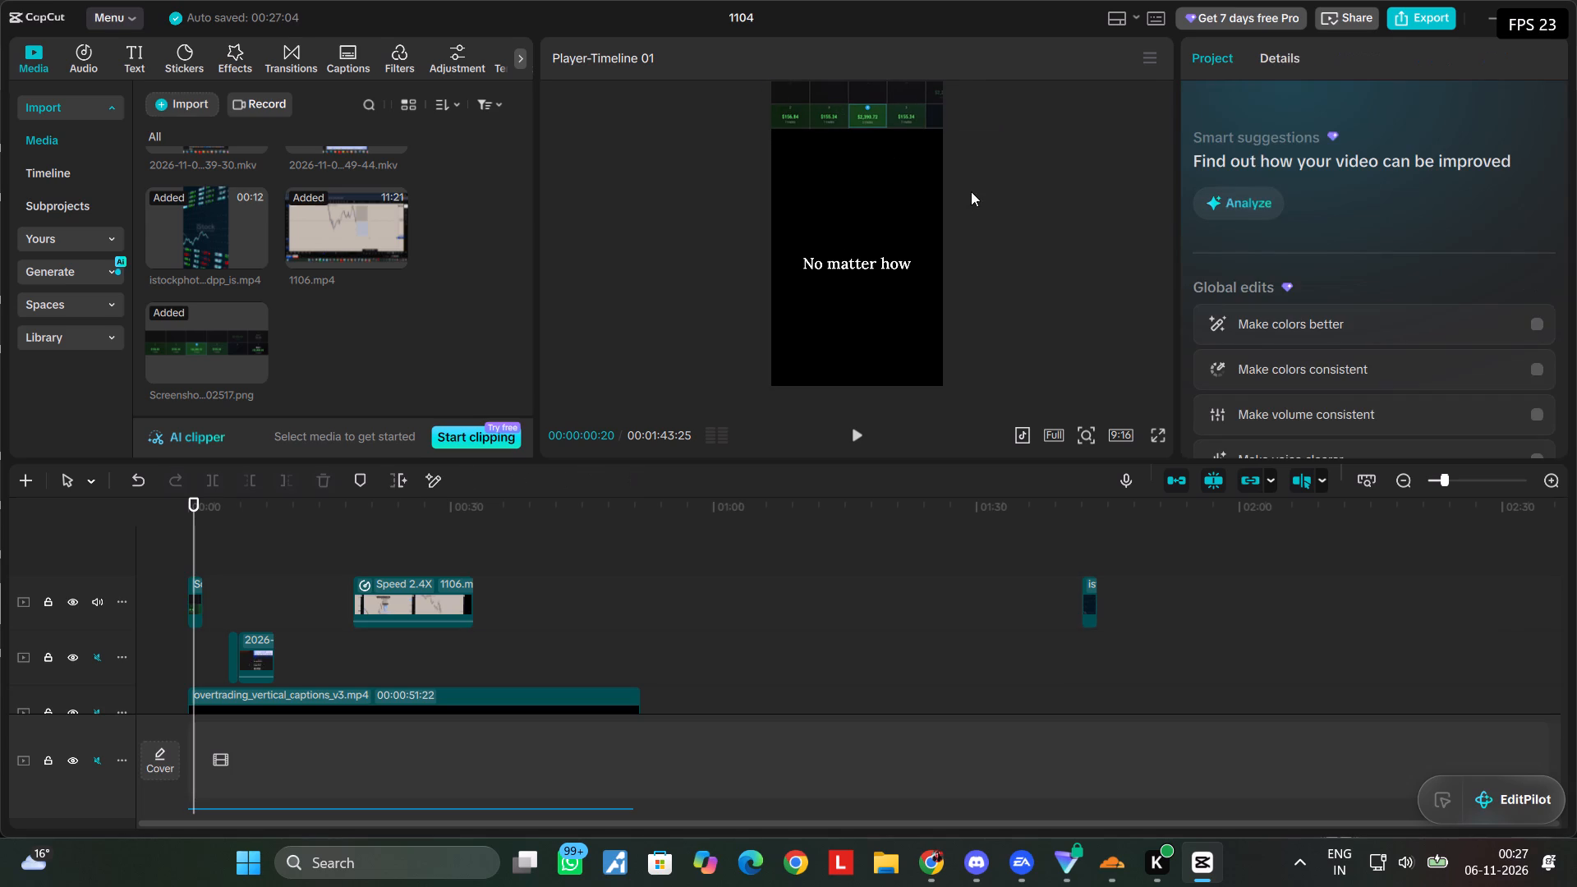
left_click(853, 443)
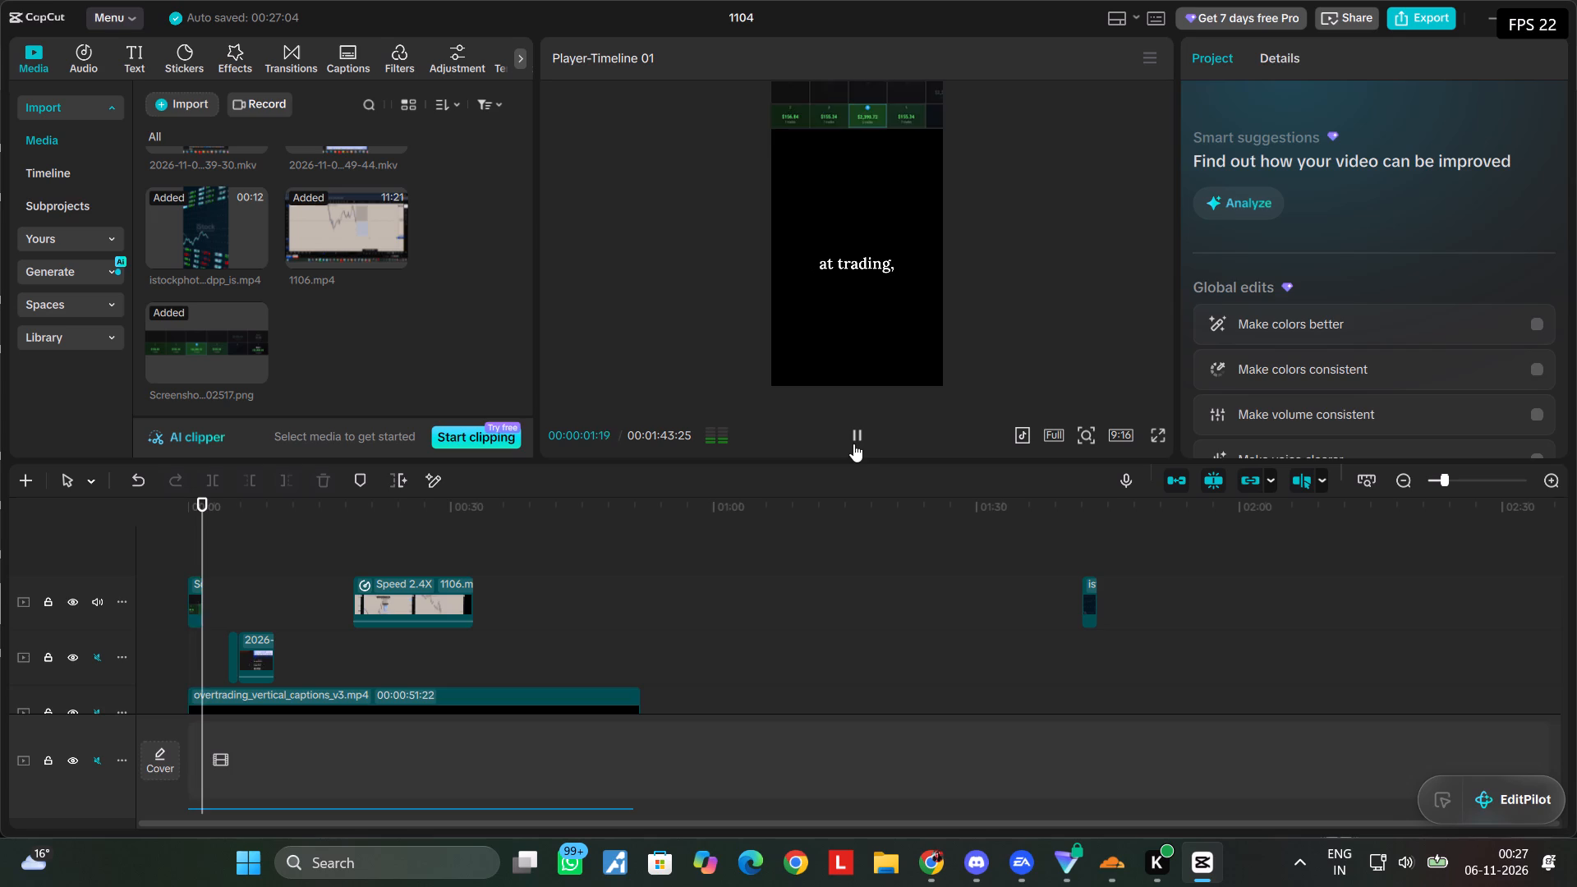
left_click(881, 109)
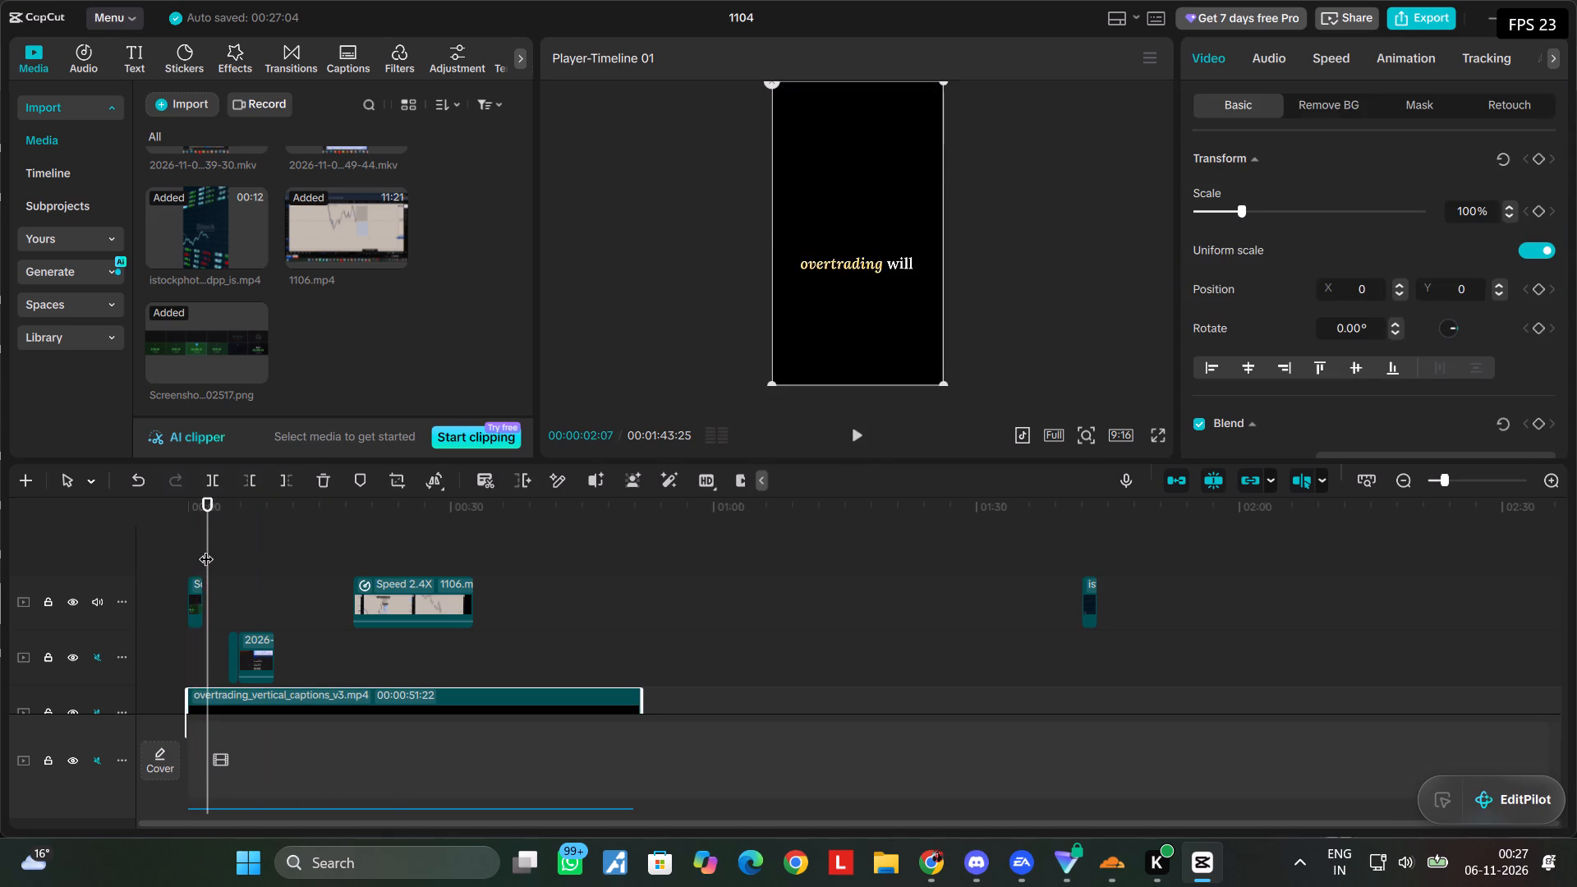
left_click_drag(206, 549, 168, 558)
Reduce the journal screenshot's scale to about 132% and align it to the frame's upper-left corner at about X 347, Y 1628.
left_click(909, 89)
left_click(910, 106)
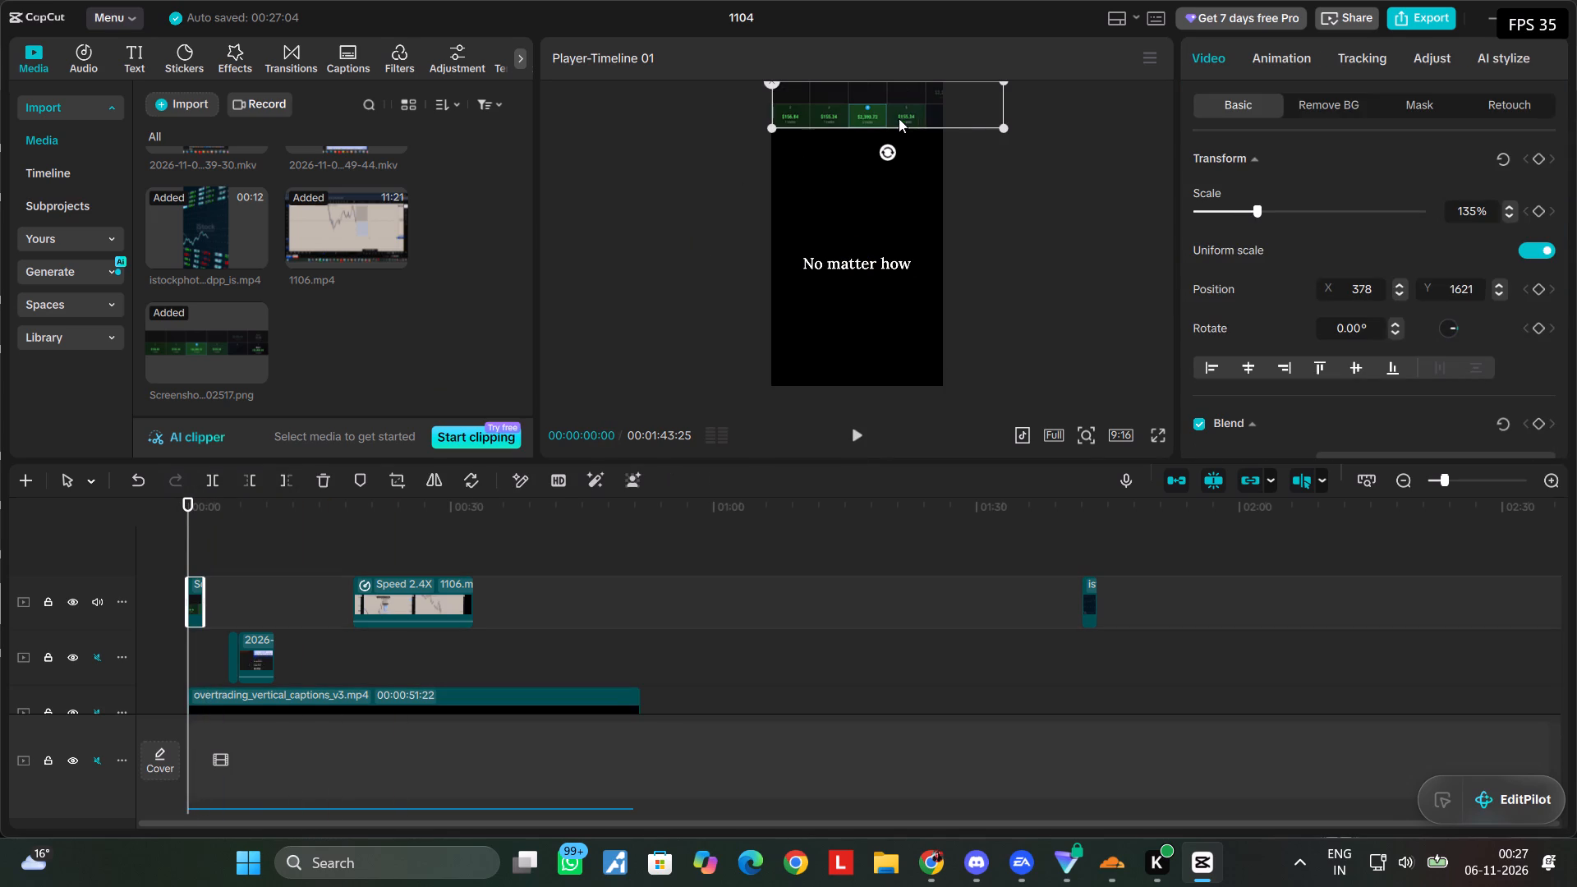
left_click_drag(998, 126, 1011, 138)
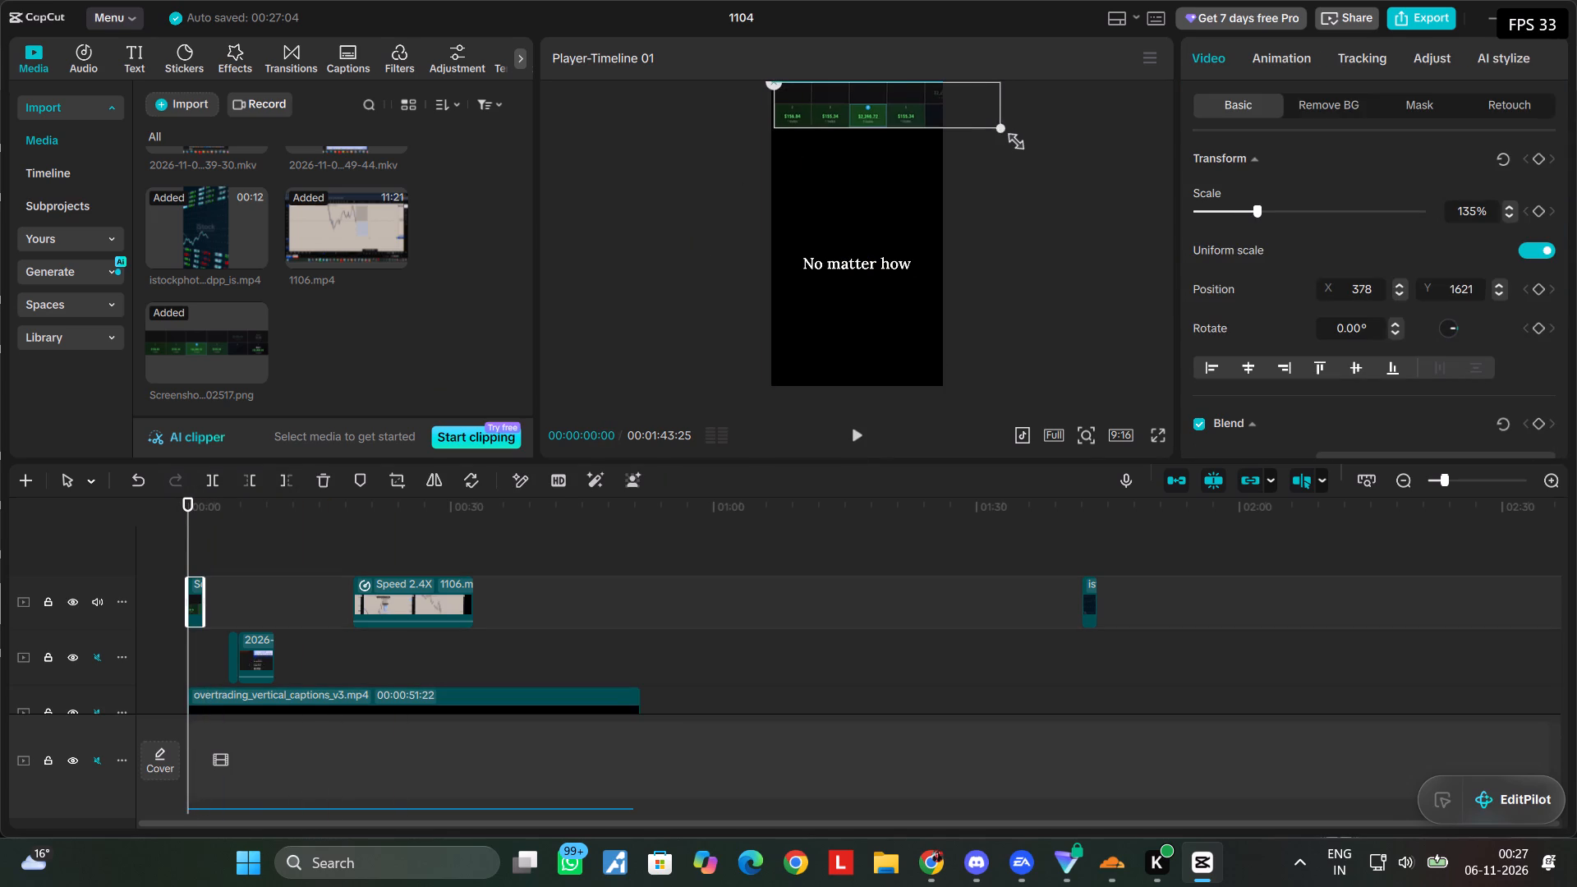
left_click_drag(1011, 138, 884, 140)
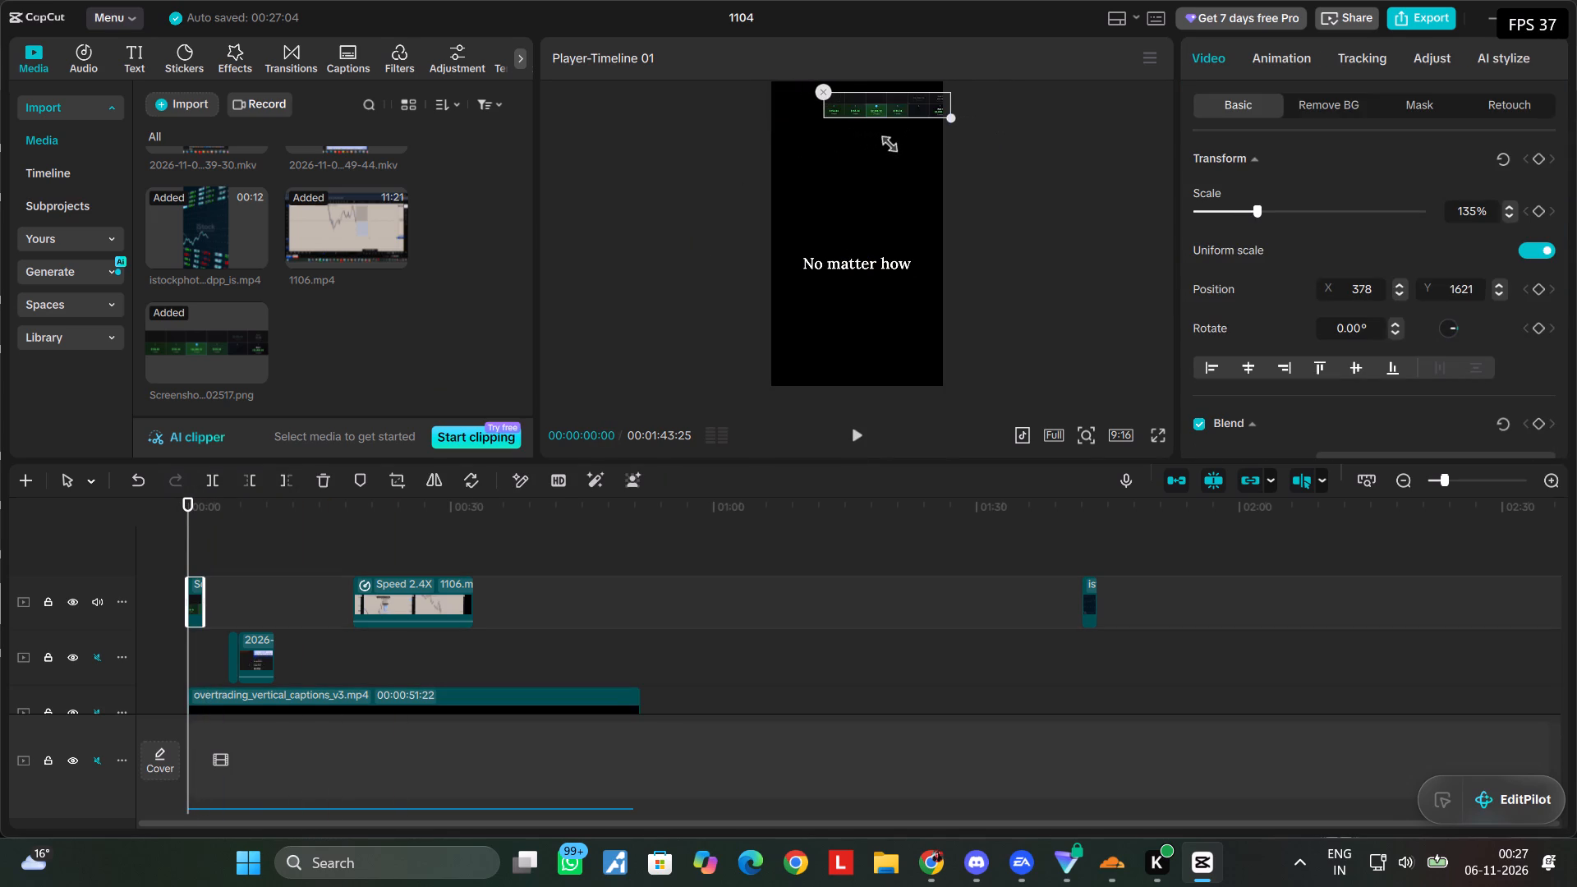
left_click_drag(884, 140, 917, 167)
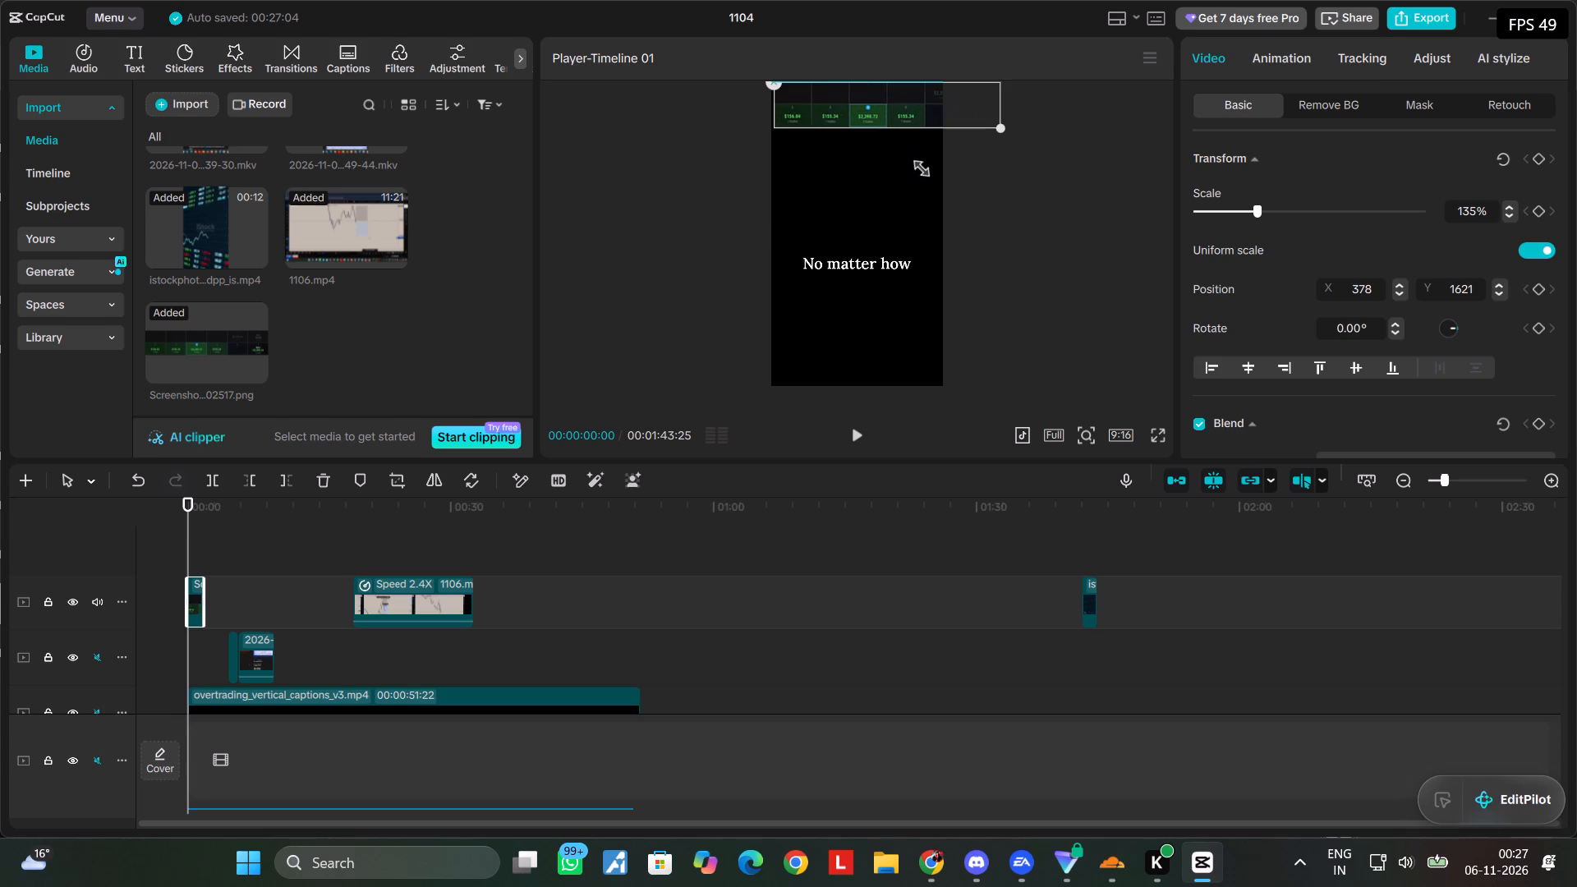
left_click_drag(917, 167, 919, 168)
left_click(841, 93)
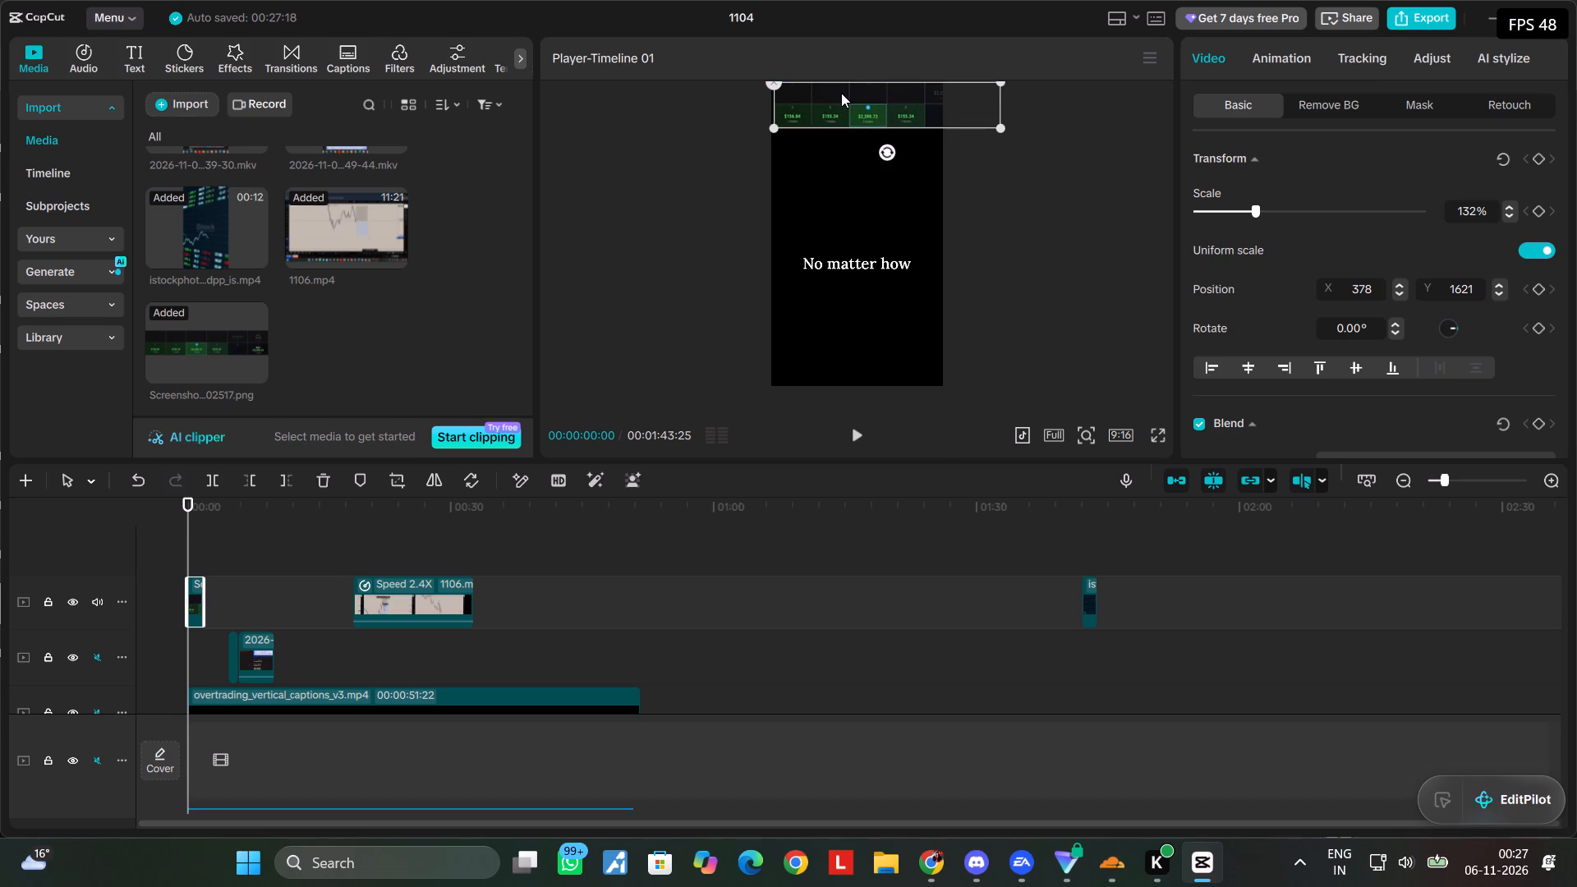
left_click(988, 209)
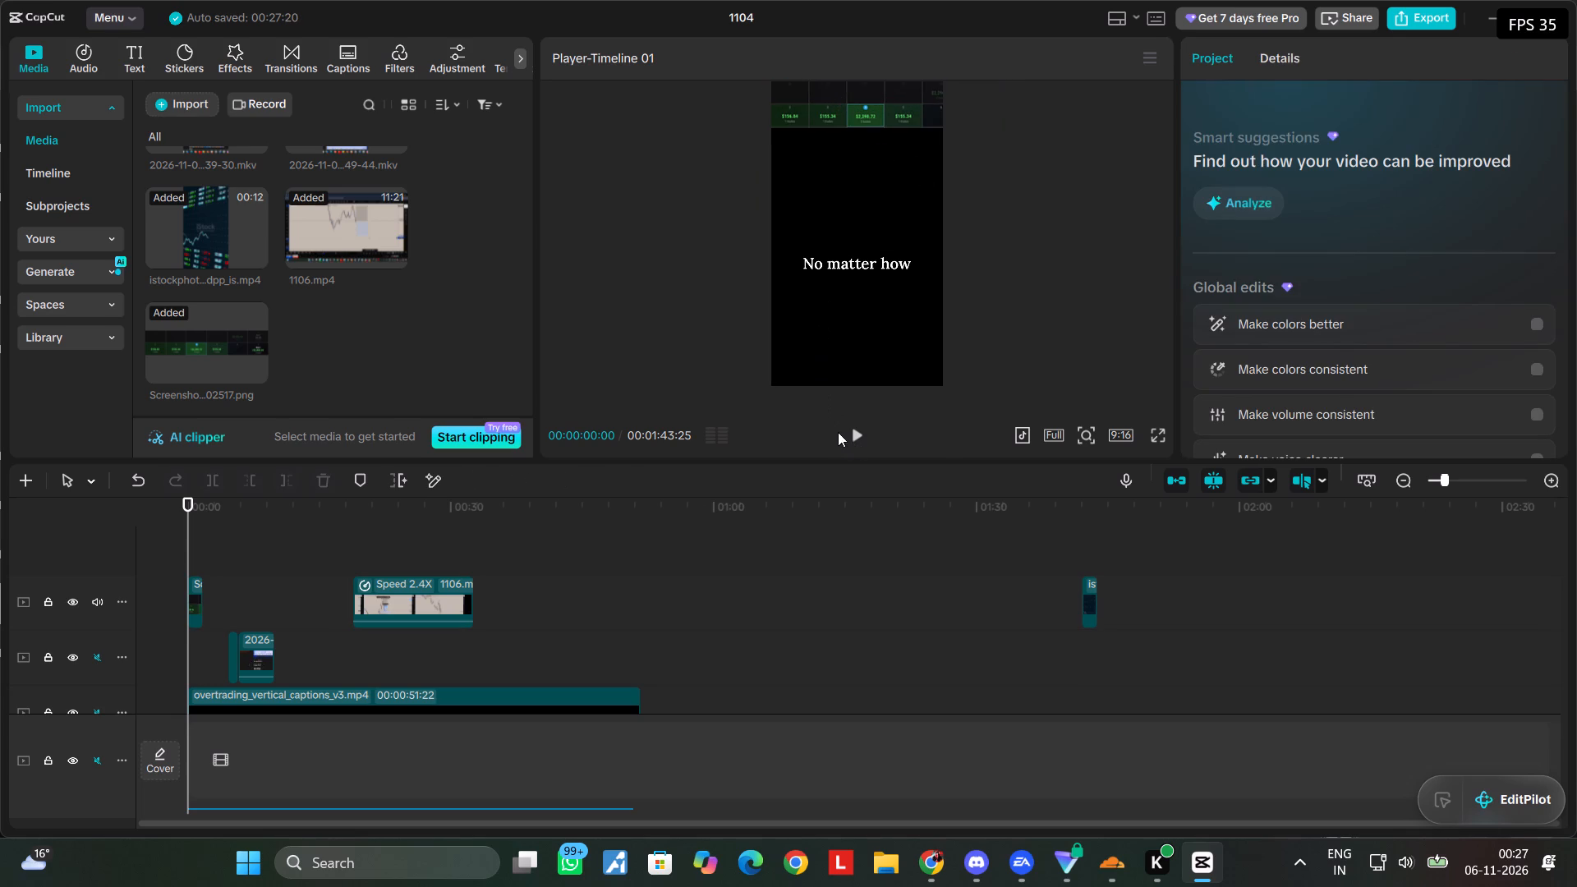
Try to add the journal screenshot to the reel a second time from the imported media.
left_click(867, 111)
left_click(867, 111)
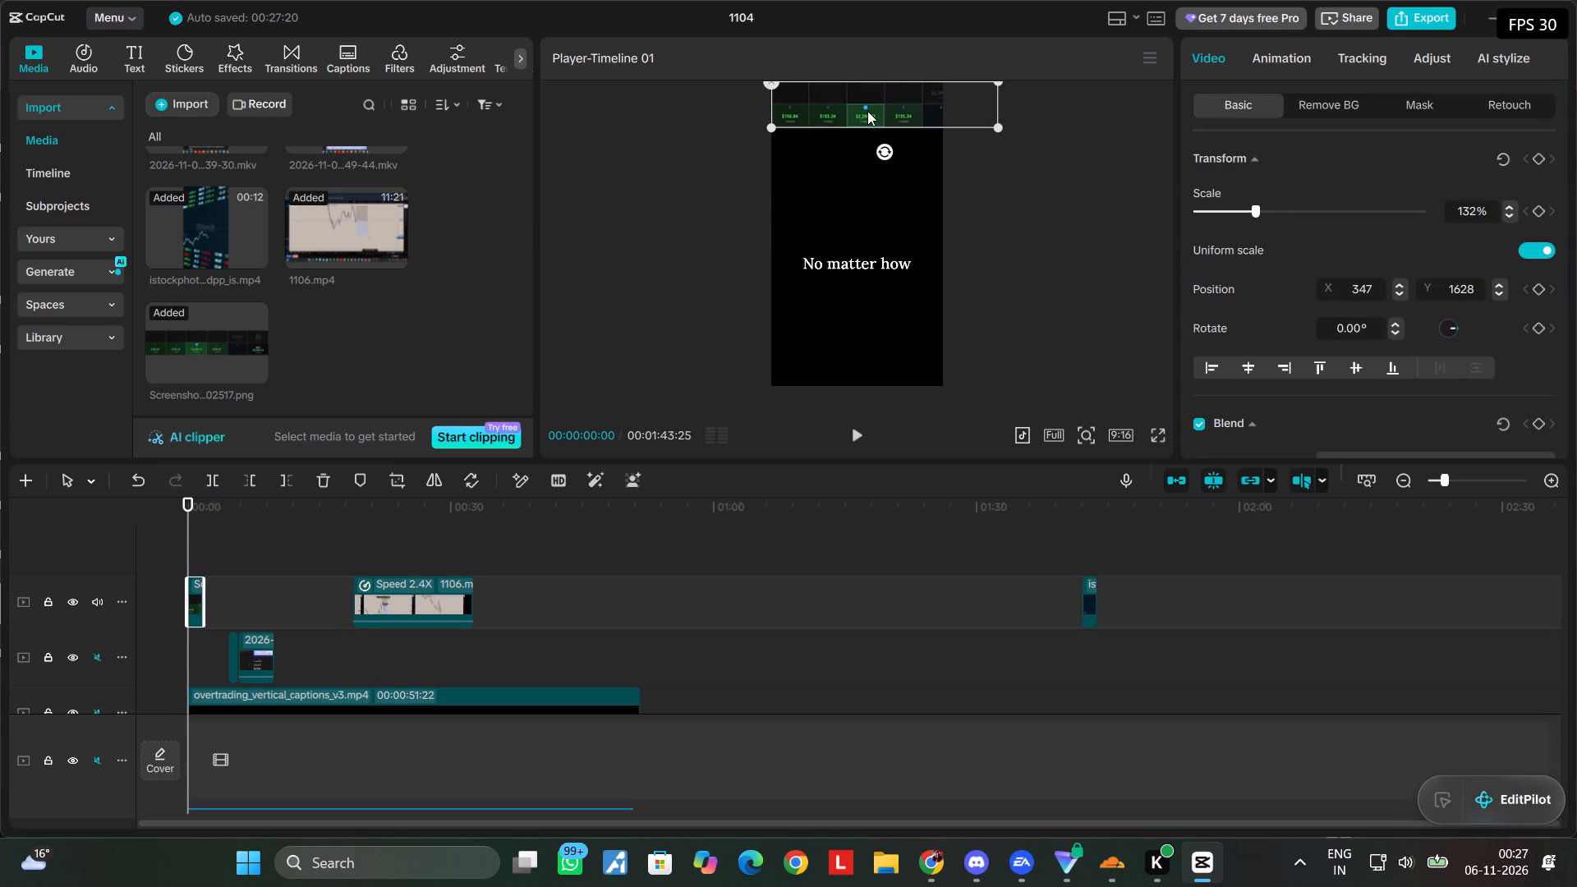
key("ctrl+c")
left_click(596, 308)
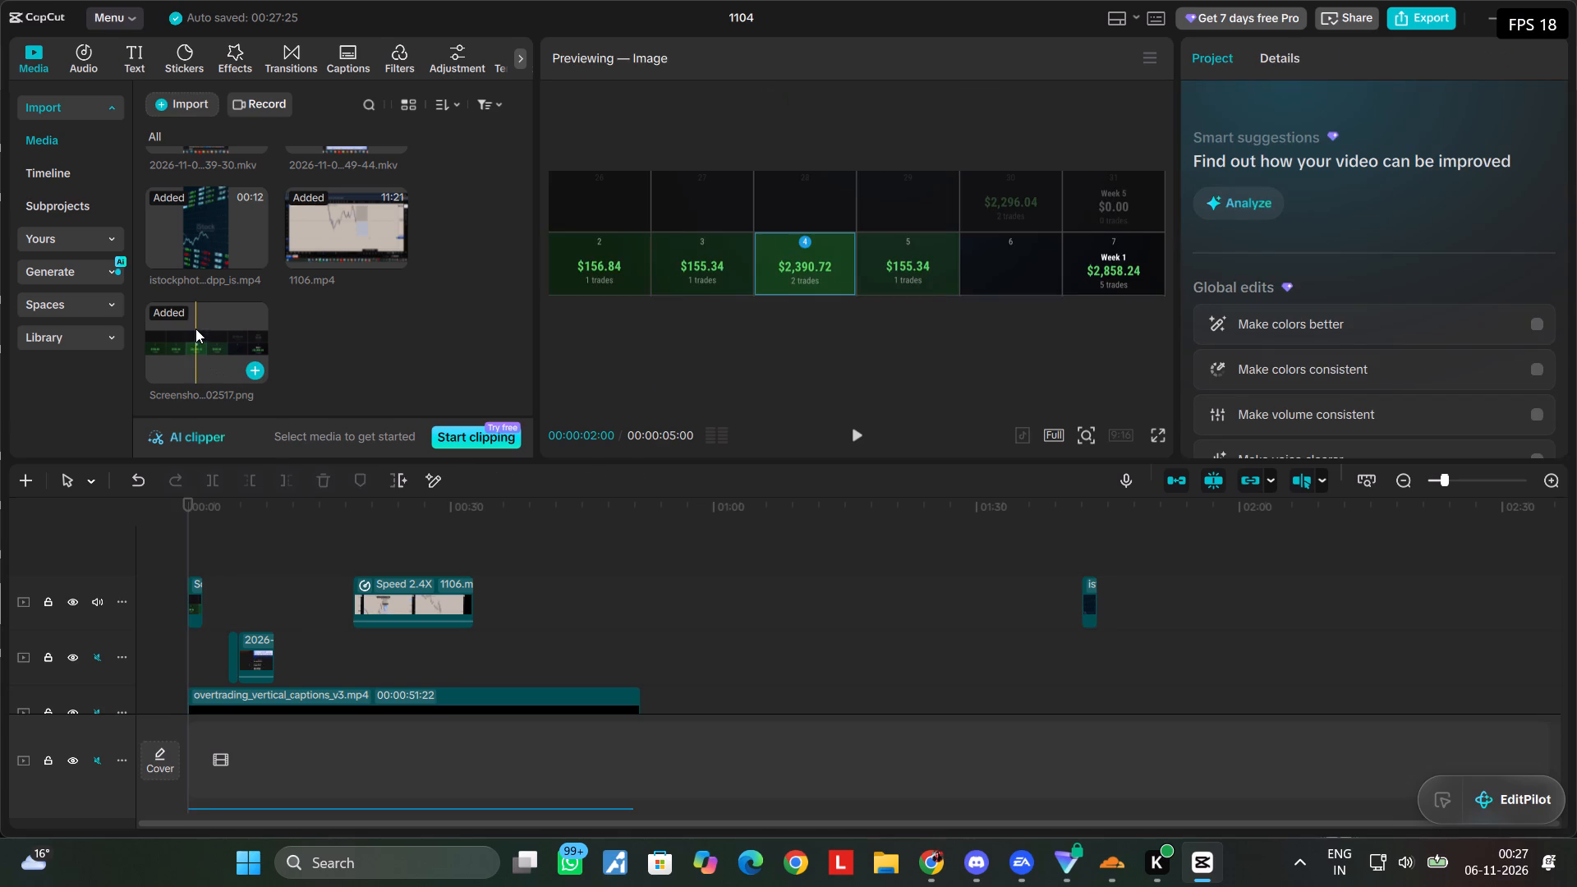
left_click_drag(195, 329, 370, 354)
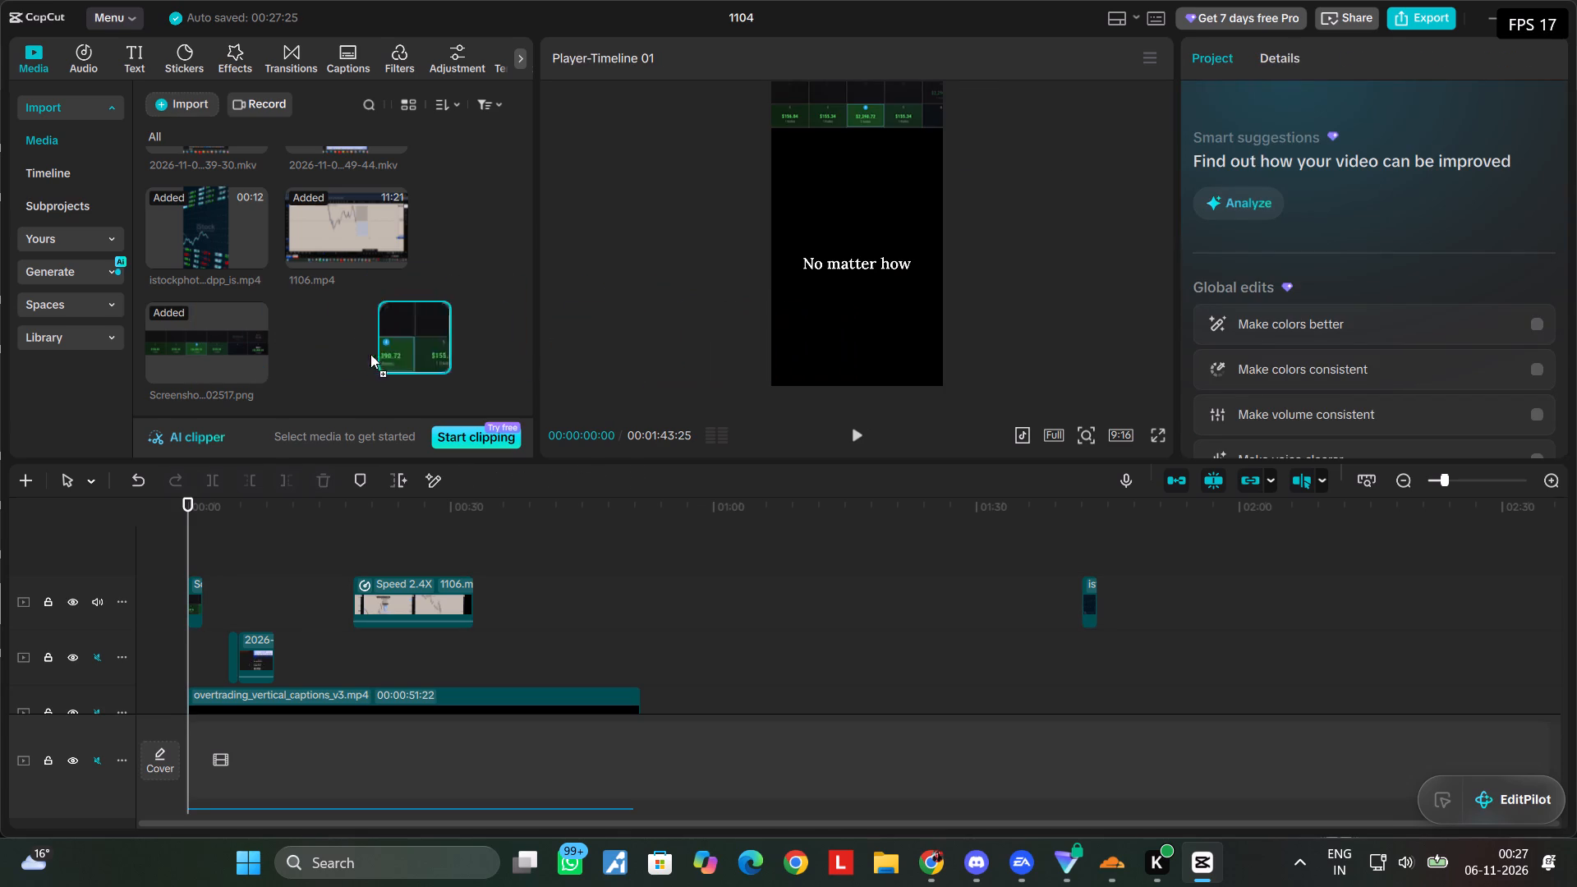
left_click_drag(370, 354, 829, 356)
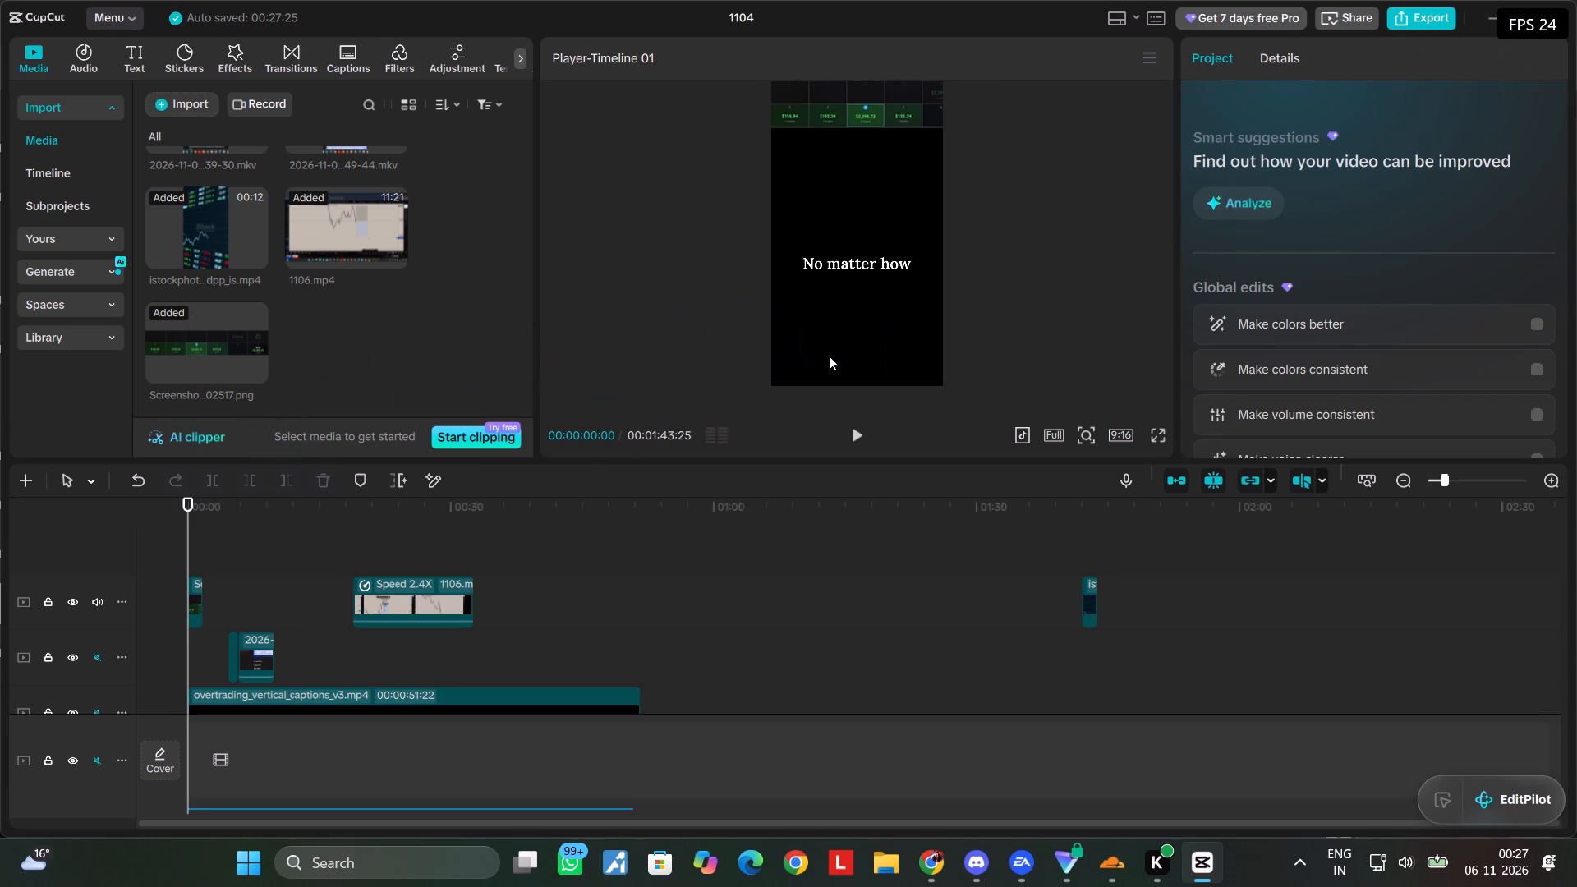
Duplicate the scaled journal screenshot clip onto a new track at the start of the timeline.
left_click(873, 120)
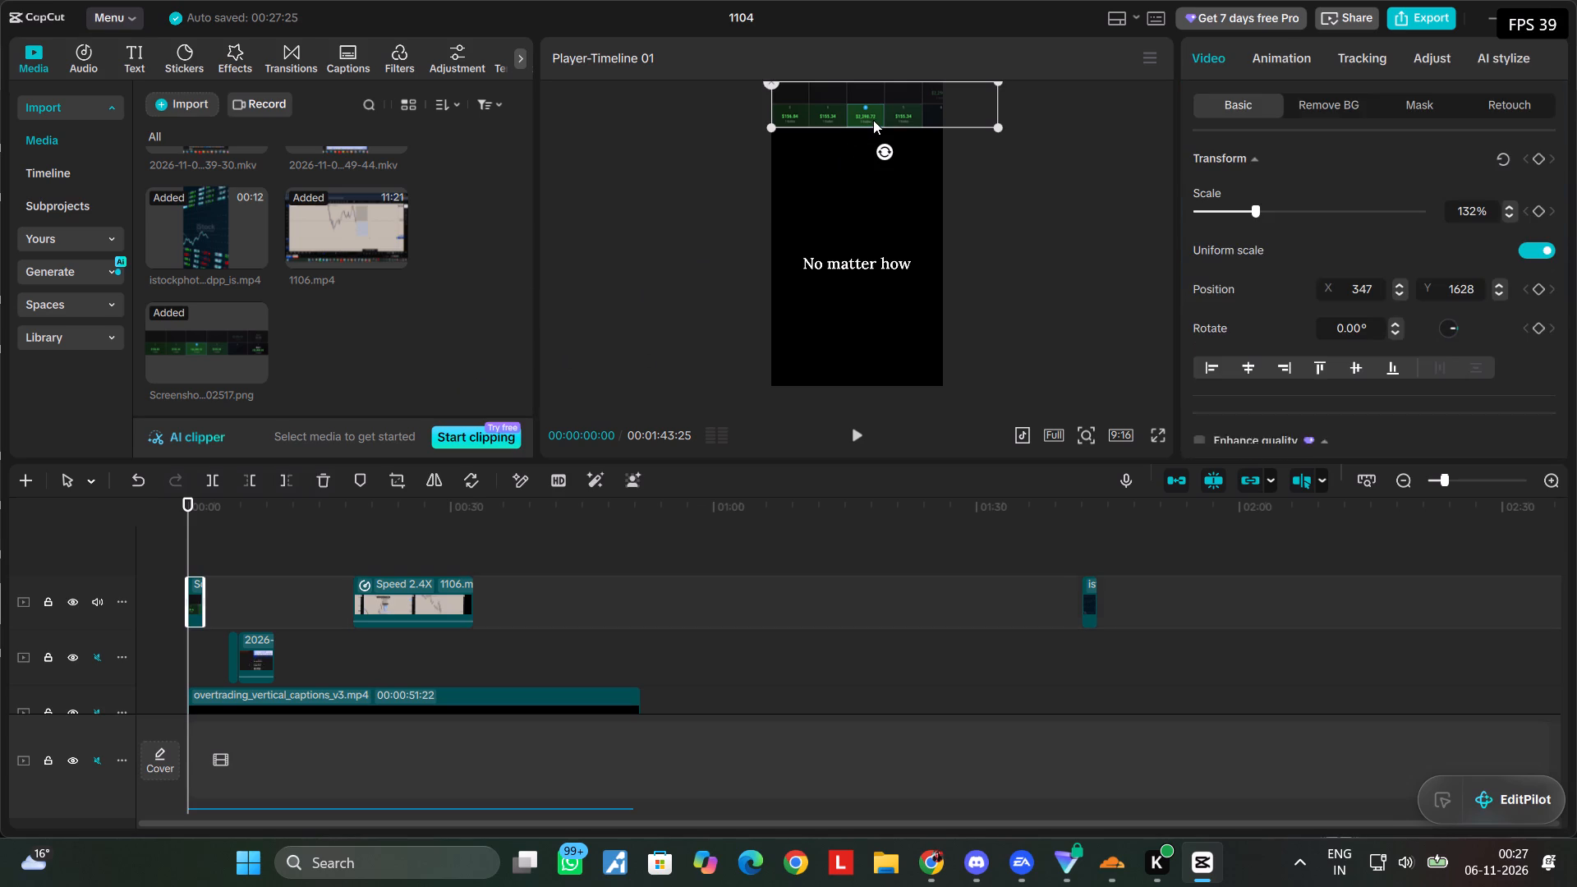
key("ctrl+c")
left_click(848, 283)
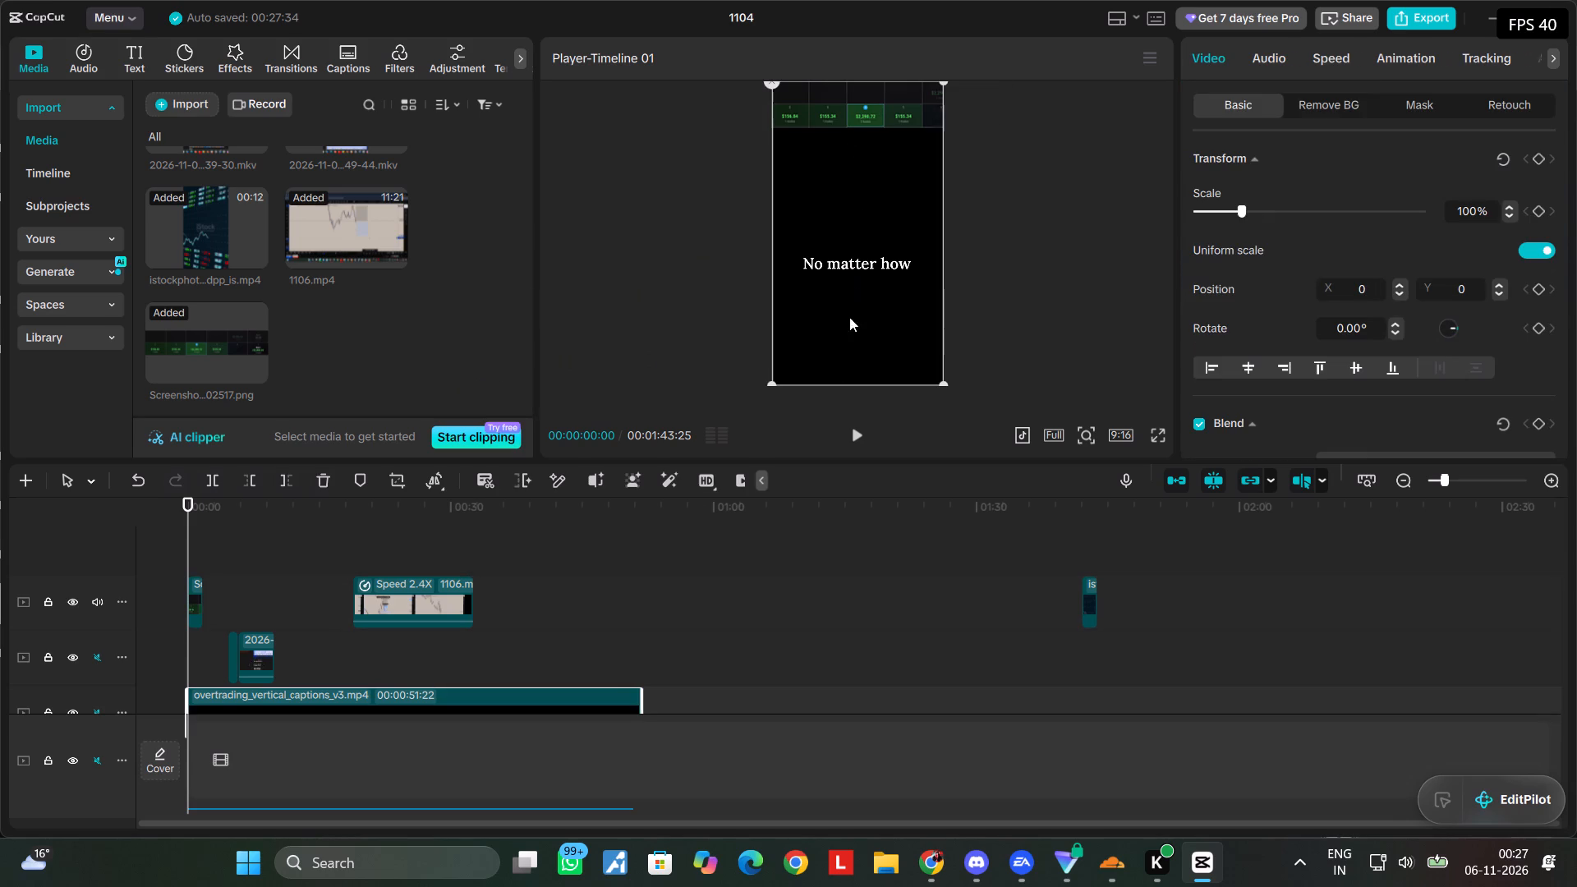
left_click(839, 366)
key("ctrl+v")
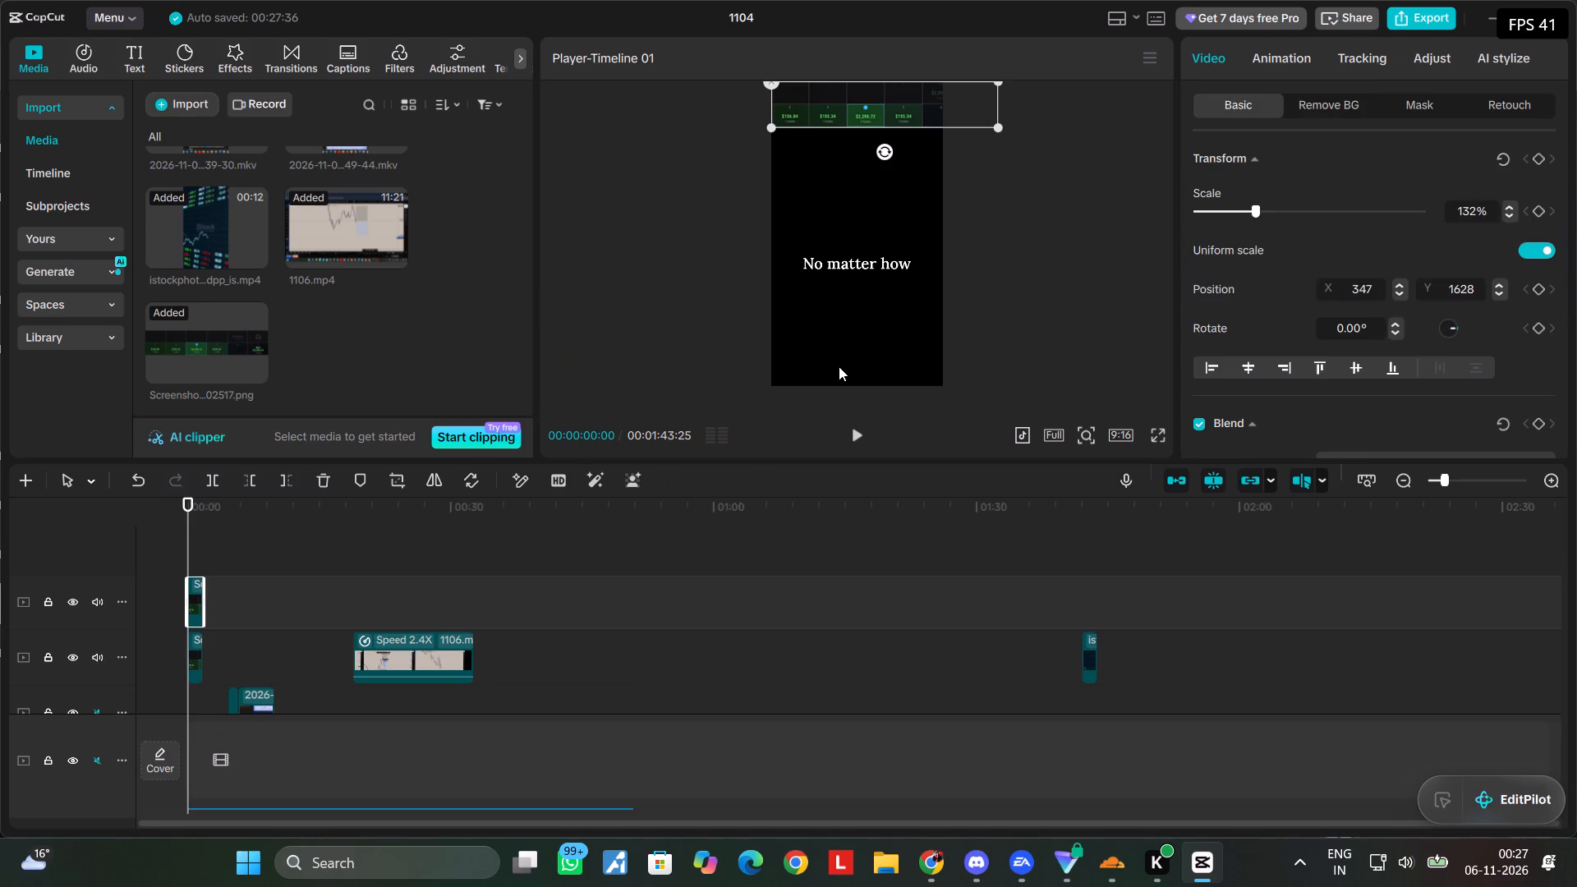
Move the lower-track journal screenshot to the frame's bottom edge below the caption, at about X 347, Y -1628.
left_click(225, 595)
left_click(195, 603)
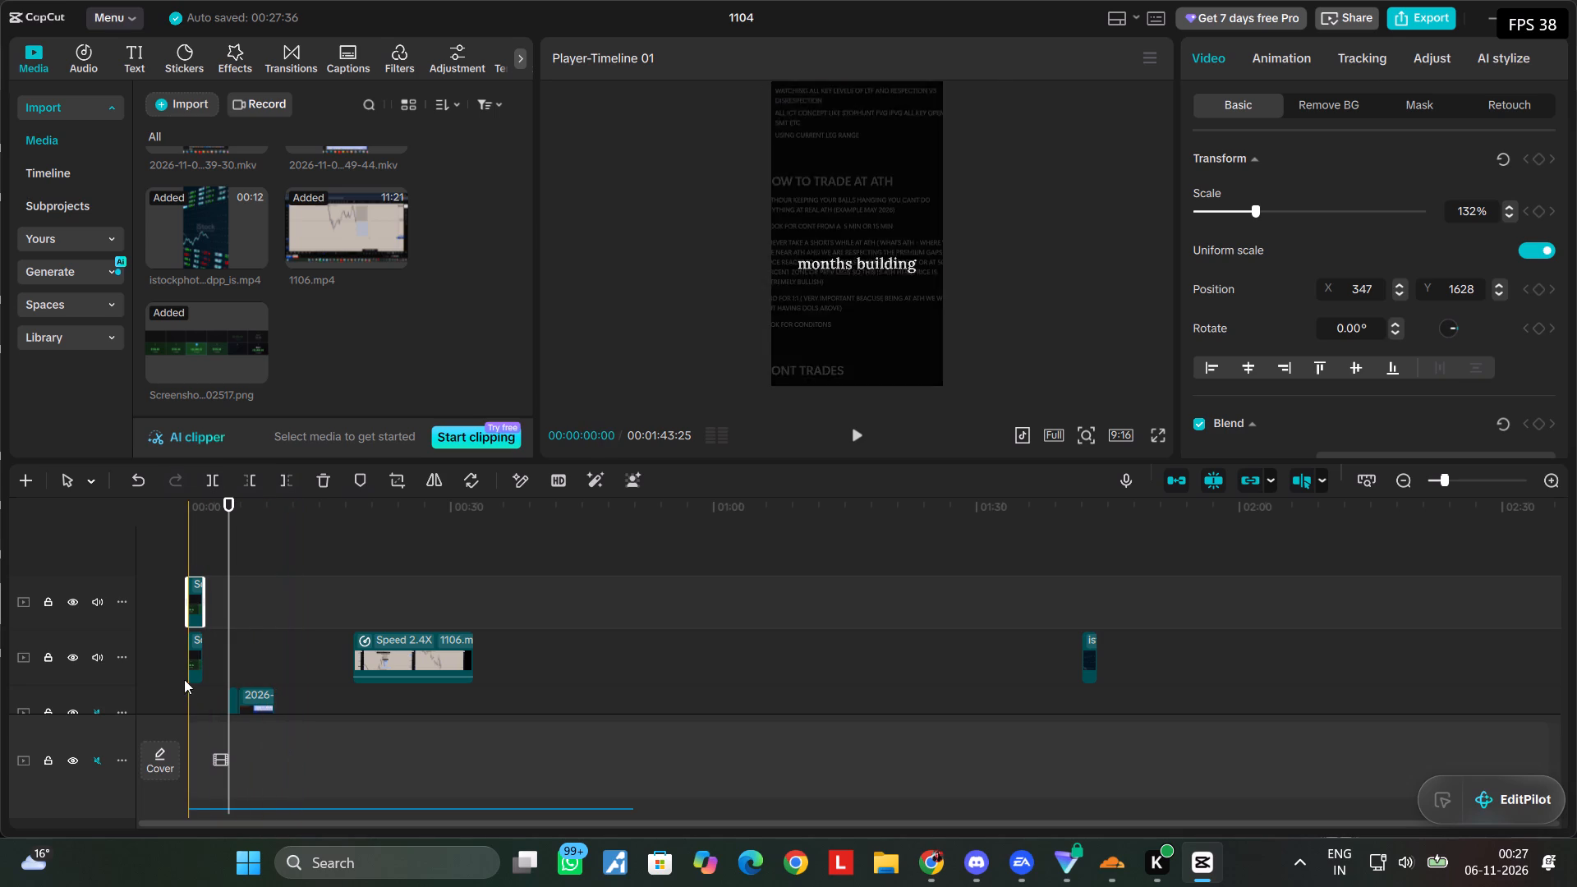
left_click(194, 655)
scroll(811, 720, "down", 2)
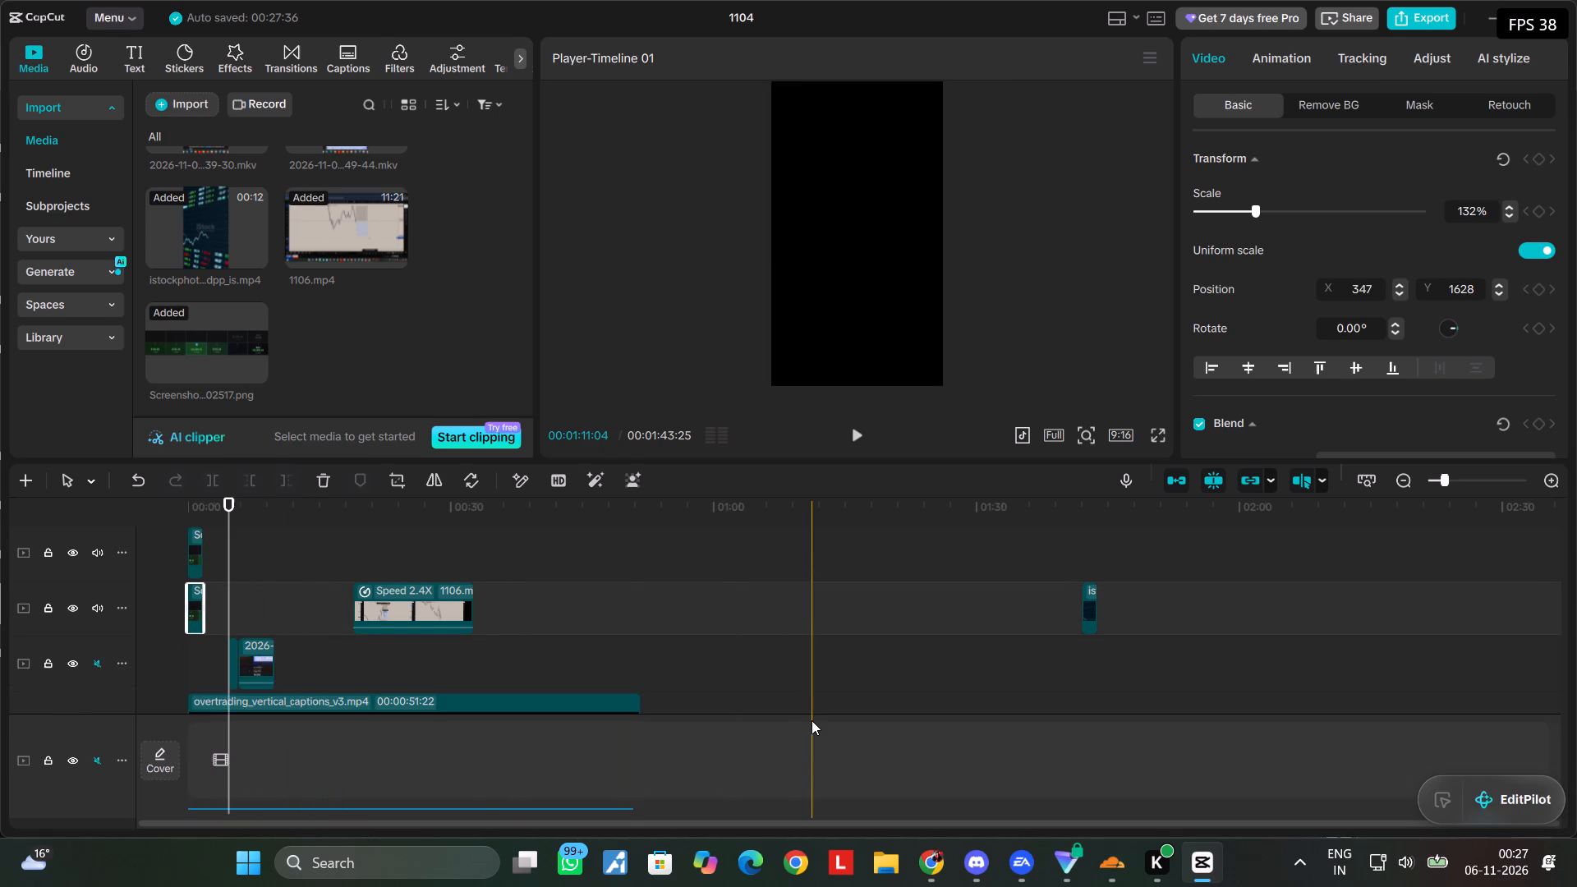
scroll(811, 720, "down", 3)
scroll(811, 720, "up", 3)
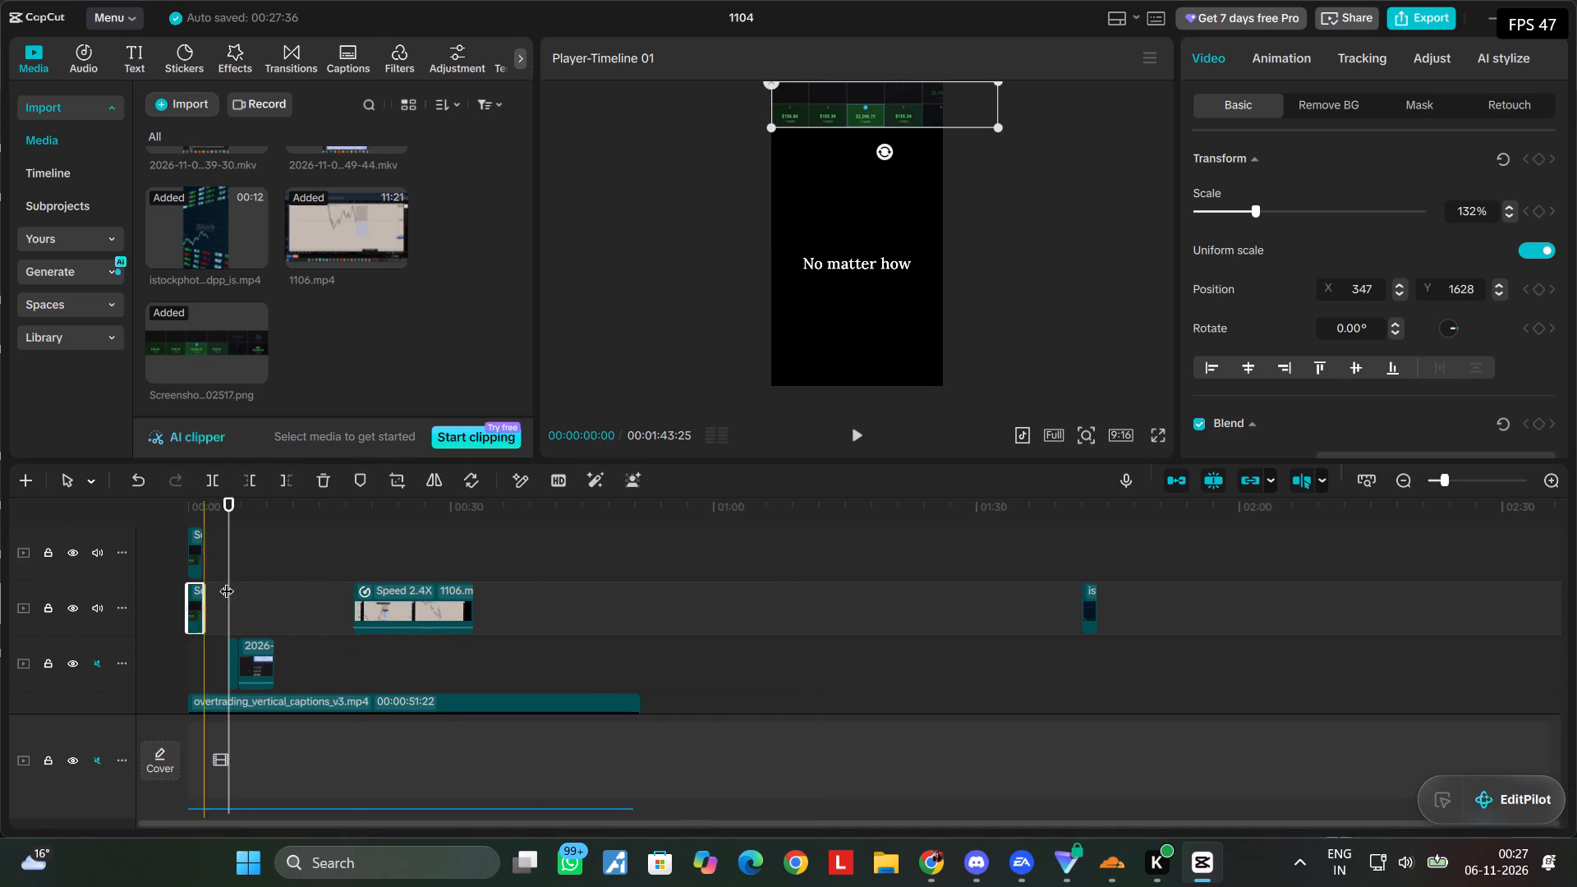
left_click_drag(232, 563, 109, 586)
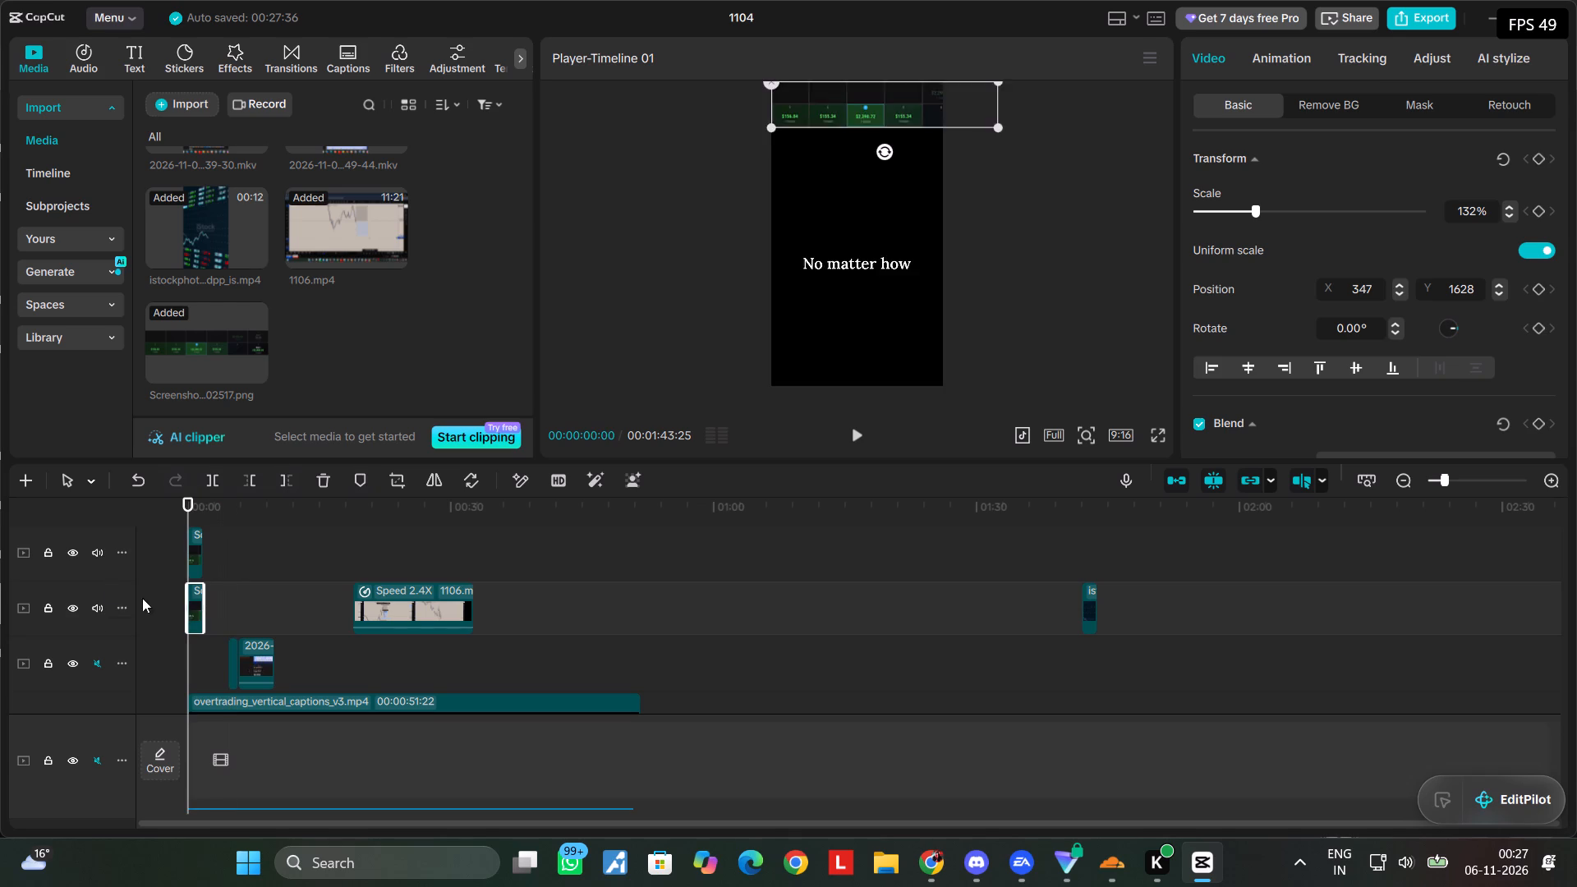
left_click_drag(894, 105, 897, 292)
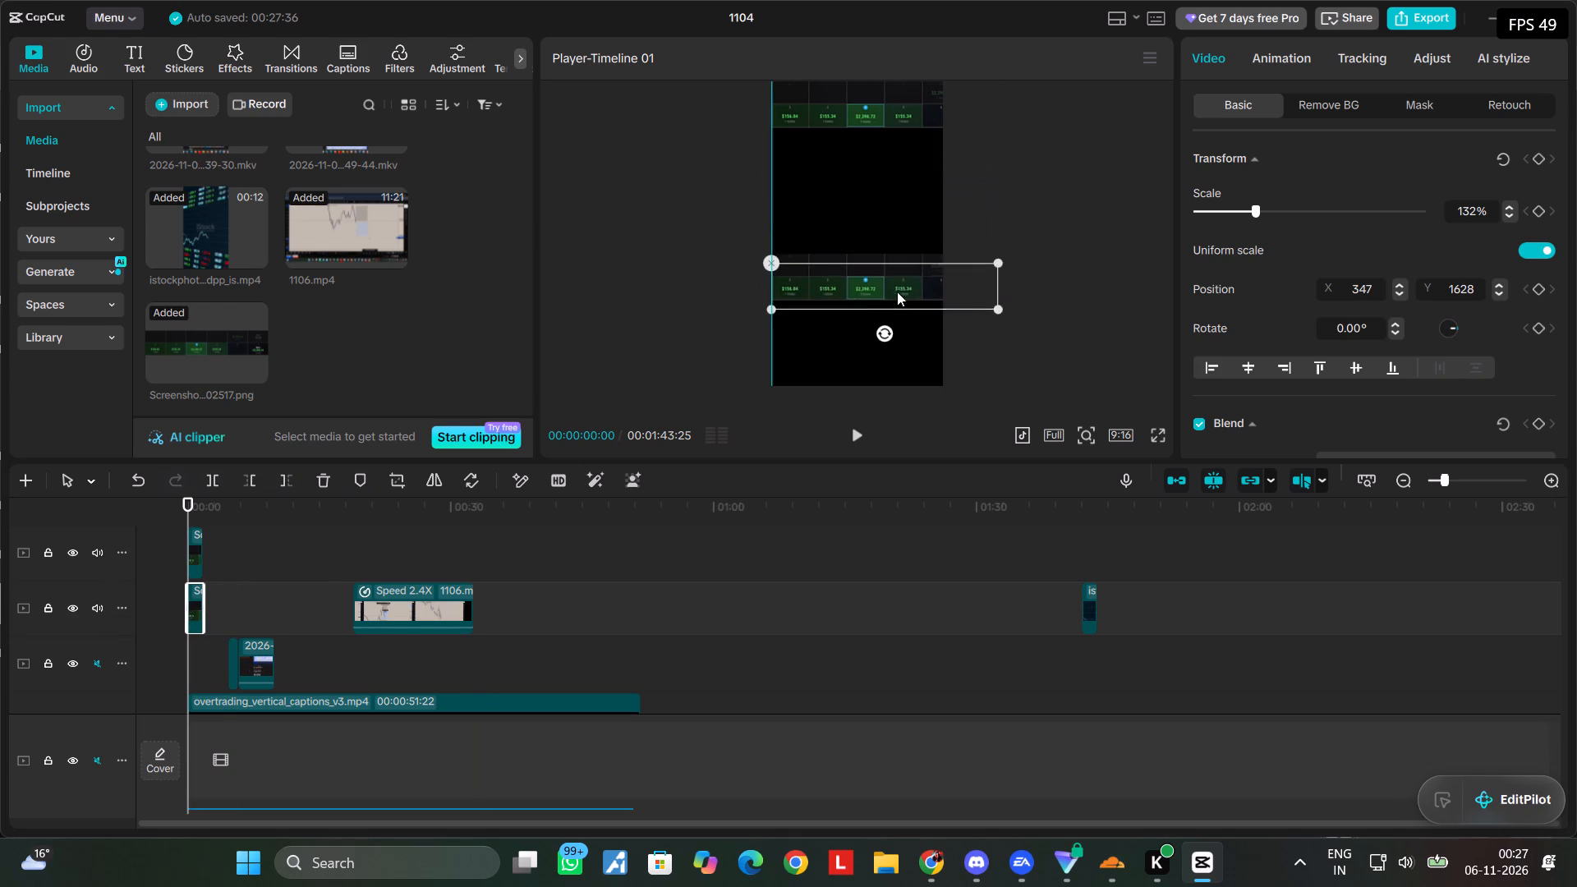
left_click_drag(897, 292, 899, 357)
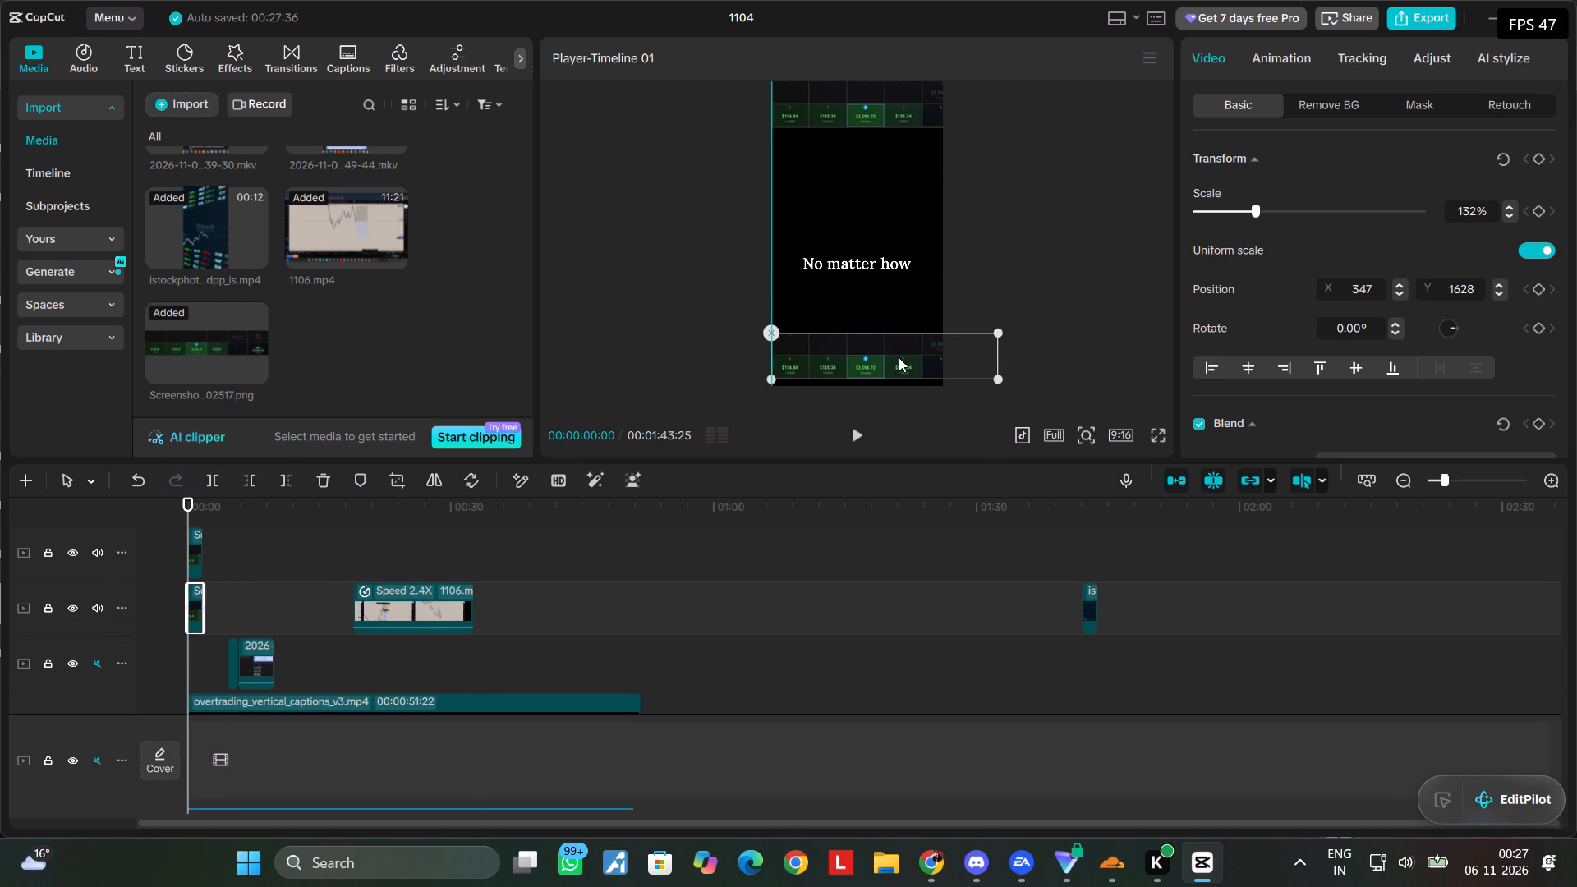
left_click_drag(899, 357, 890, 365)
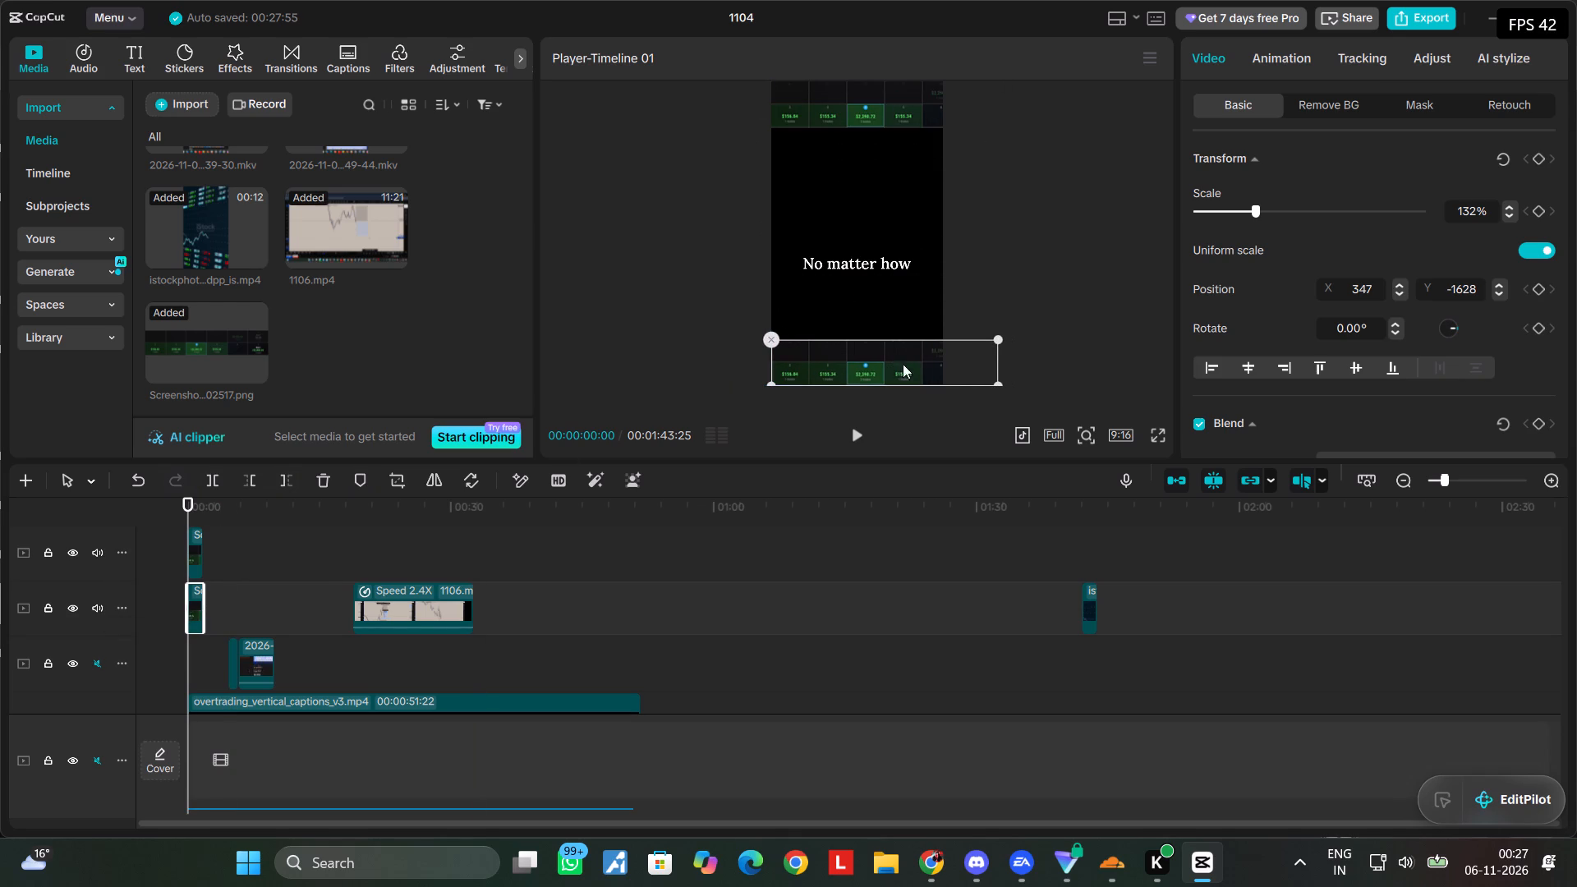
Shift the bottom journal screenshot sideways to about X 644 and enlarge it to about 160%.
left_click_drag(999, 339, 1024, 339)
left_click_drag(998, 340, 1018, 333)
left_click_drag(862, 369, 915, 368)
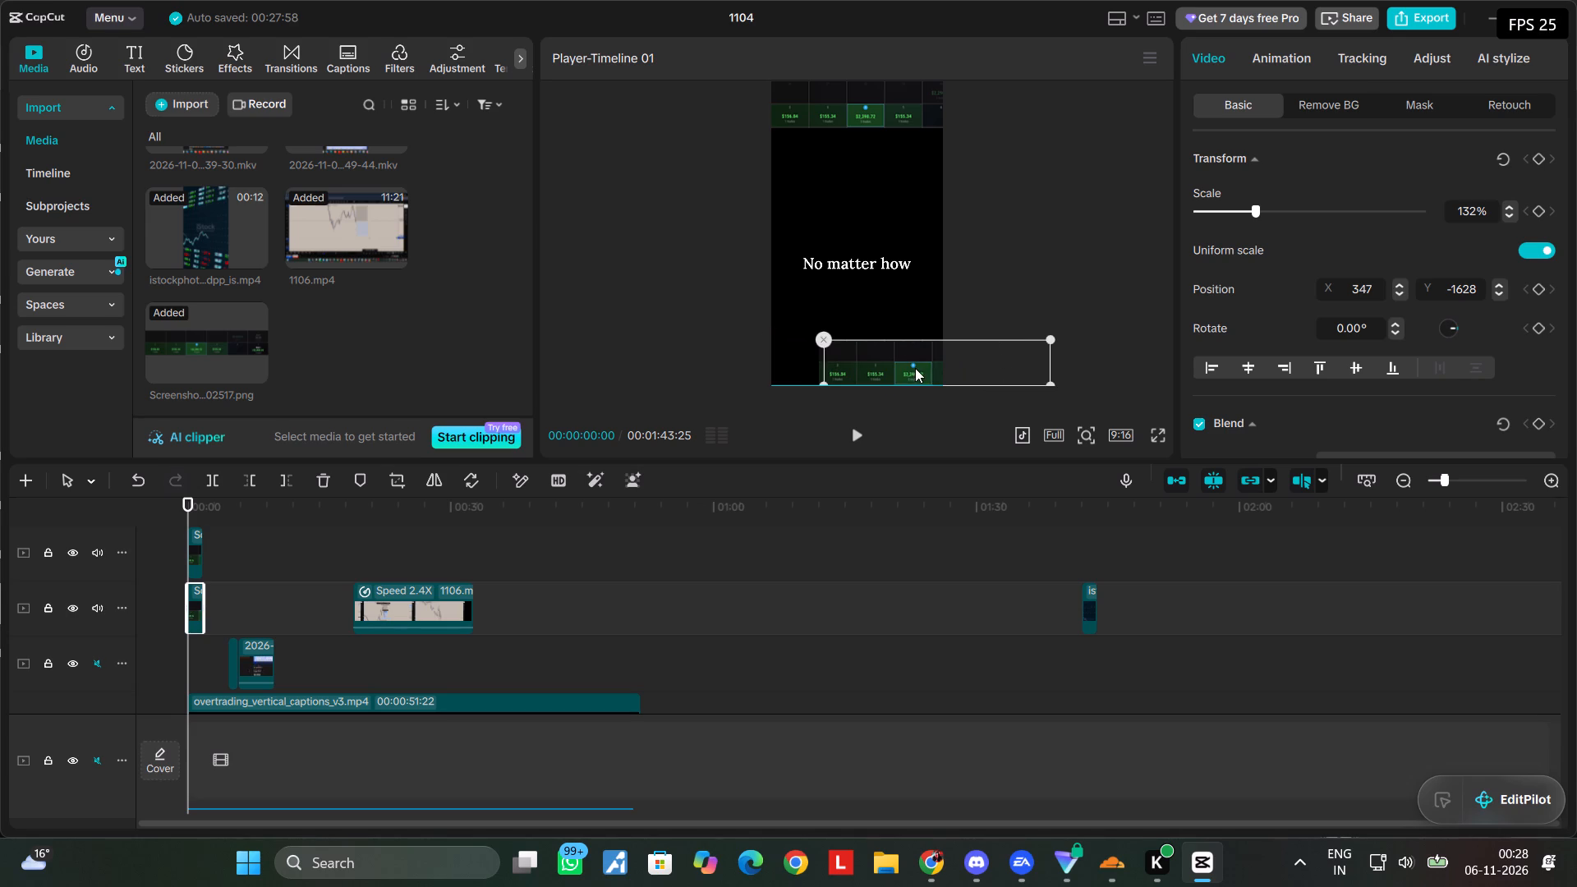
left_click_drag(915, 368, 876, 372)
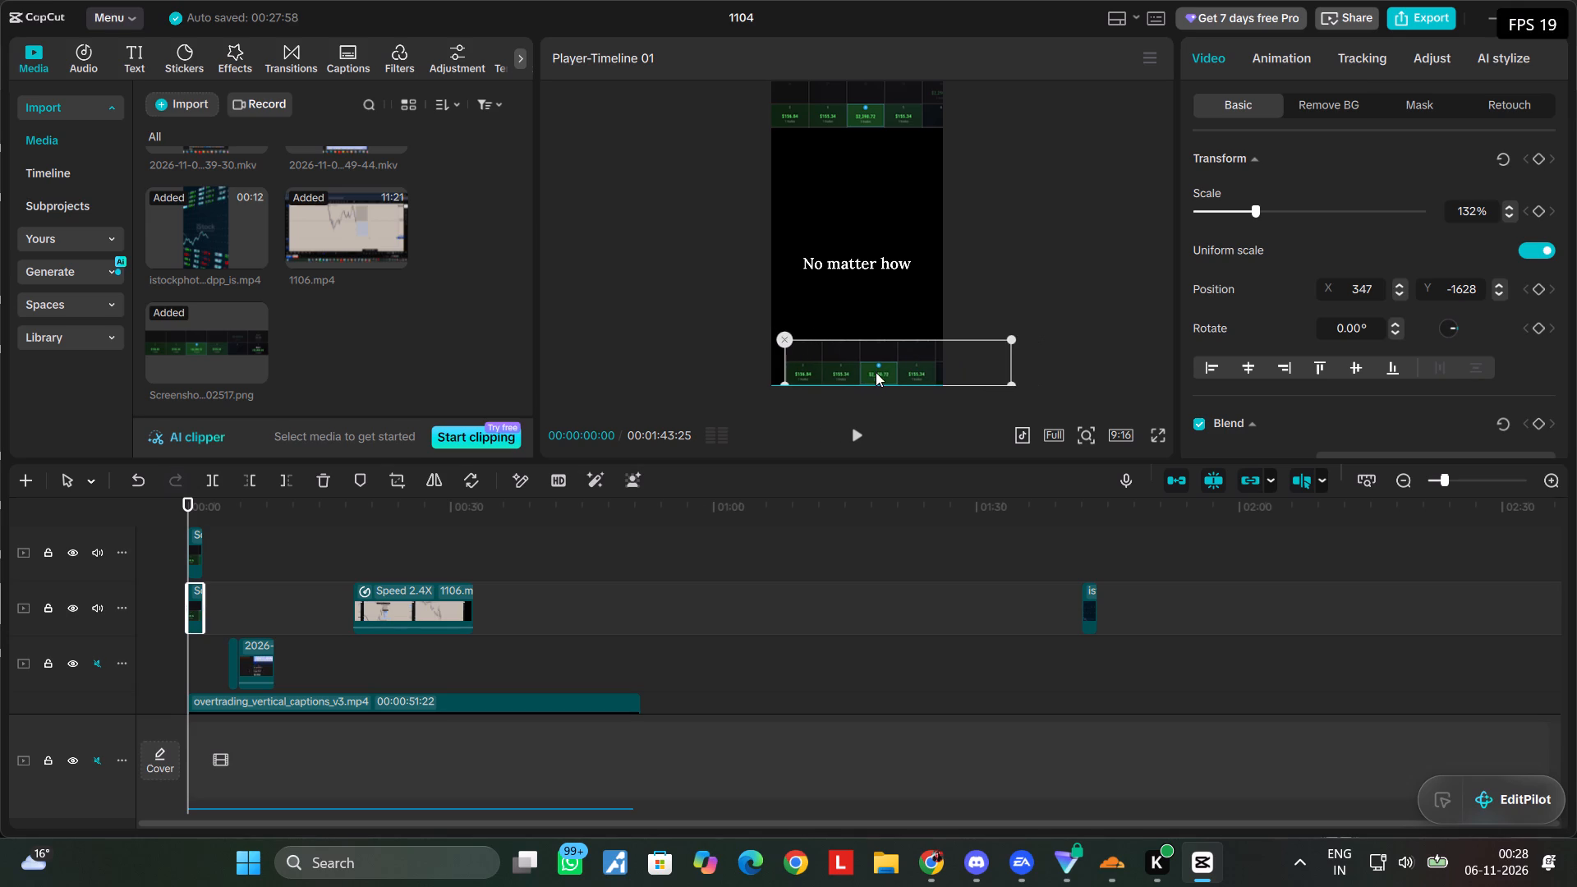
left_click_drag(876, 372, 885, 372)
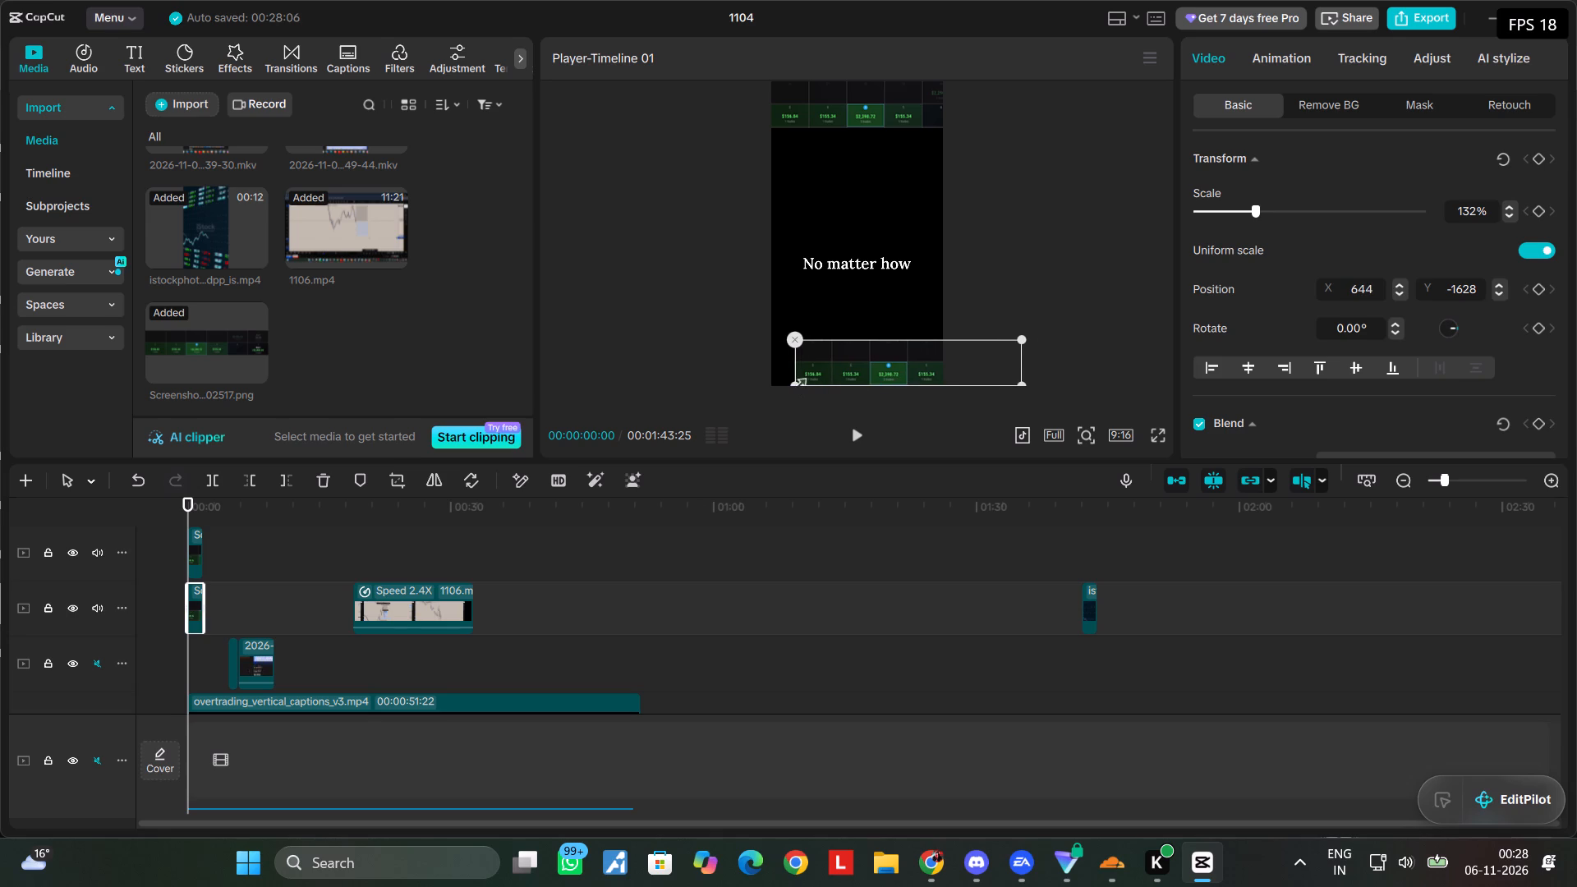
left_click_drag(795, 383, 754, 388)
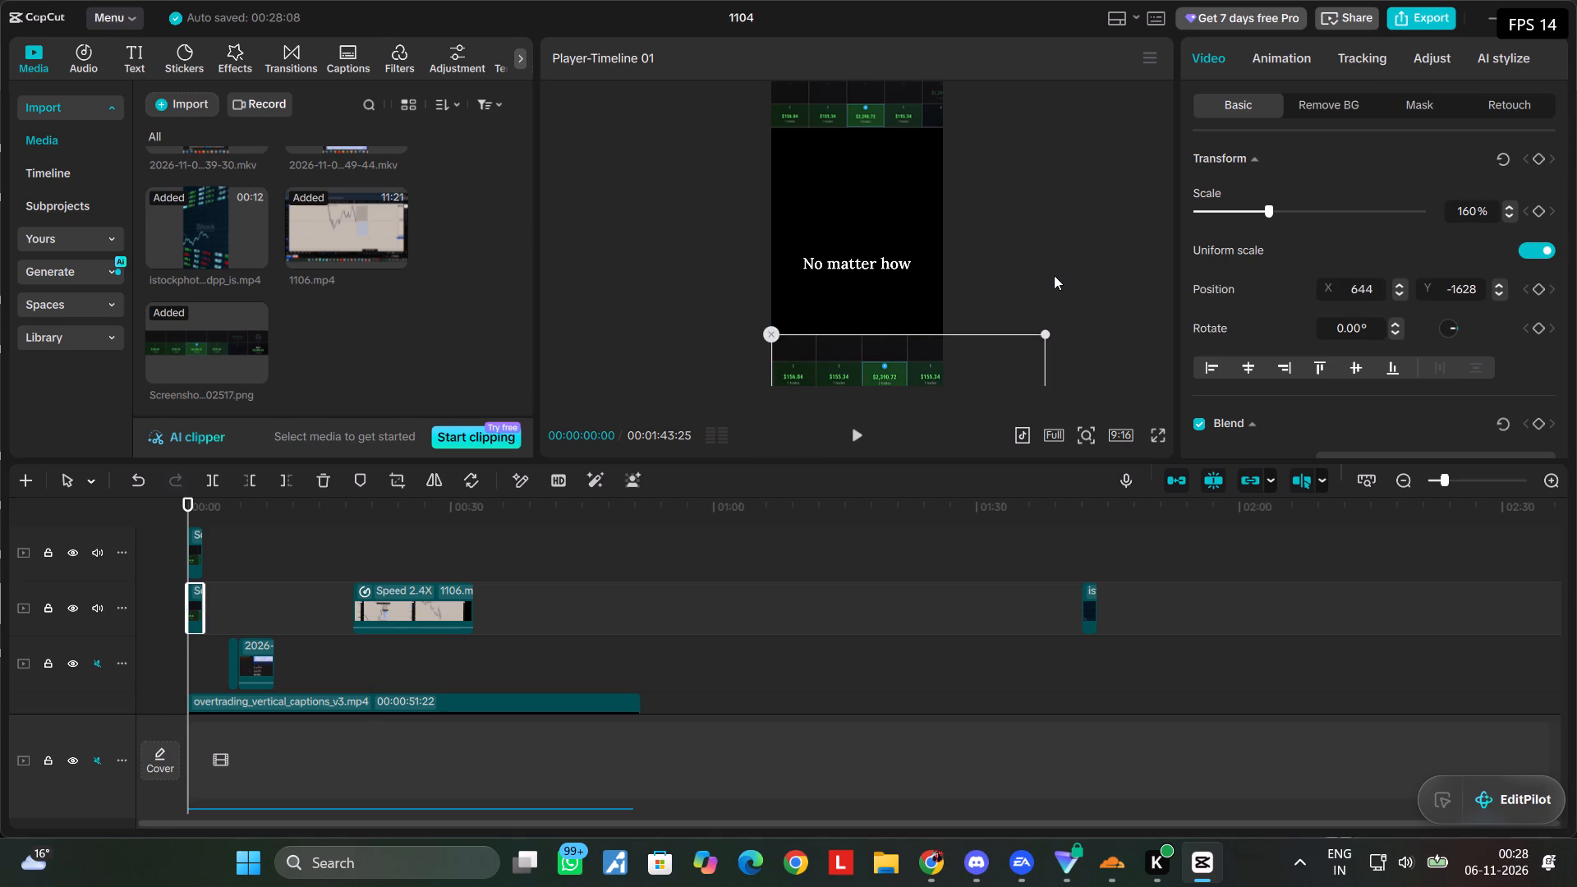
left_click(1054, 273)
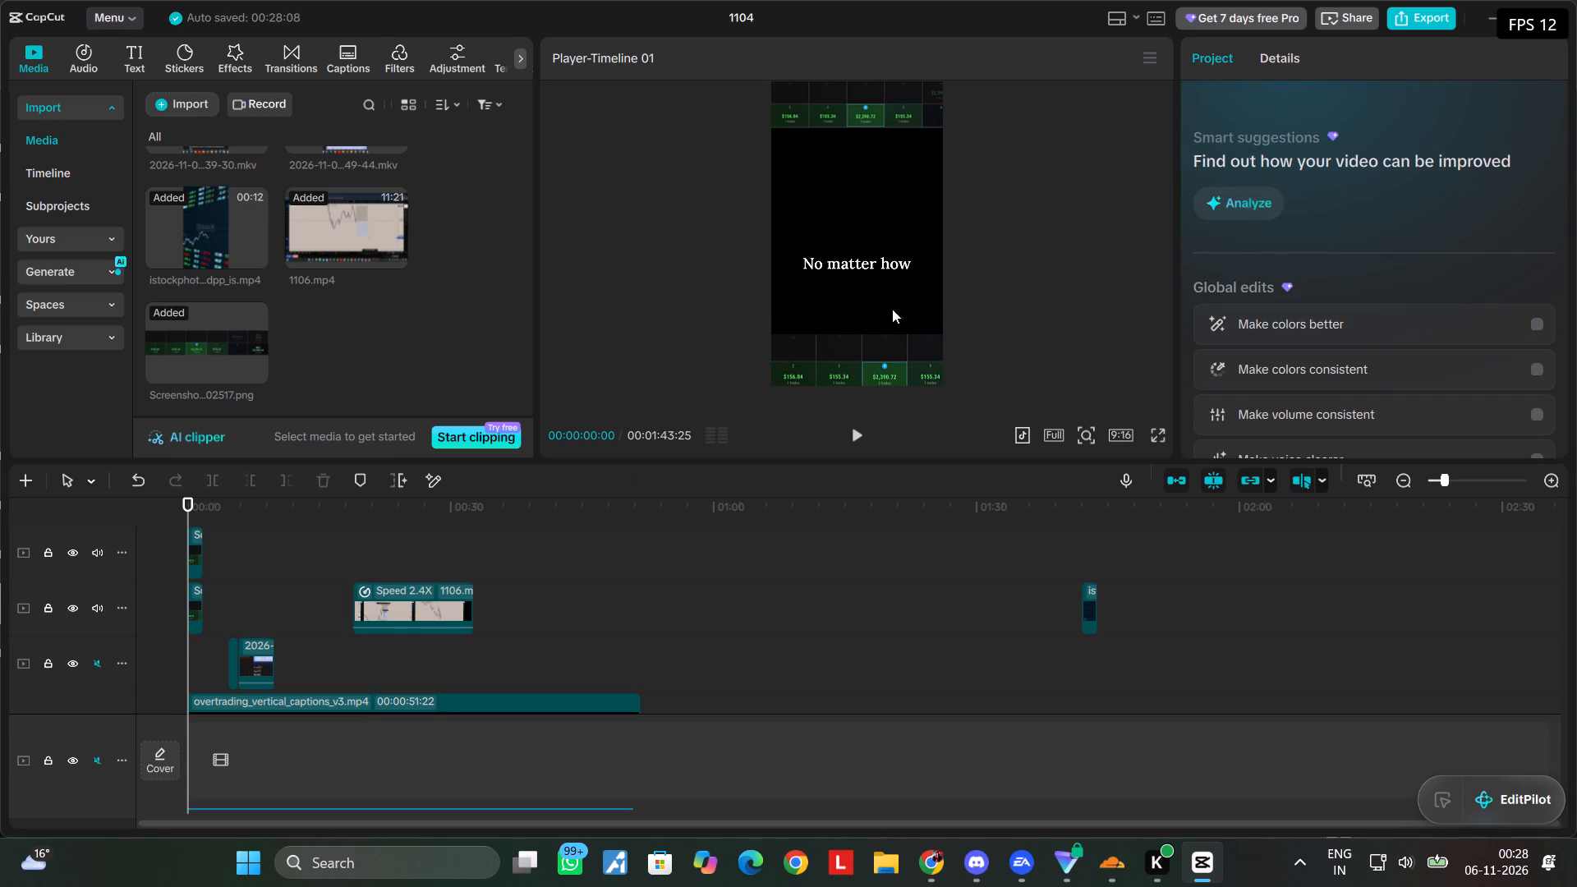
Raise the captions video so its text sits about midway between the top and bottom journal screenshots, and preview the opening seconds.
left_click_drag(841, 259, 838, 235)
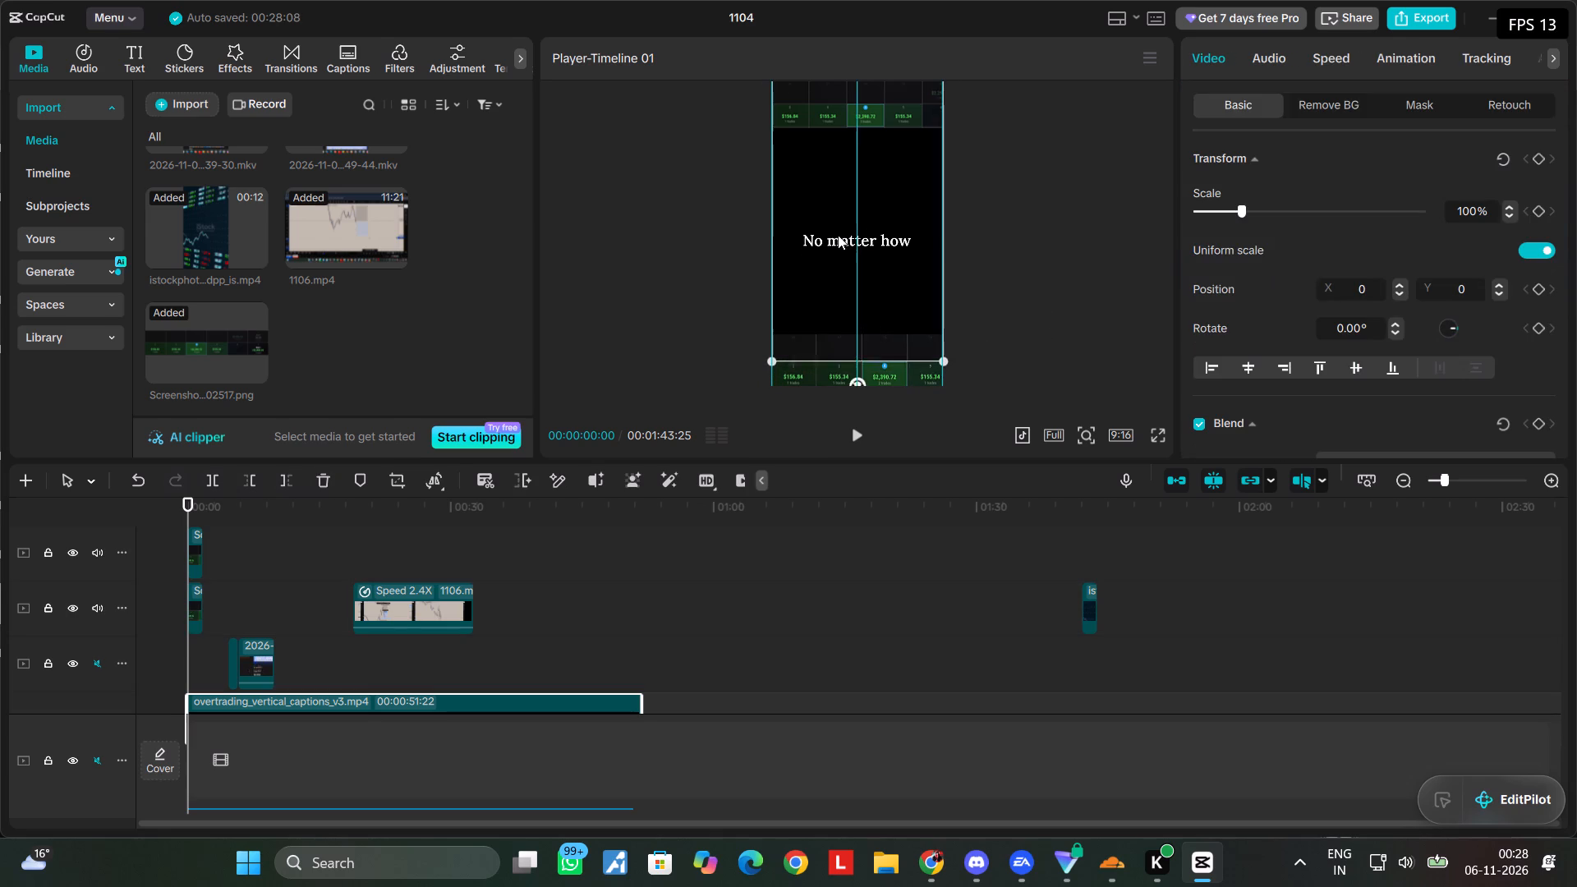
left_click_drag(838, 235, 838, 229)
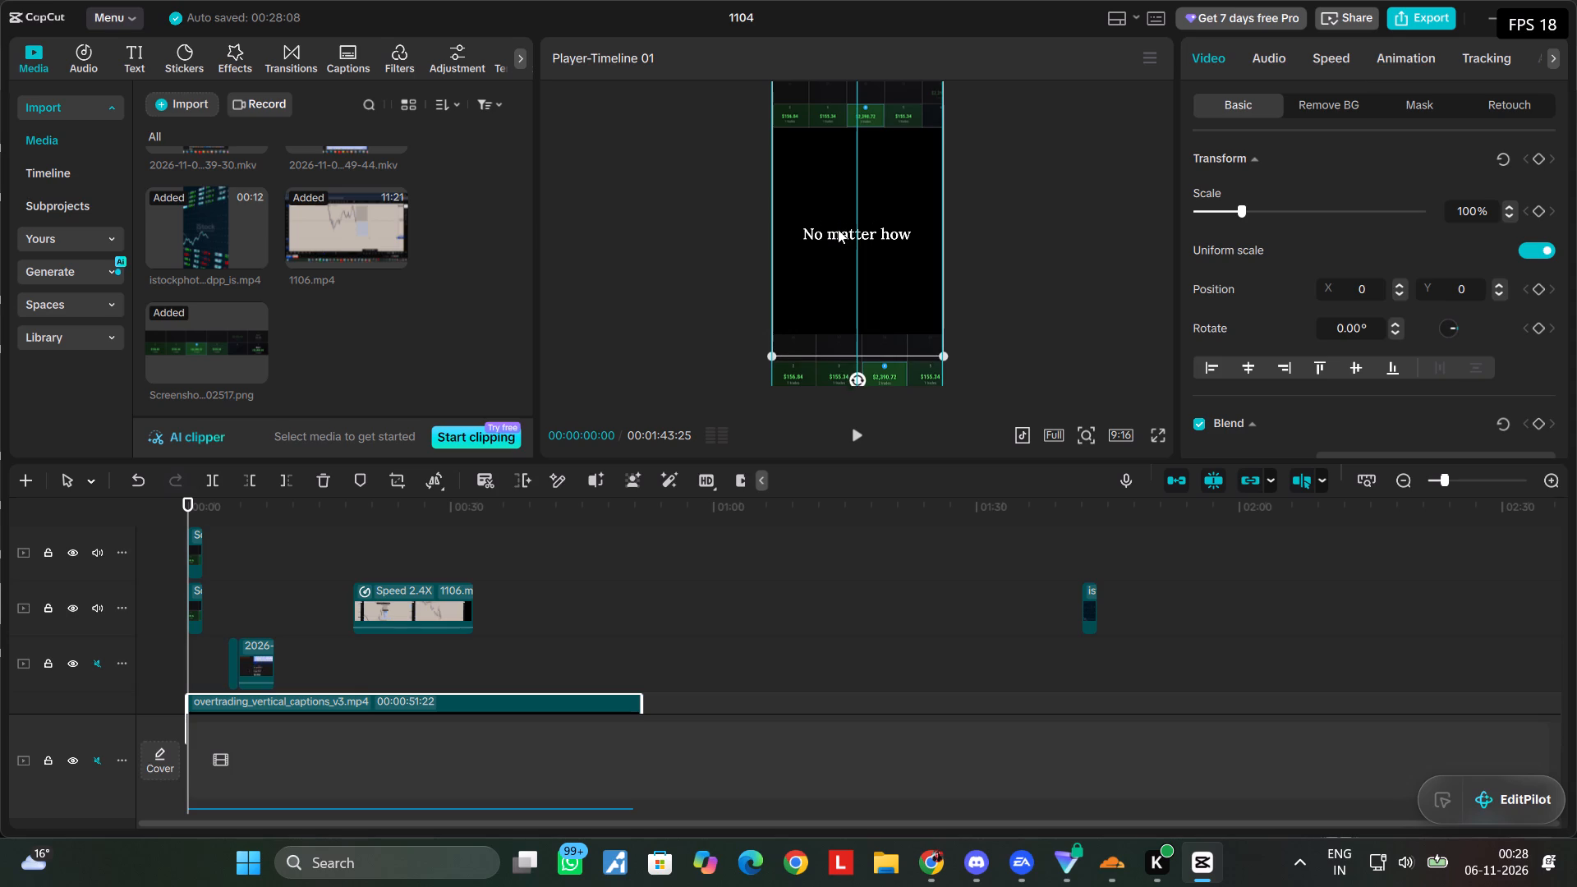
left_click_drag(838, 229, 838, 233)
left_click(1038, 238)
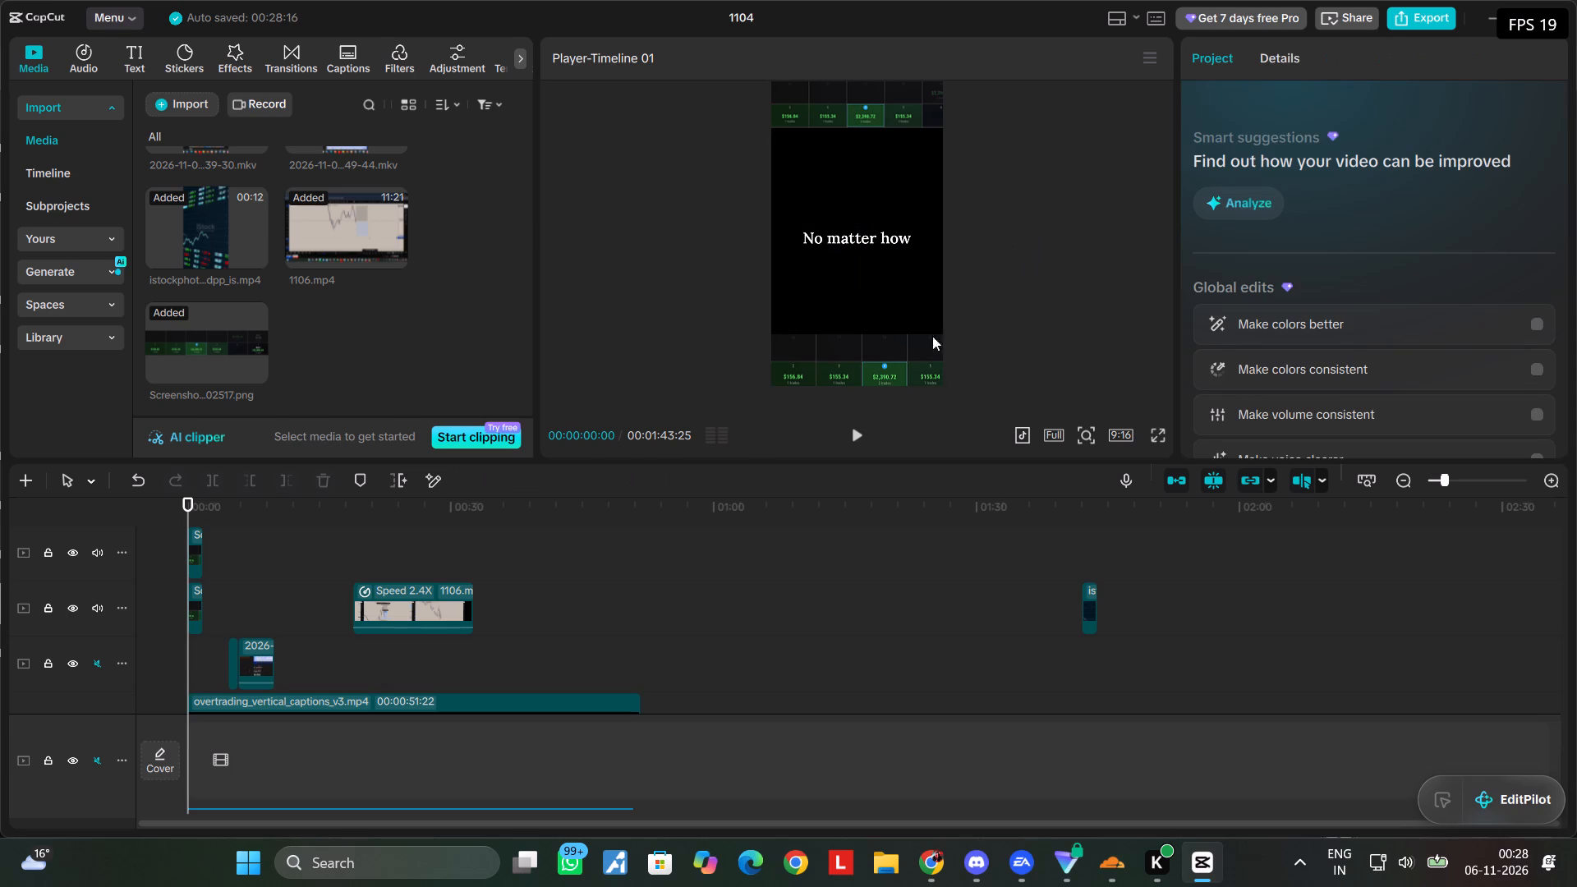
left_click(857, 437)
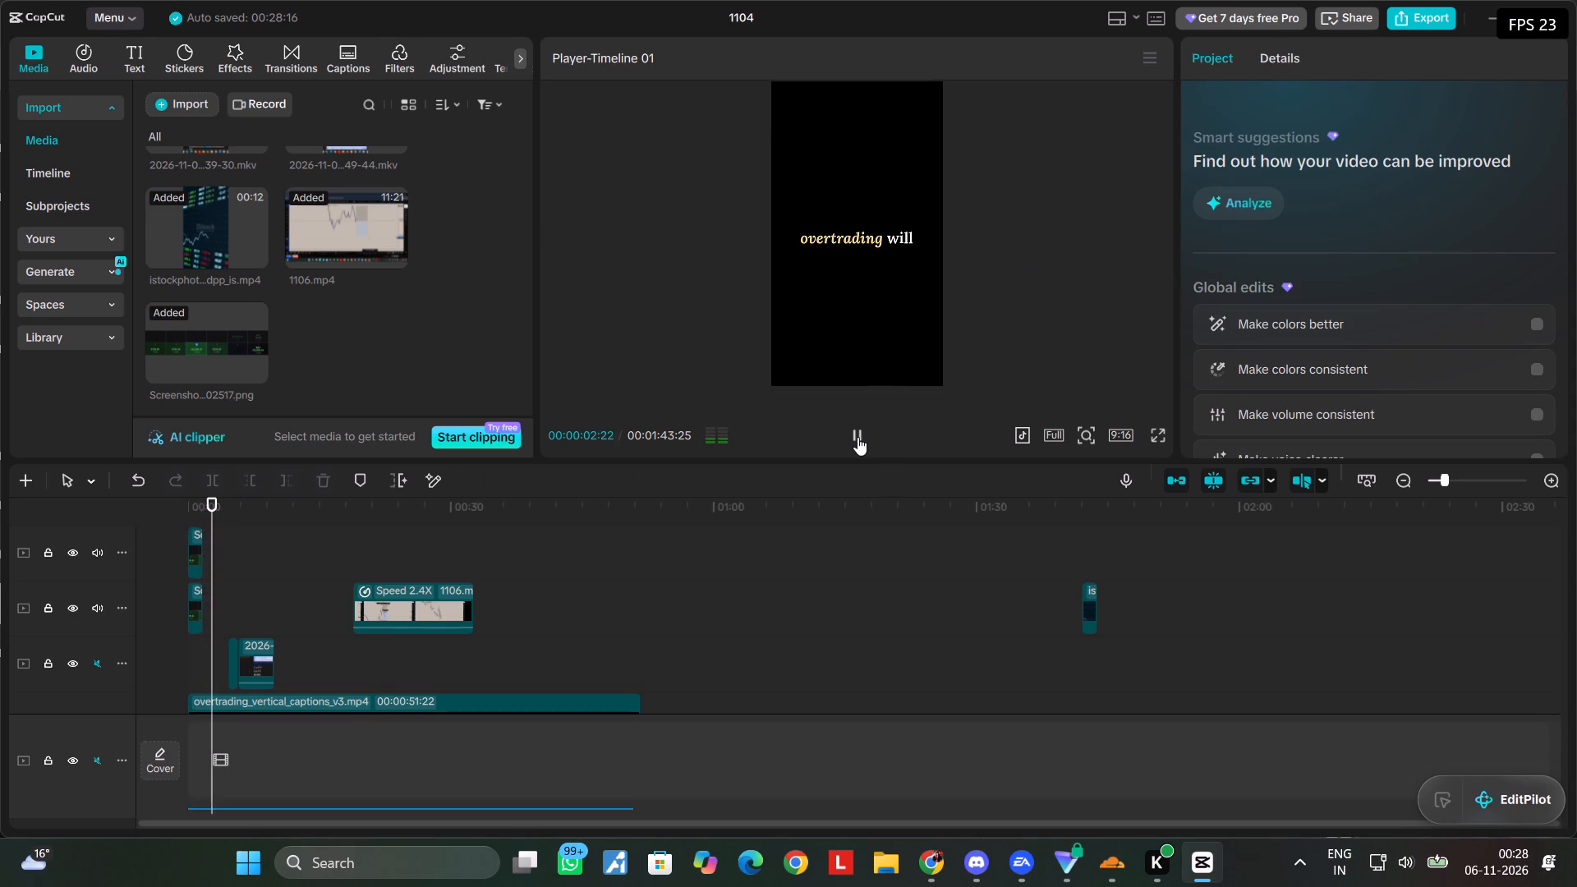
left_click_drag(219, 544, 68, 561)
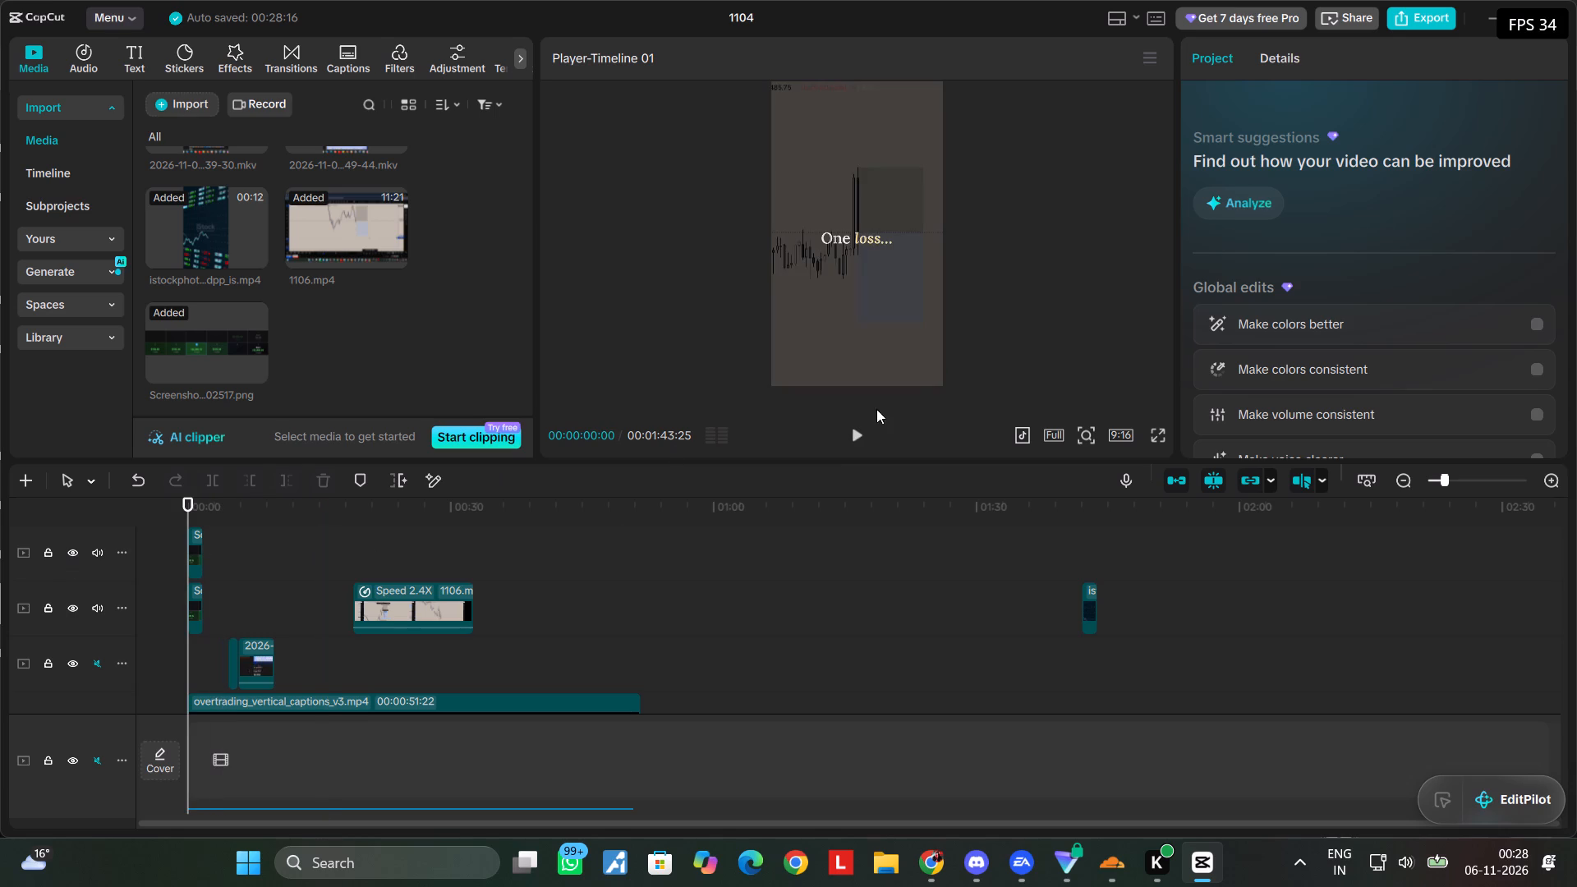
left_click(857, 439)
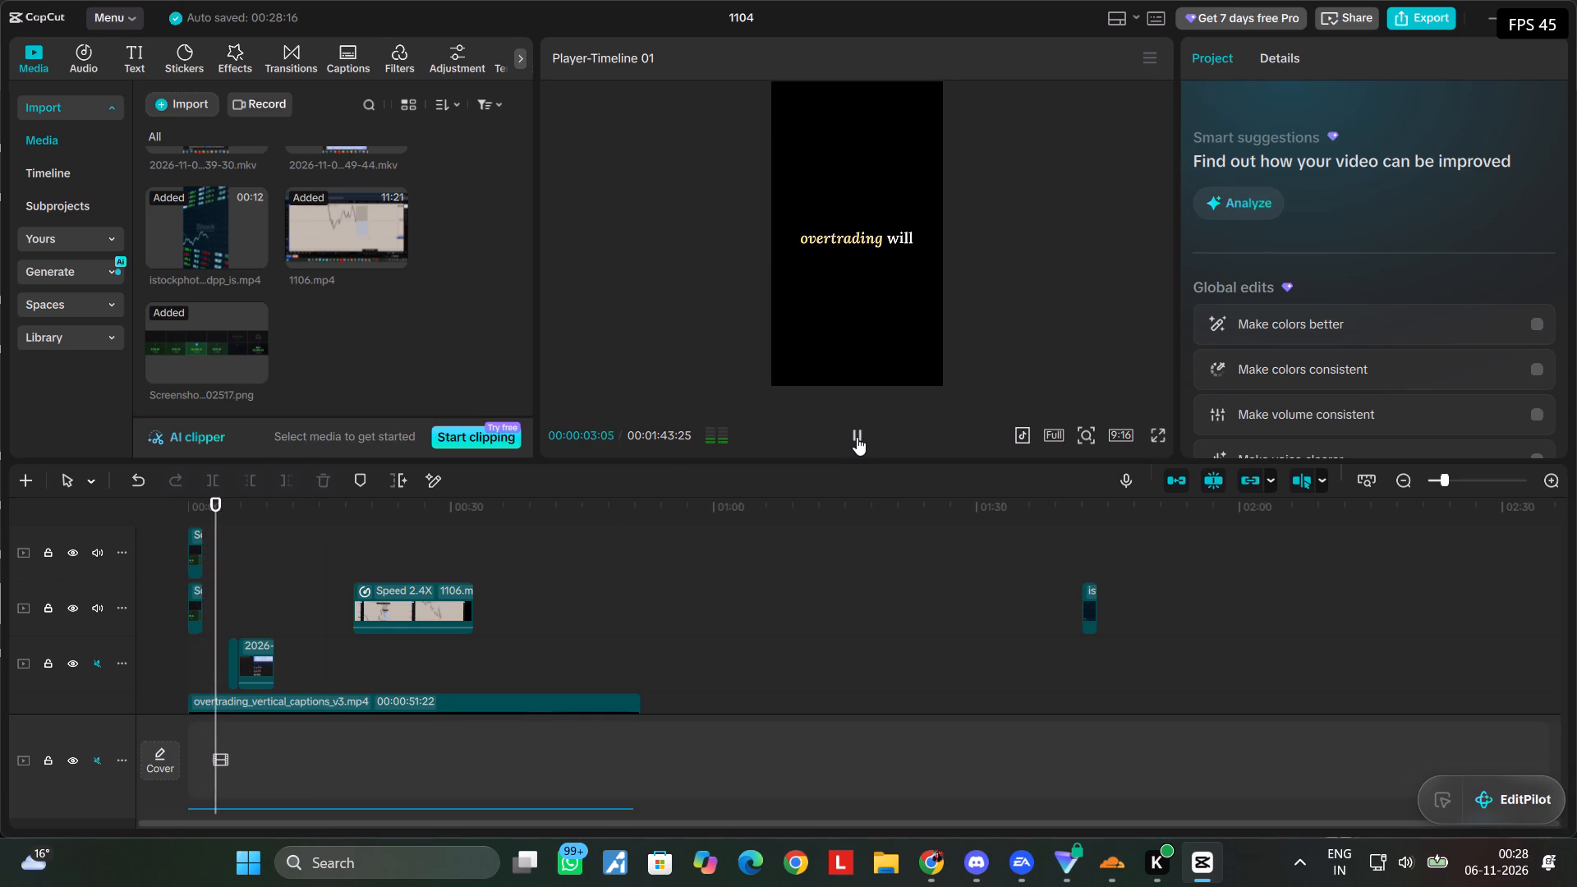
left_click_drag(228, 517, 87, 541)
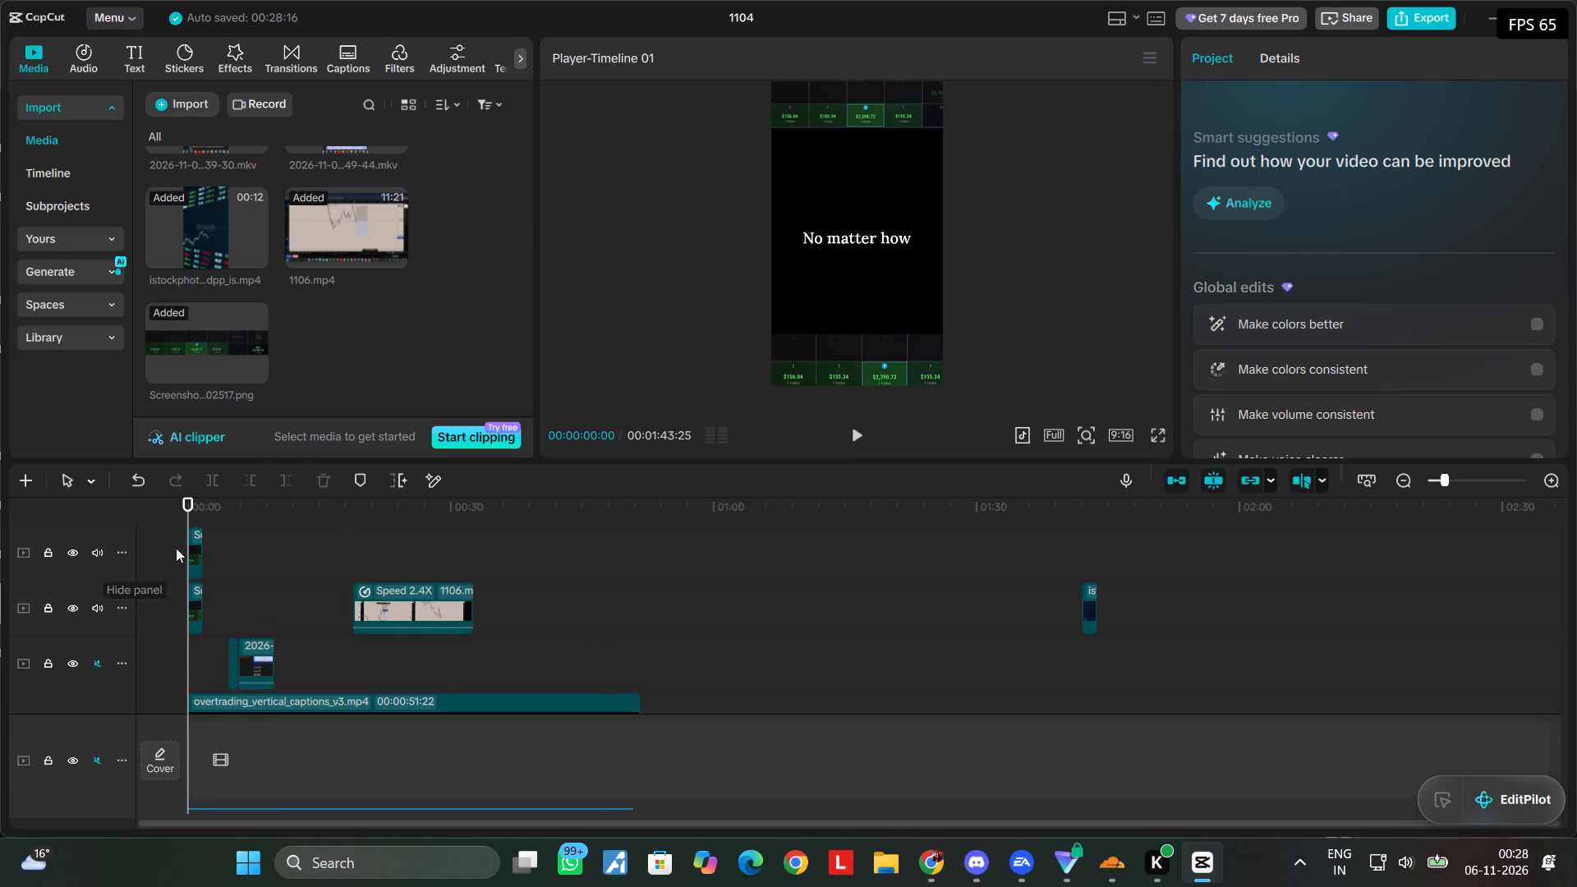
Set the opacity of the top journal screenshot clip to 80%.
left_click(196, 555)
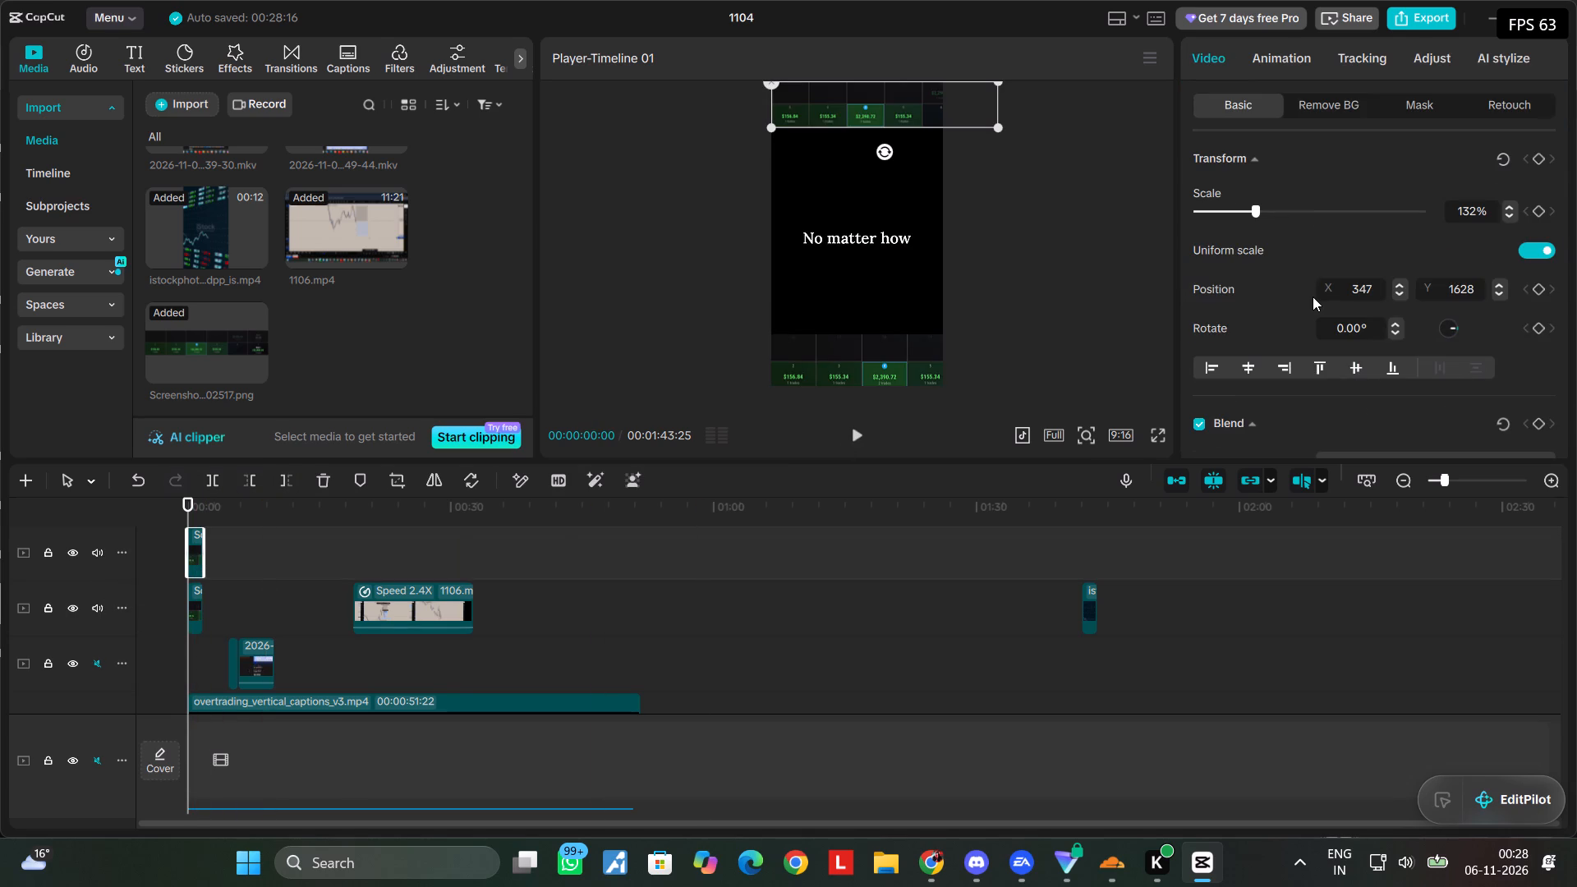
scroll(1313, 296, "down", 2)
scroll(1313, 296, "up", 1)
left_click_drag(1414, 425, 1313, 436)
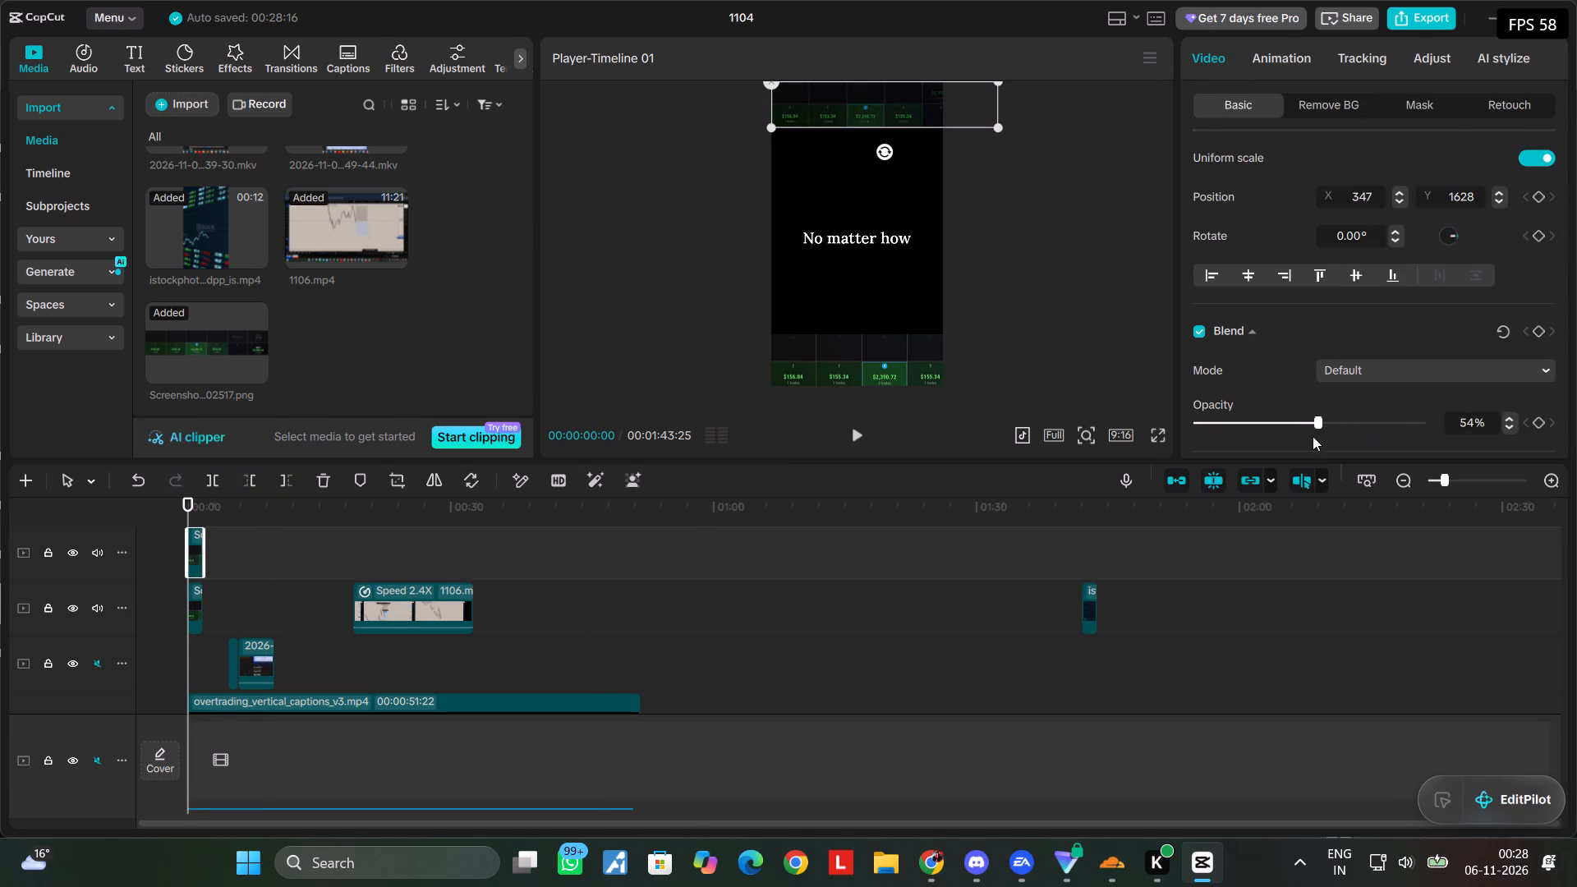
left_click_drag(1313, 436, 1374, 442)
left_click_drag(1374, 442, 1379, 446)
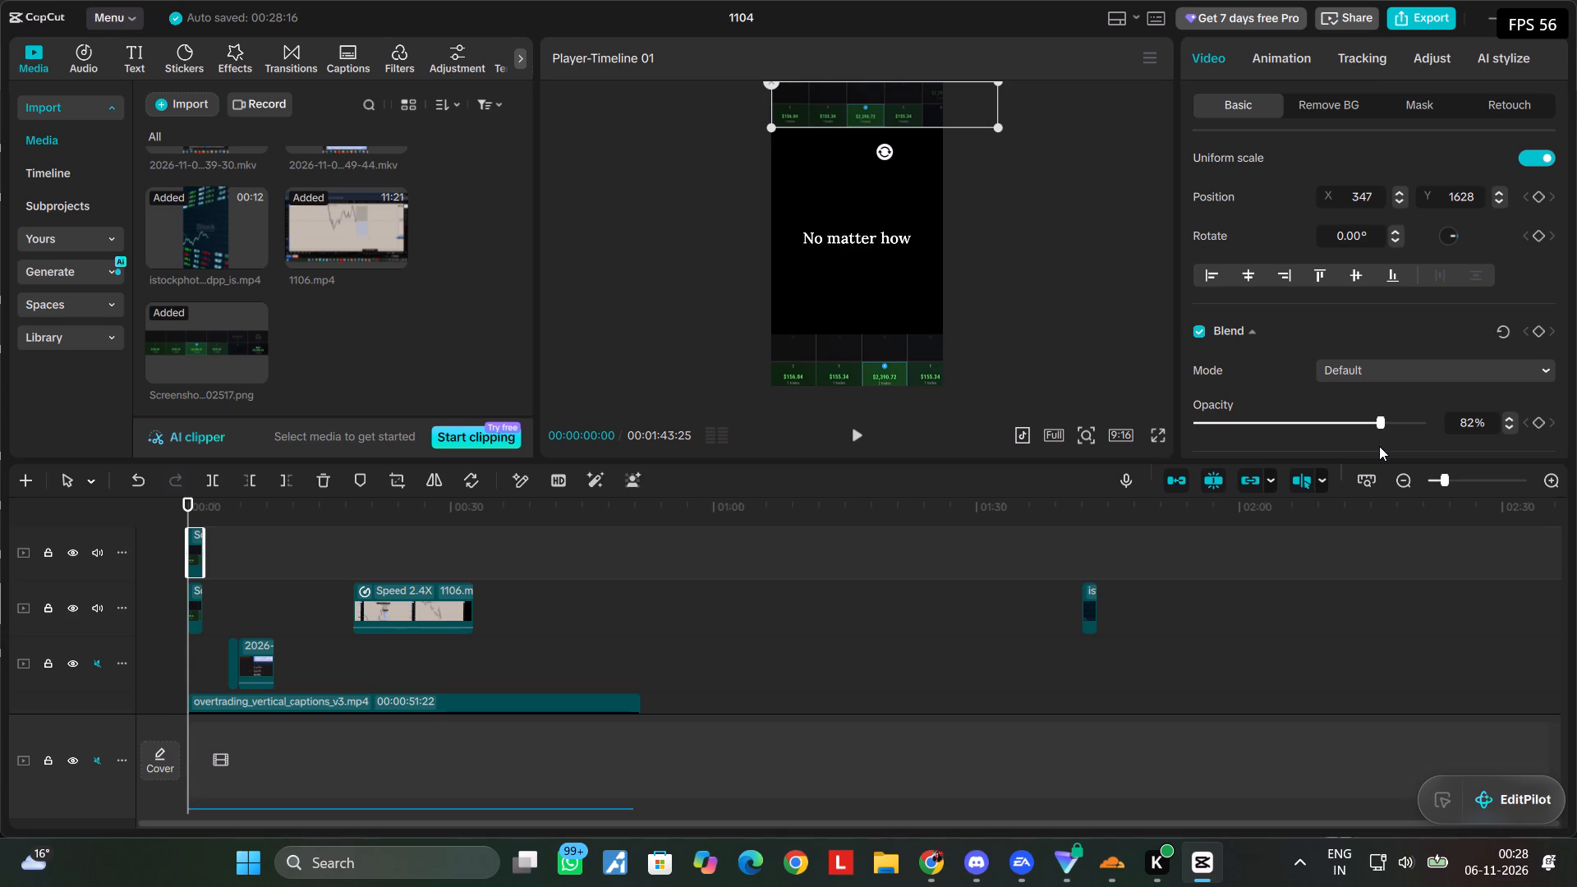
left_click_drag(1379, 446, 1375, 446)
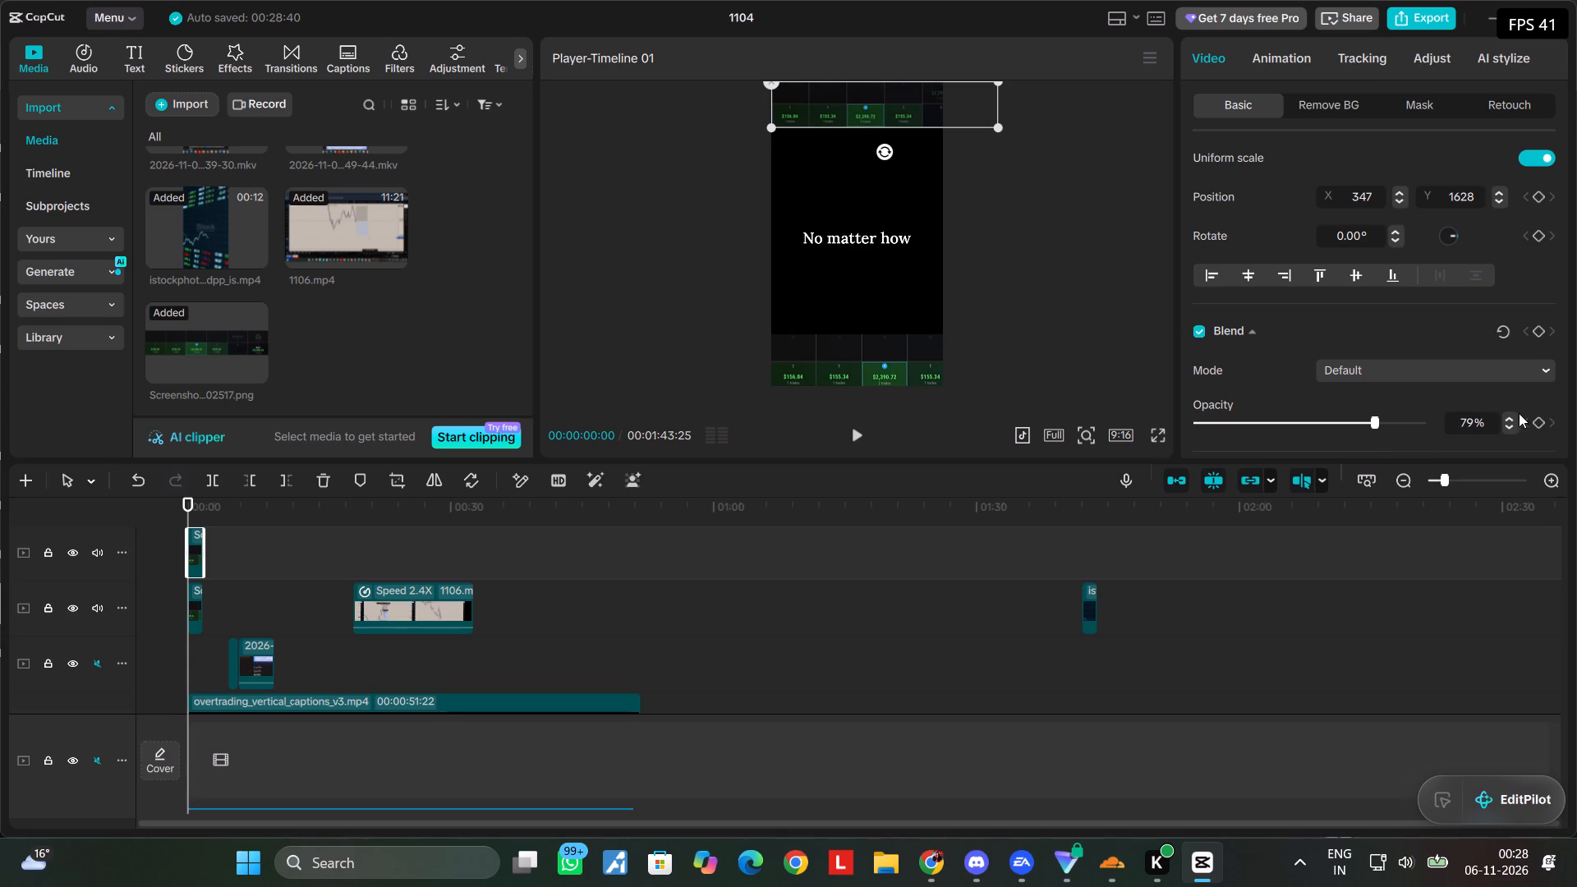
left_click(1508, 421)
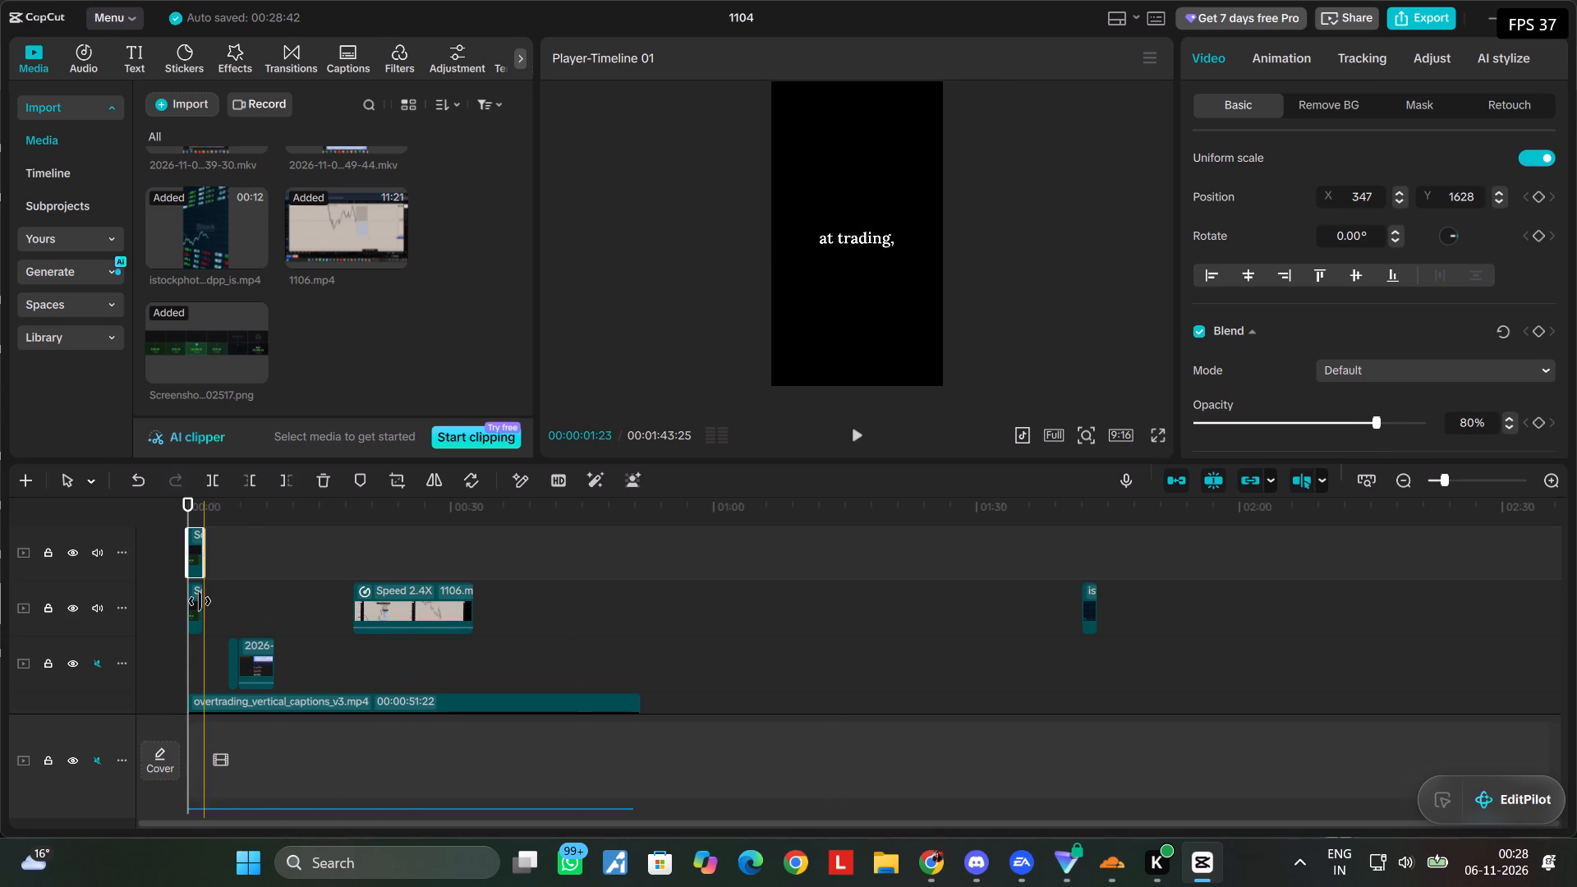
Set the opacity of the bottom journal screenshot clip to 80%.
left_click(200, 601)
left_click_drag(1421, 423, 1401, 424)
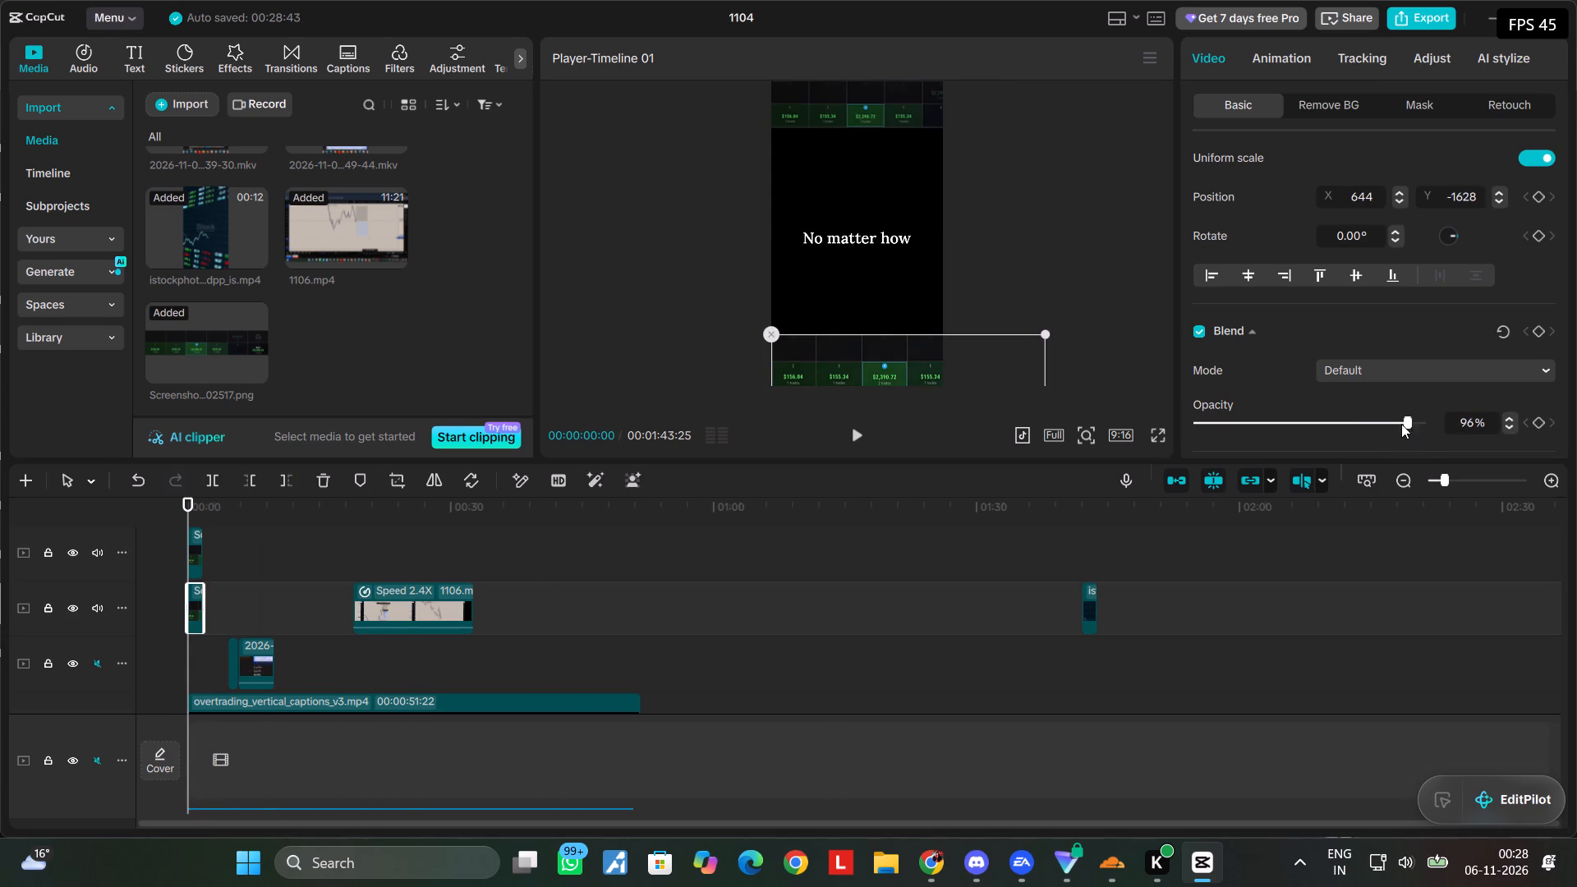
left_click_drag(1401, 424, 1394, 435)
left_click_drag(1394, 435, 1387, 438)
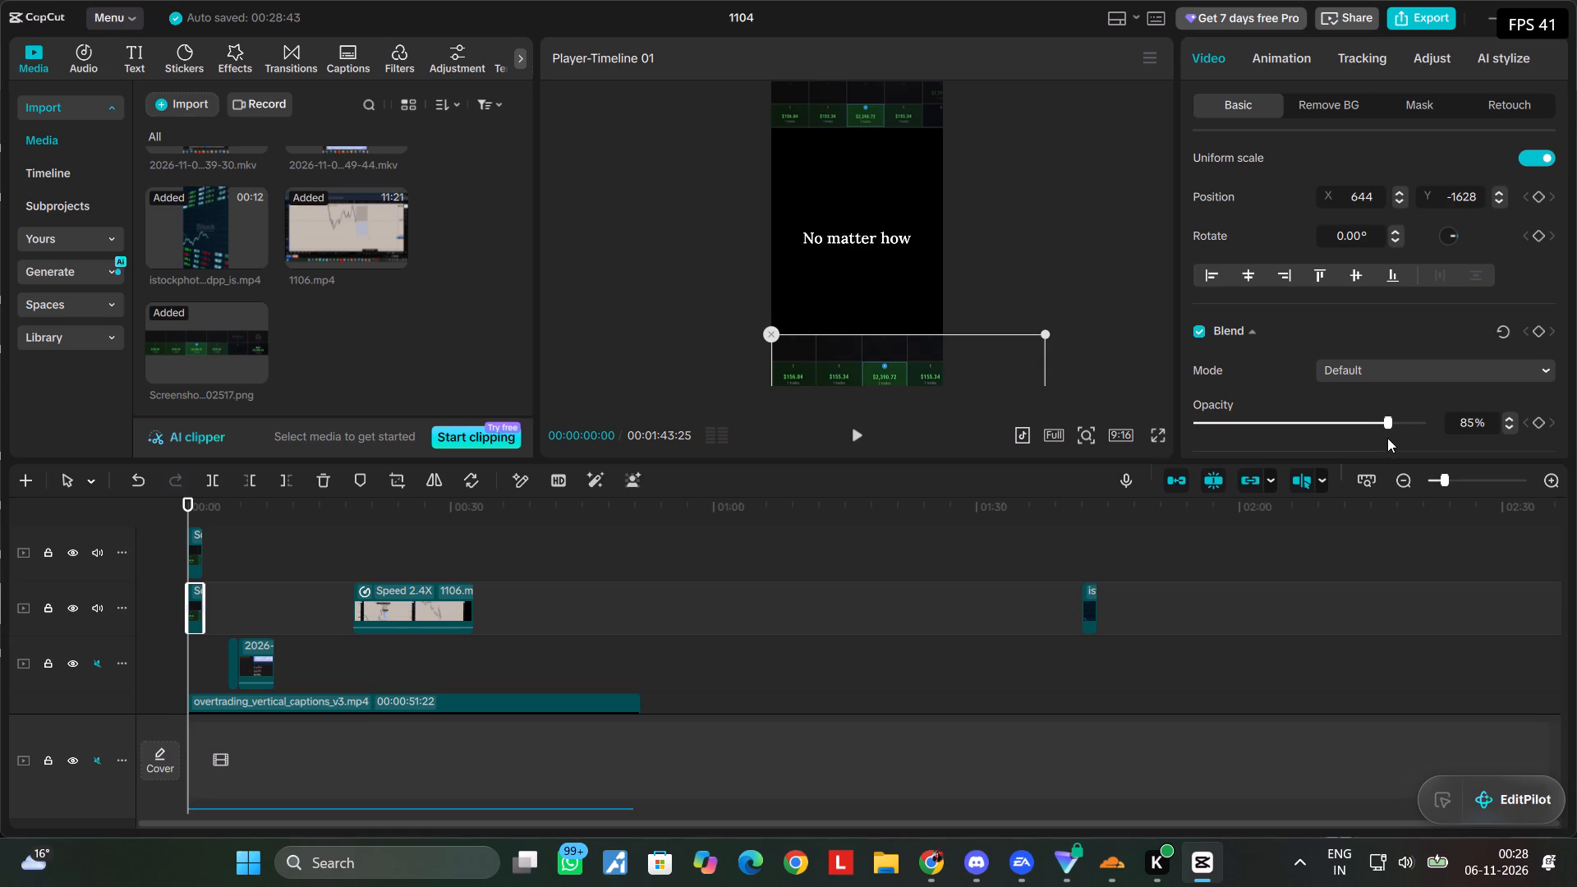
left_click_drag(1387, 438, 1377, 439)
left_click(1069, 269)
Play the reel from the start and delete the leftover stock footage clip beyond the end of the captions video.
left_click(858, 435)
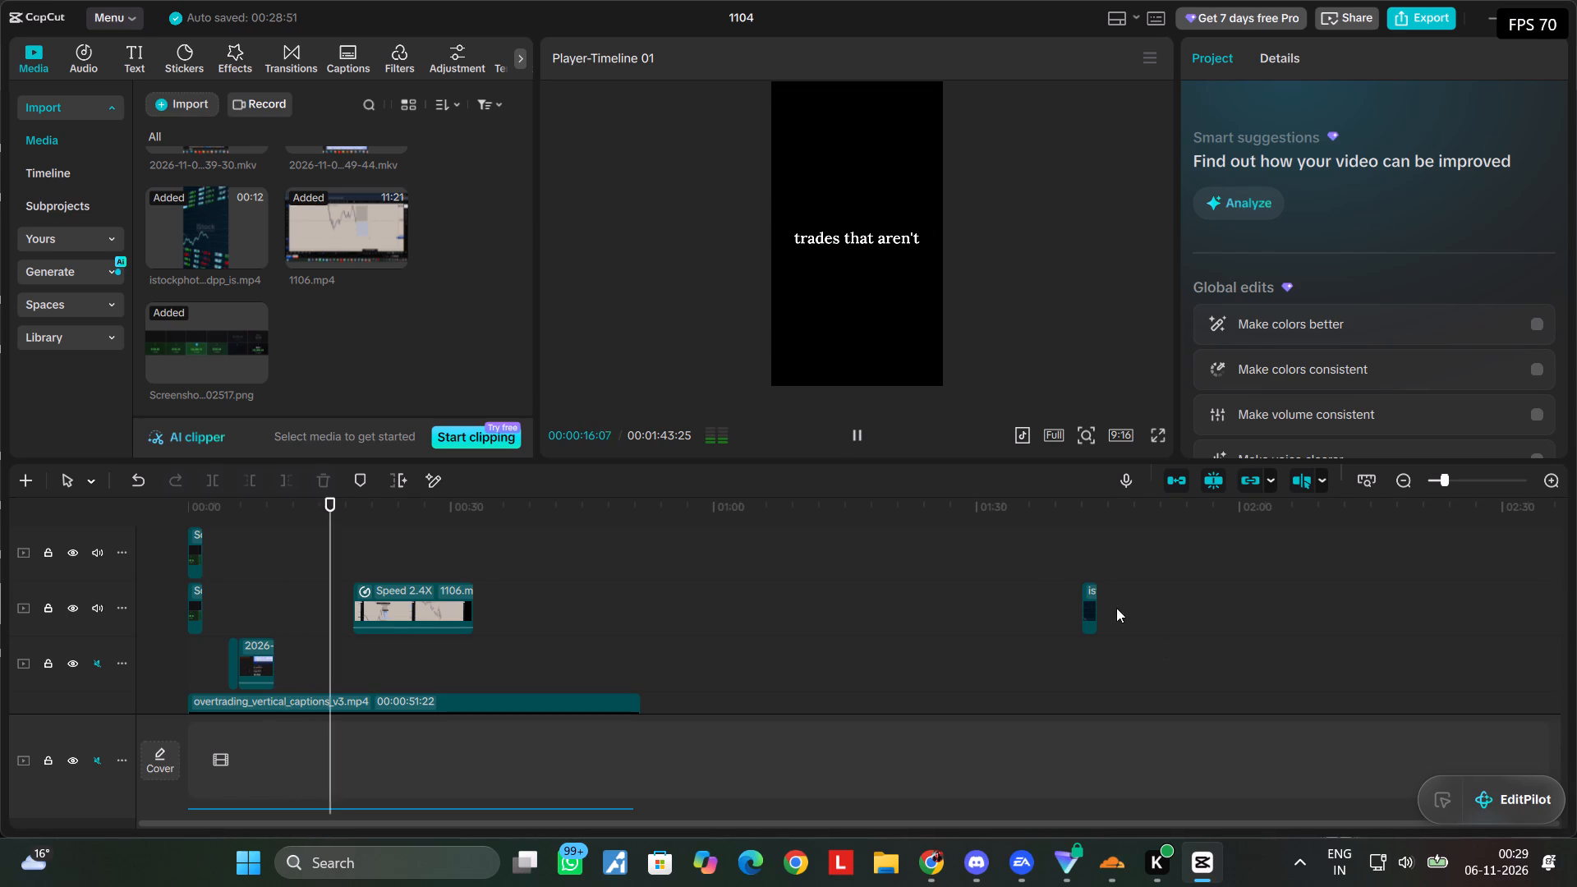
left_click(1095, 600)
key("Delete")
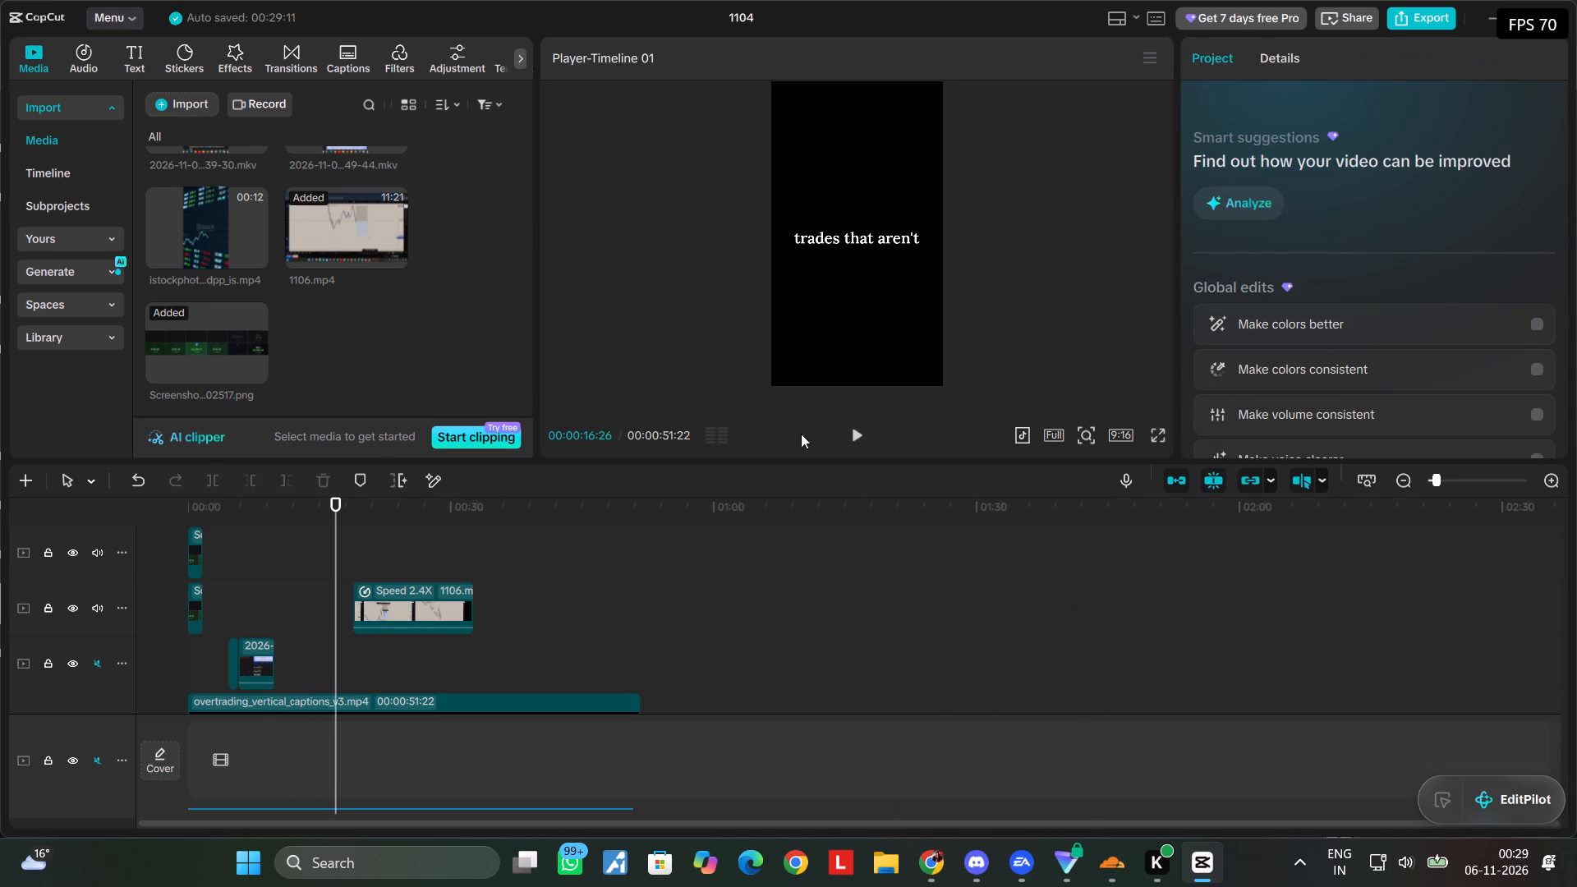
Play the rest of the reel from about 16 seconds towards its end and save the project.
left_click(857, 434)
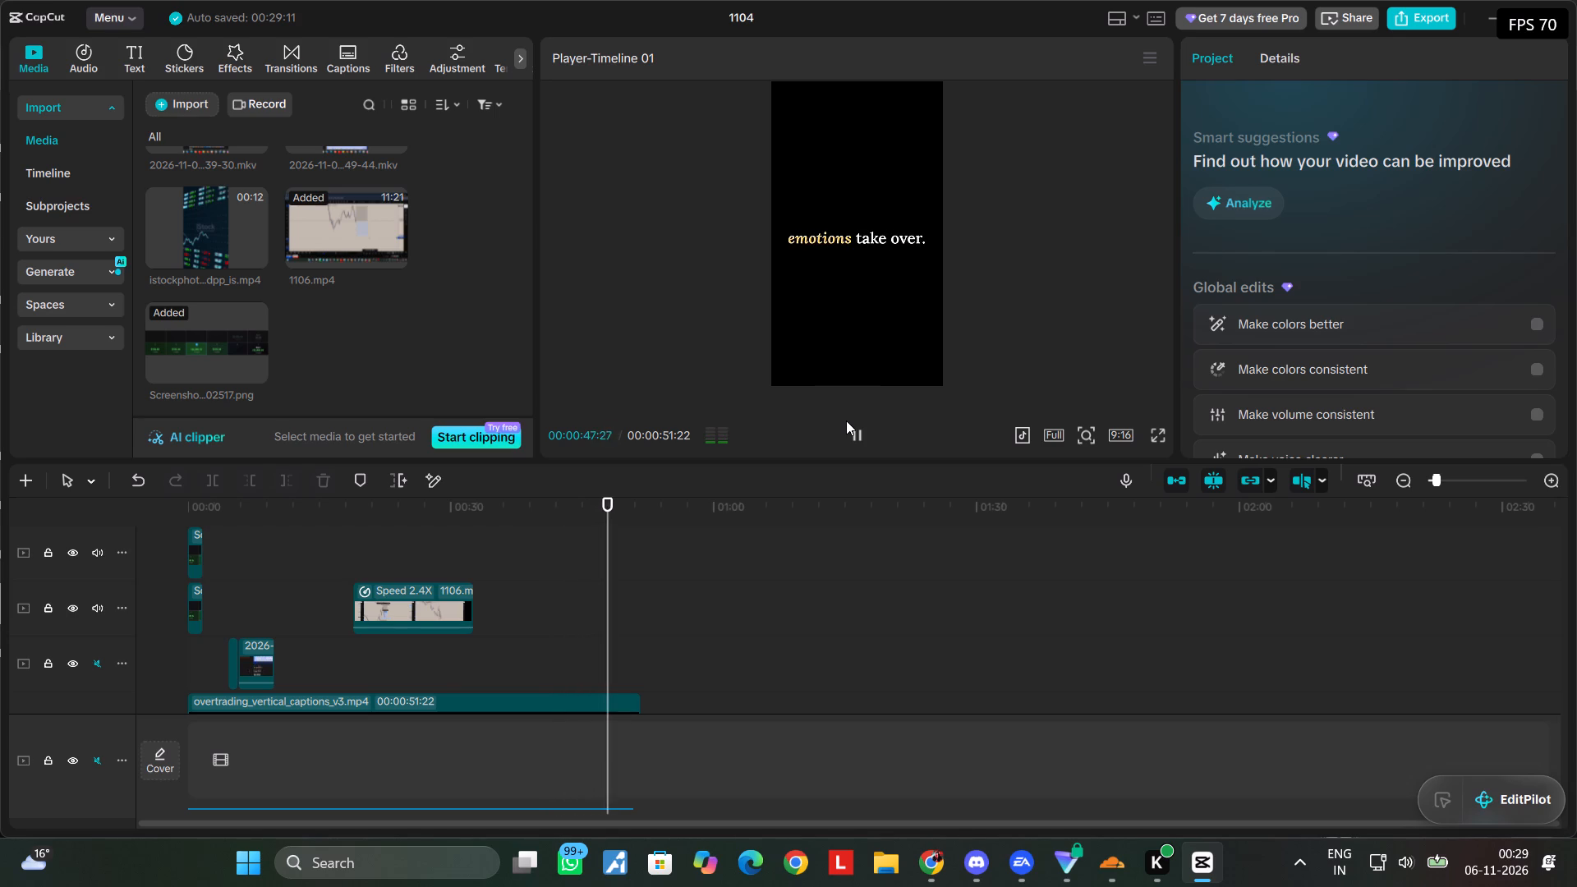
key("ctrl+s")
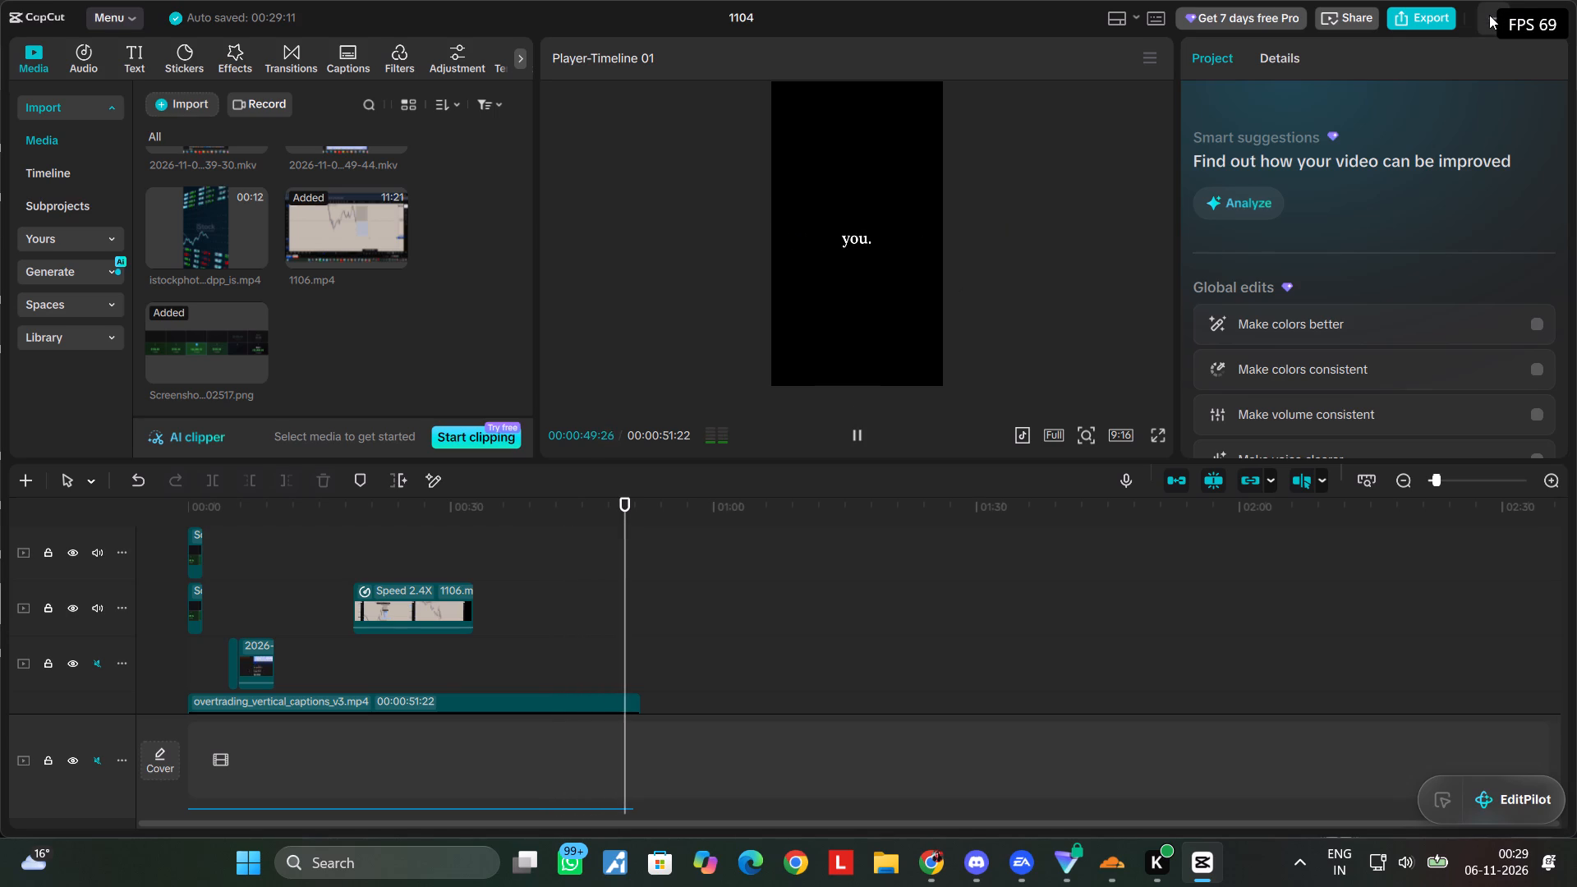